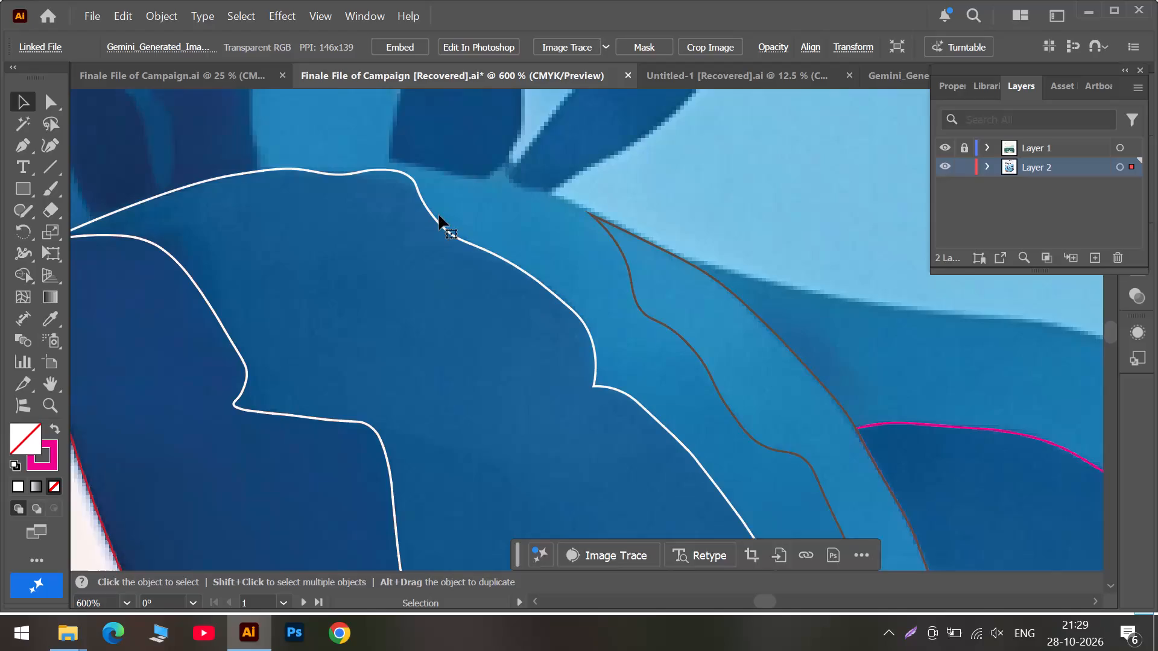
# Start a Curvature path along the light-blue band's upper edge, from the white outline's crest to the brown outline's pointed tip.
pyautogui.scroll(3, 439, 215)
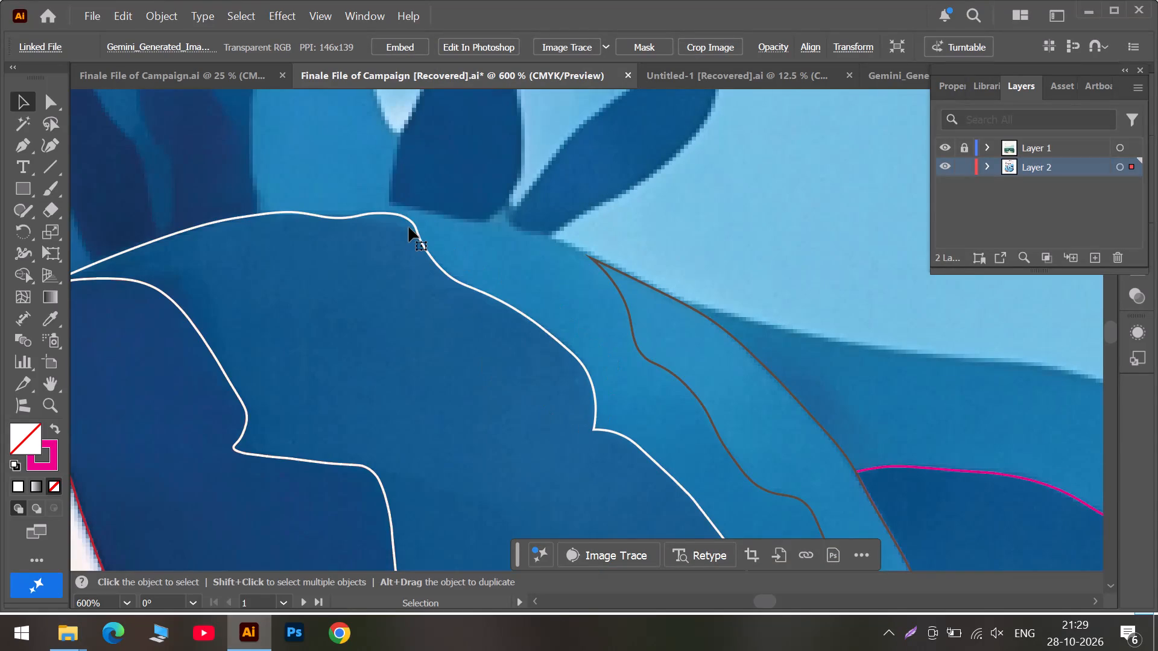
pyautogui.scroll(2, 409, 227)
pyautogui.keyDown('alt'); pyautogui.scroll(1, 404, 236); pyautogui.keyUp('alt')
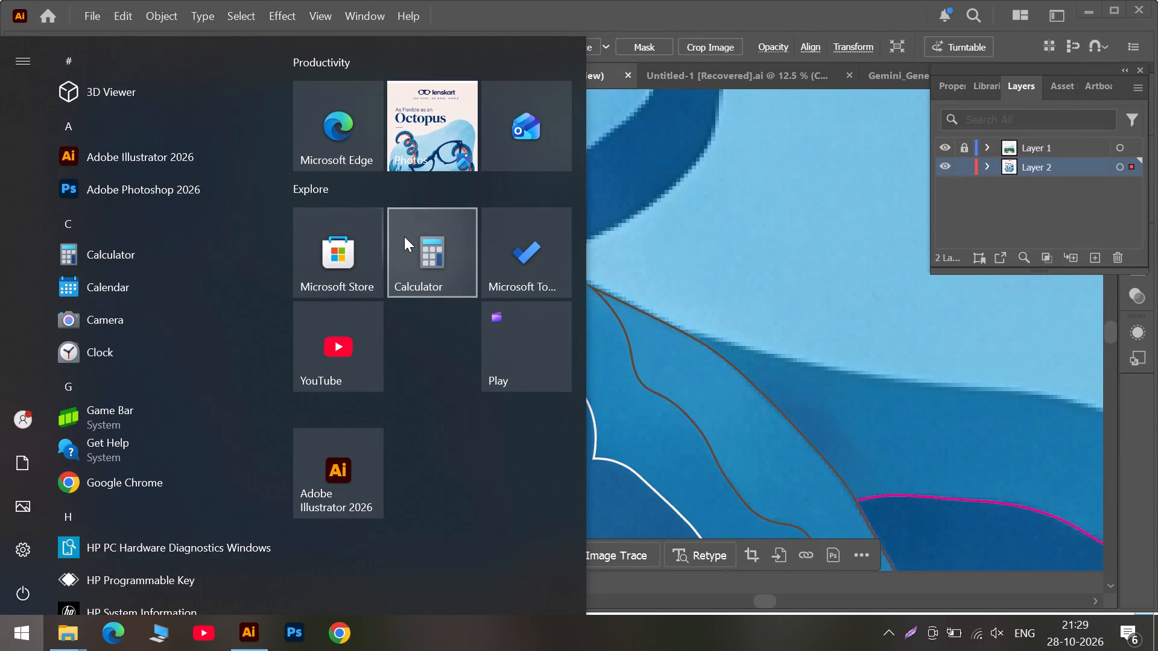
pyautogui.click(664, 281)
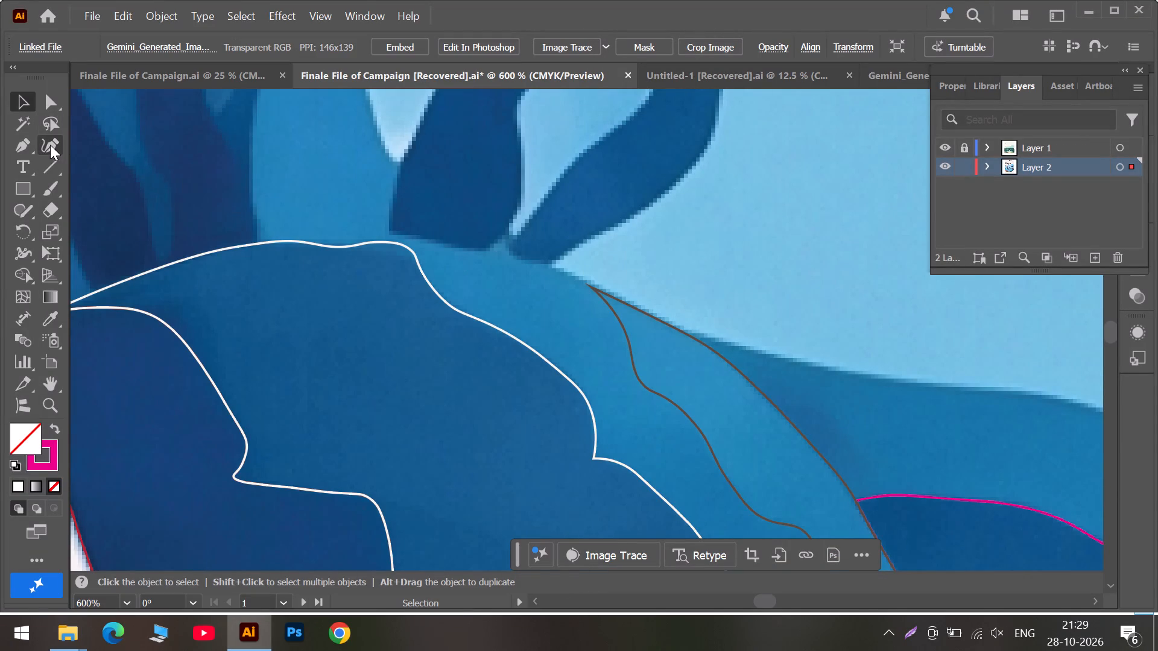
pyautogui.click(50, 145)
pyautogui.keyDown('alt'); pyautogui.scroll(2, 376, 260); pyautogui.keyUp('alt')
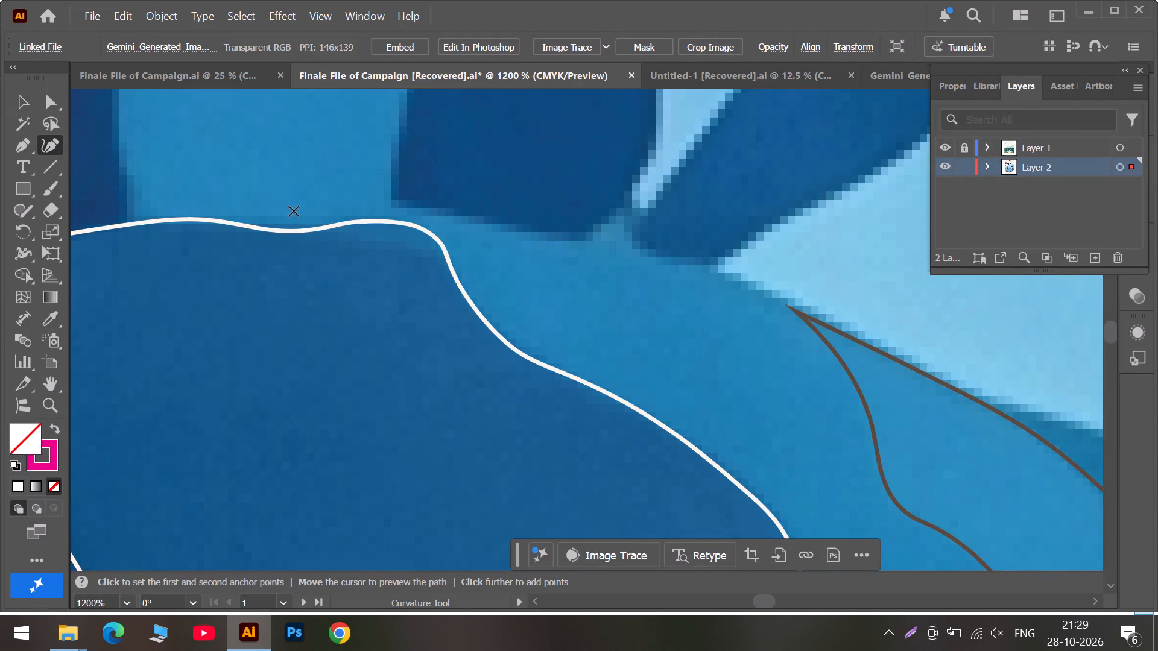
pyautogui.click(294, 215)
pyautogui.click(414, 207)
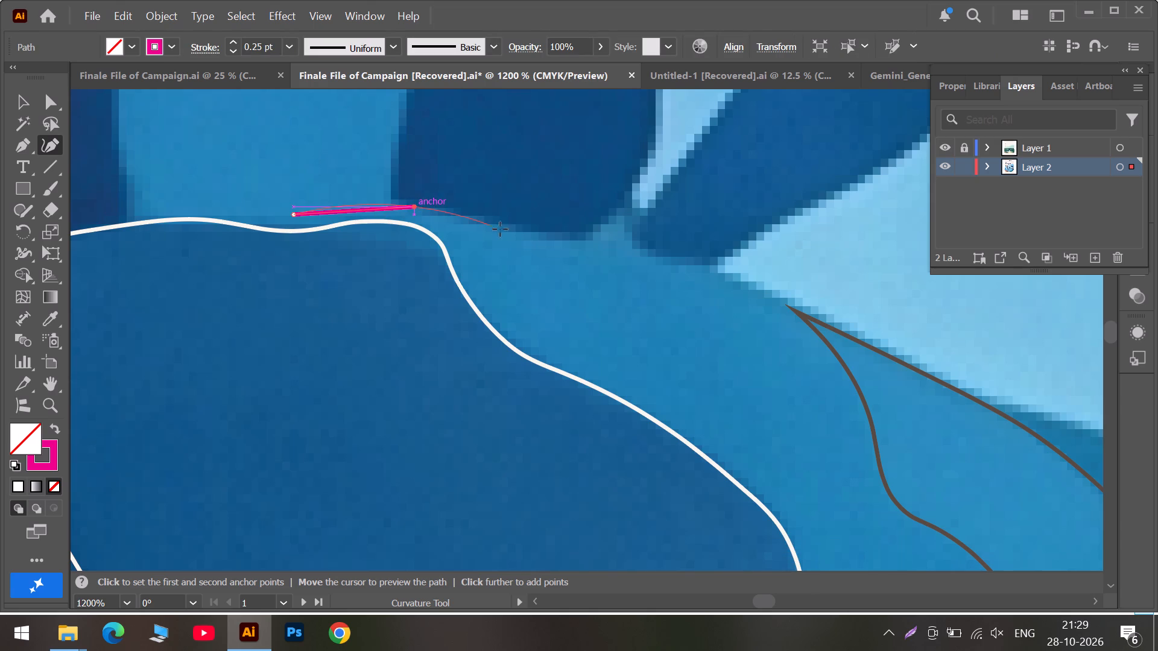
pyautogui.click(557, 242)
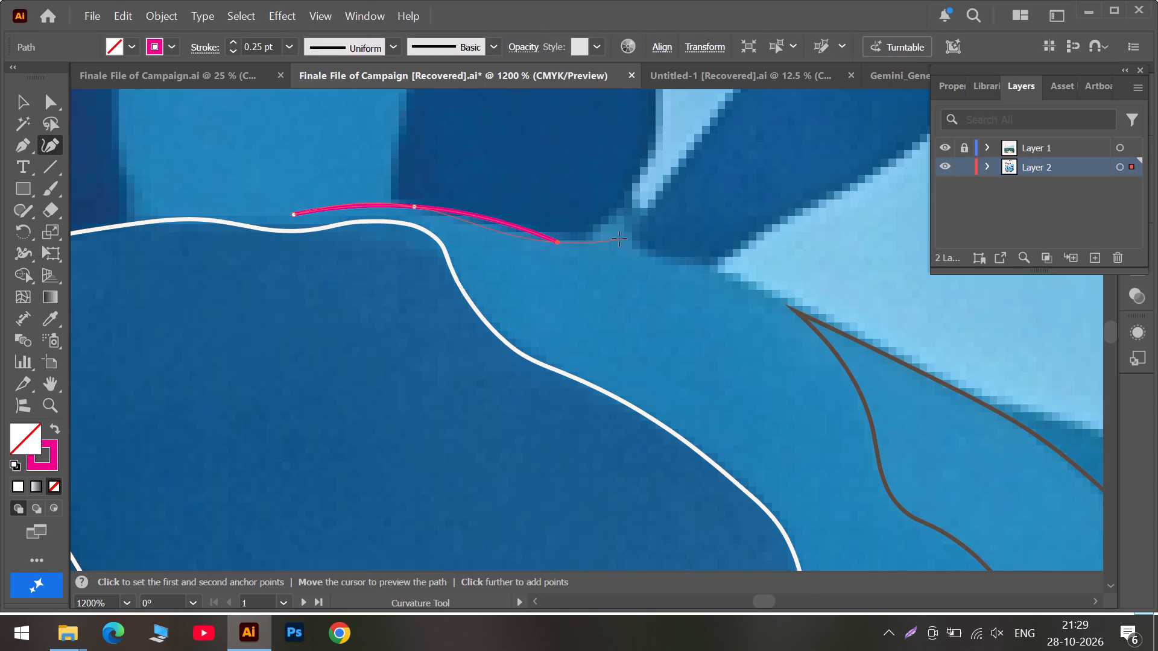
pyautogui.click(610, 236)
pyautogui.click(653, 258)
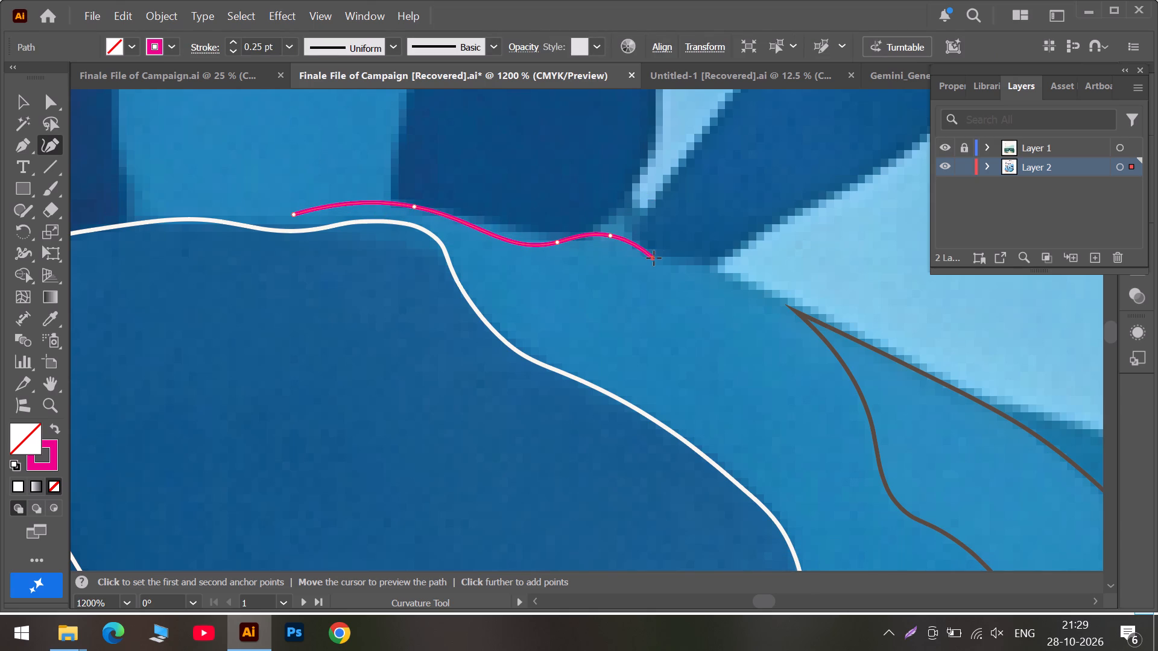
pyautogui.click(712, 266)
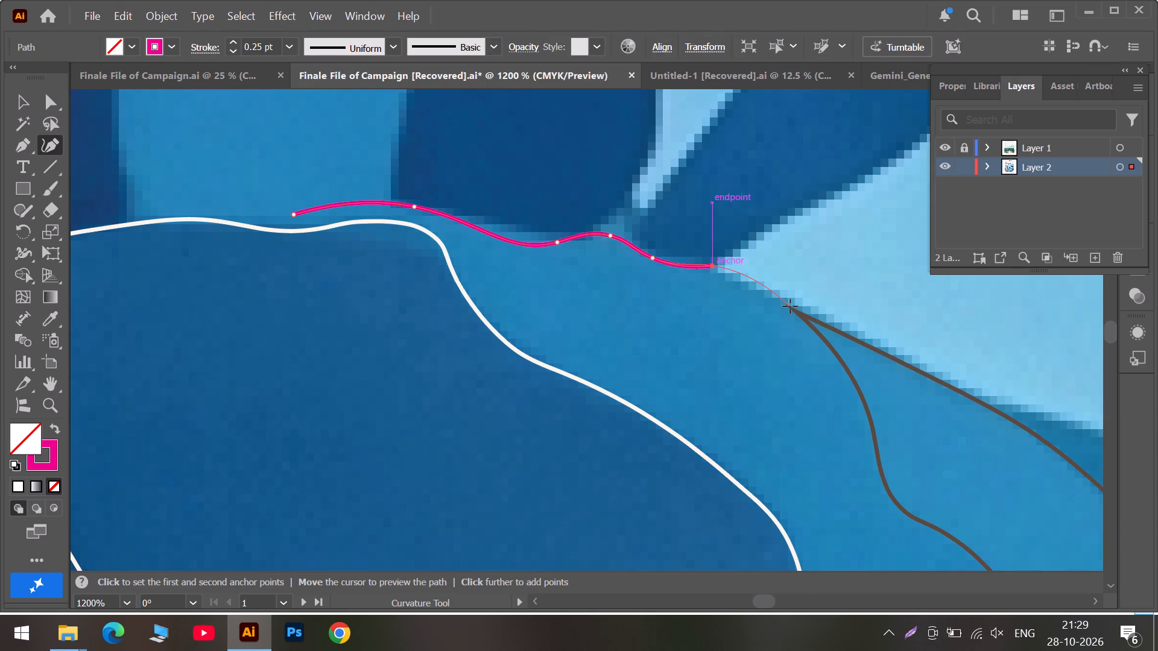
pyautogui.click(790, 311)
# Extend the magenta path down the inner side of the wavy brown outline, following its first bend.
pyautogui.click(836, 375)
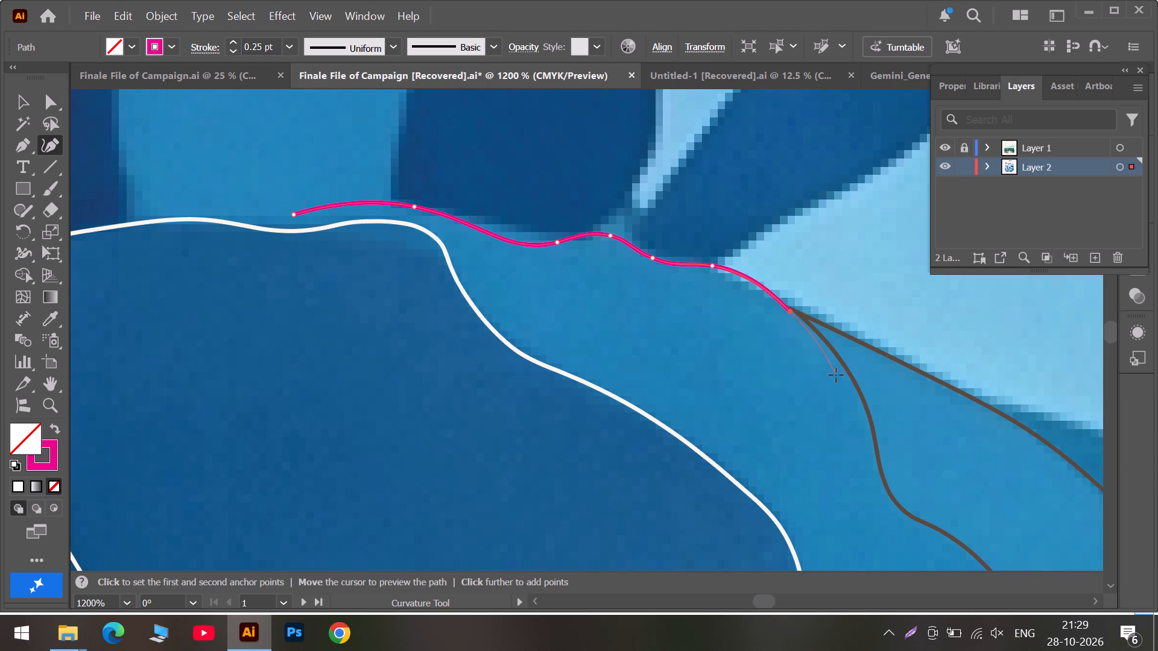
pyautogui.scroll(-3, 838, 380)
pyautogui.click(871, 419)
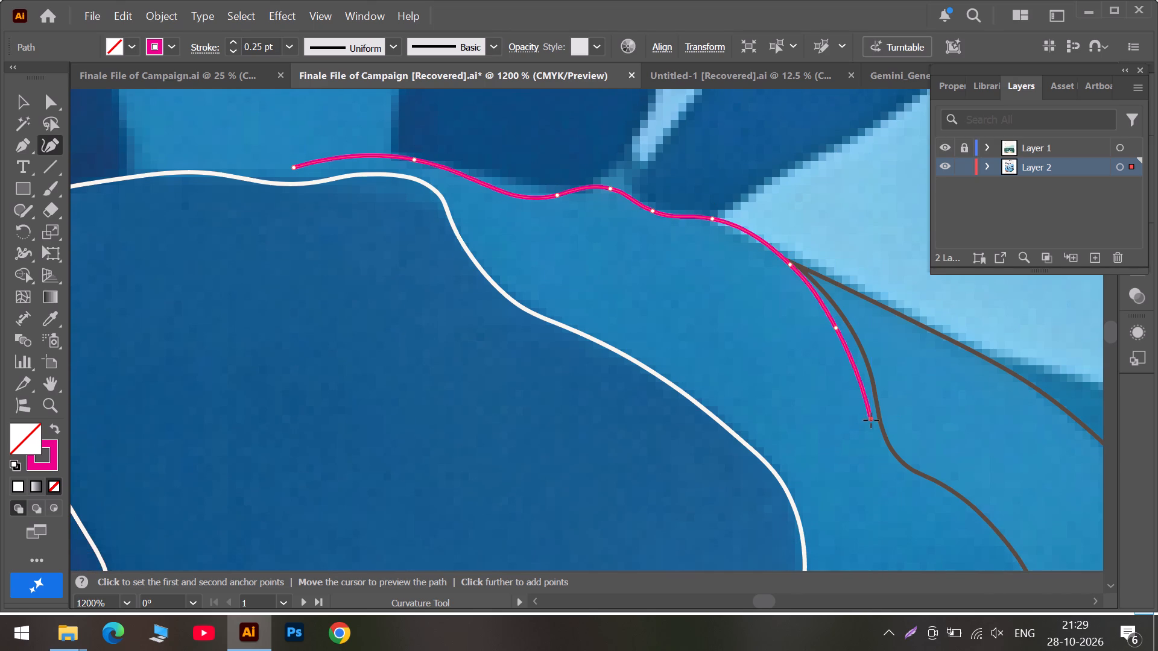
pyautogui.click(881, 454)
pyautogui.click(937, 493)
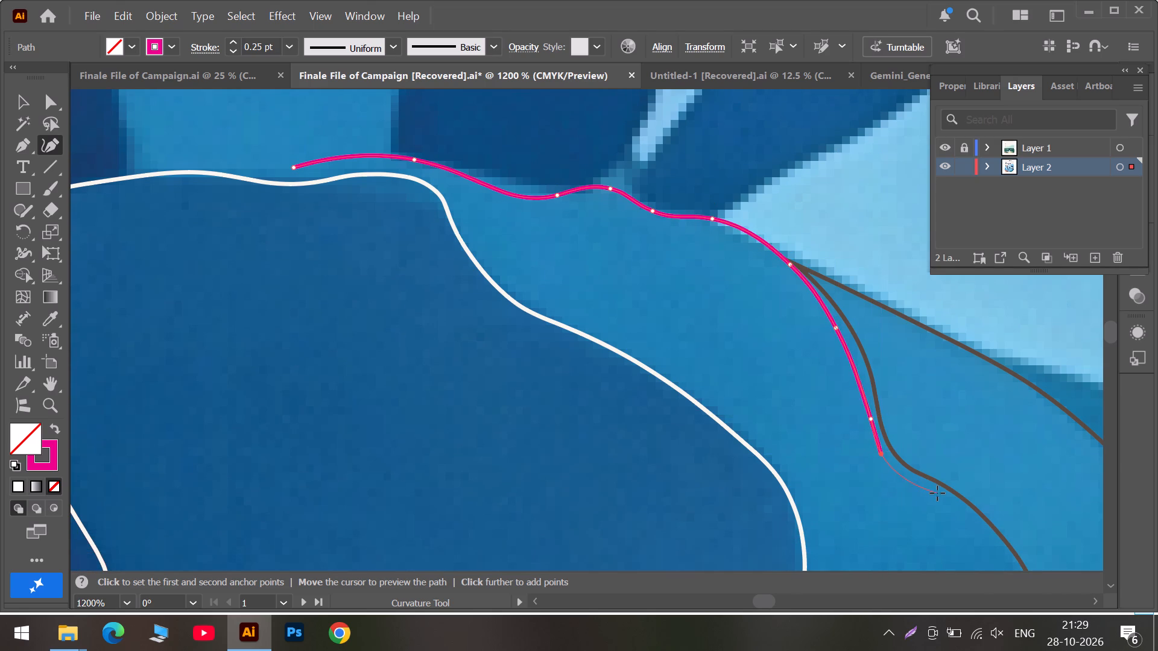
pyautogui.scroll(-4, 937, 493)
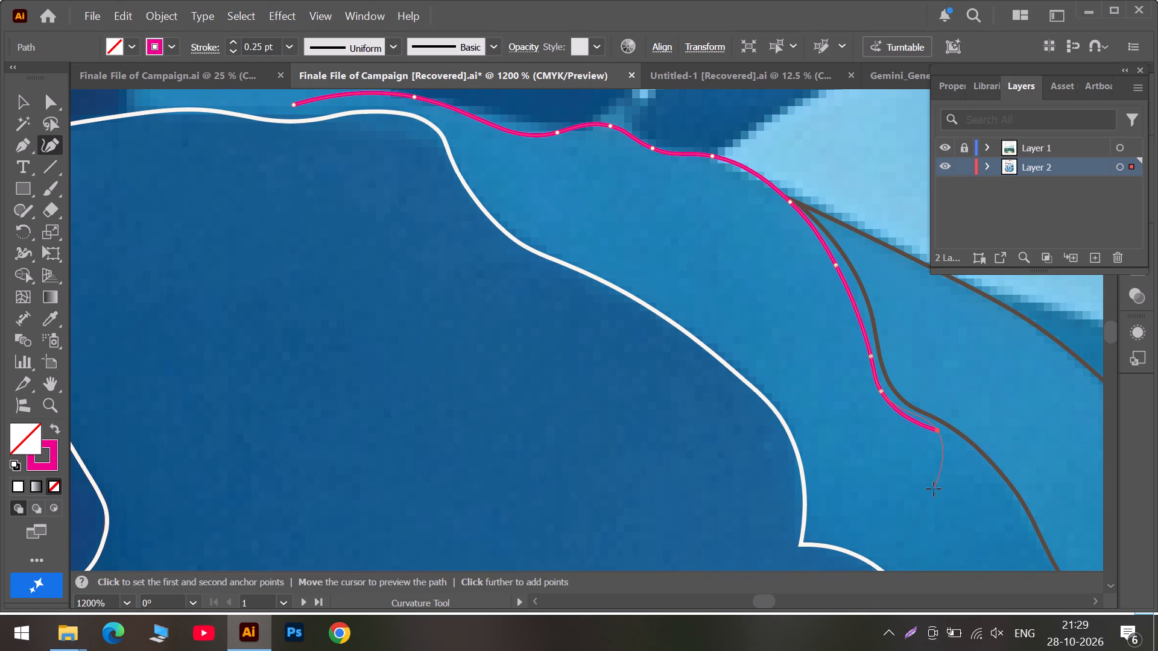
pyautogui.click(989, 470)
pyautogui.scroll(-5, 989, 470)
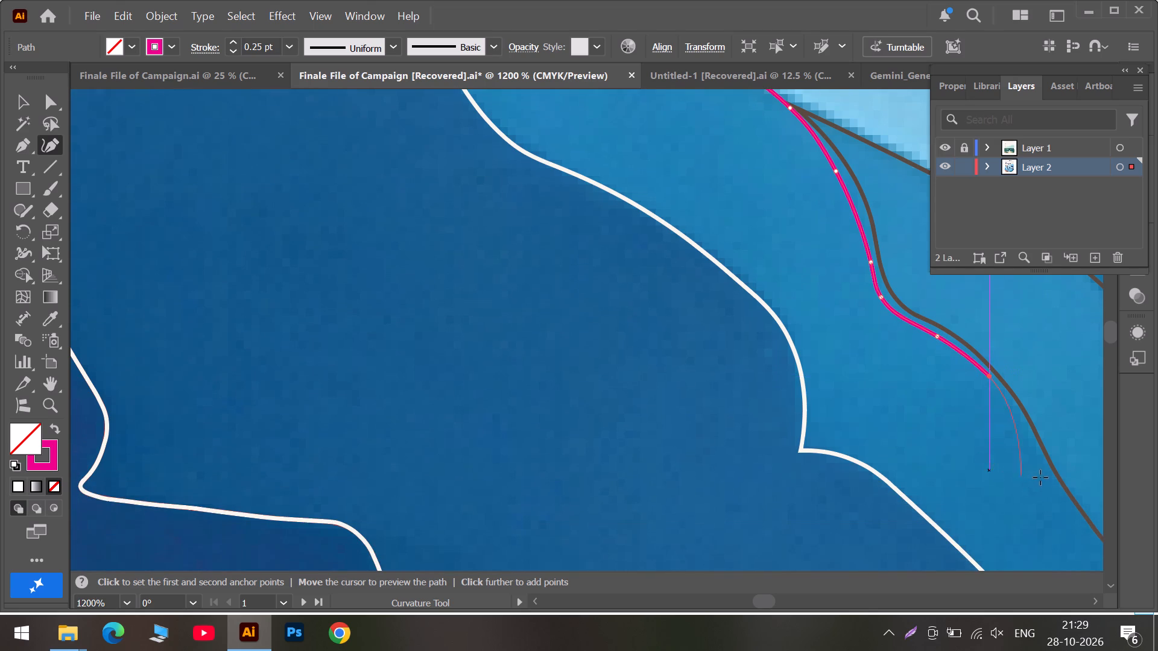
pyautogui.click(1046, 475)
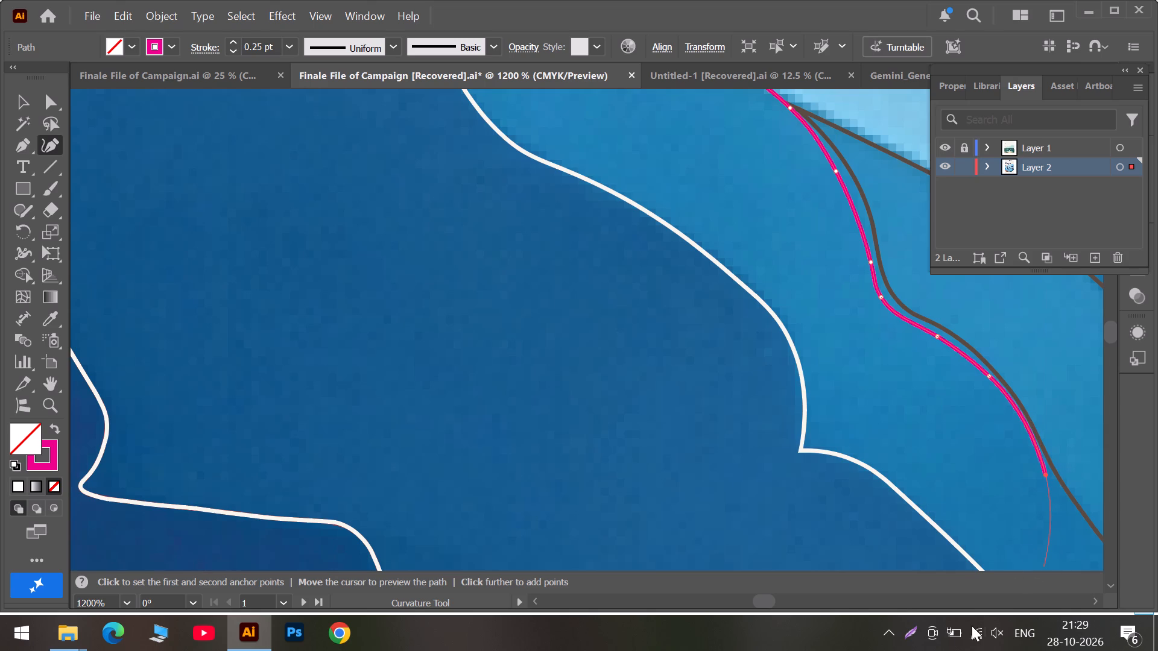
# Continue the magenta path along the wavy brown outline, around its second bend.
pyautogui.click(837, 598)
pyautogui.scroll(-4, 702, 552)
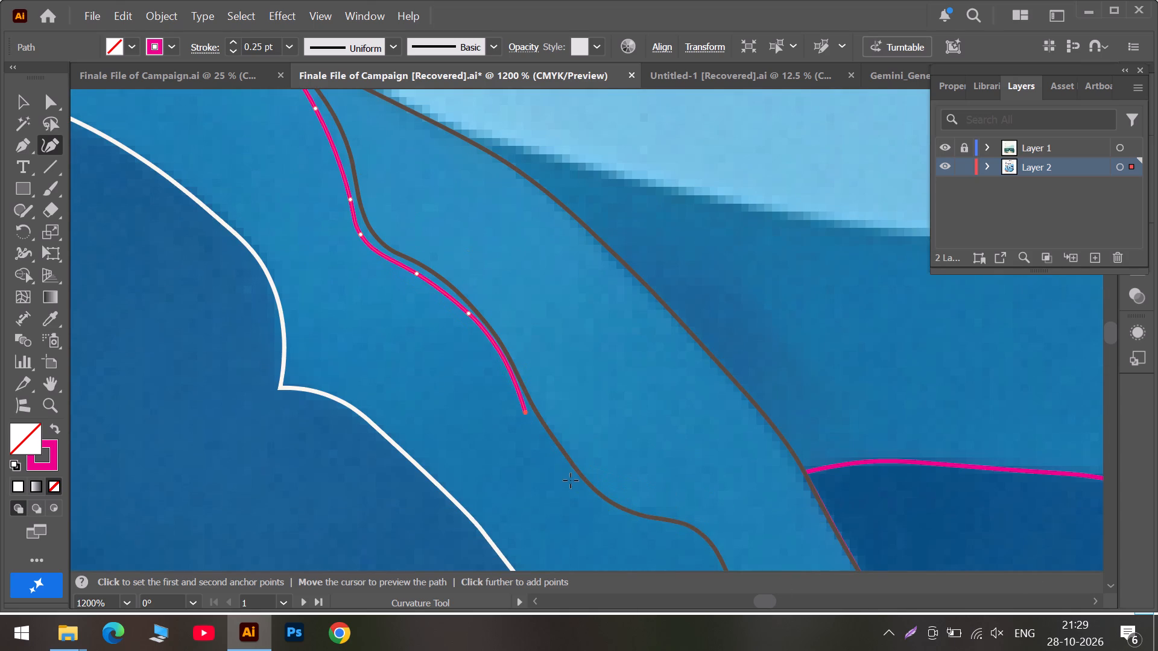
pyautogui.click(565, 471)
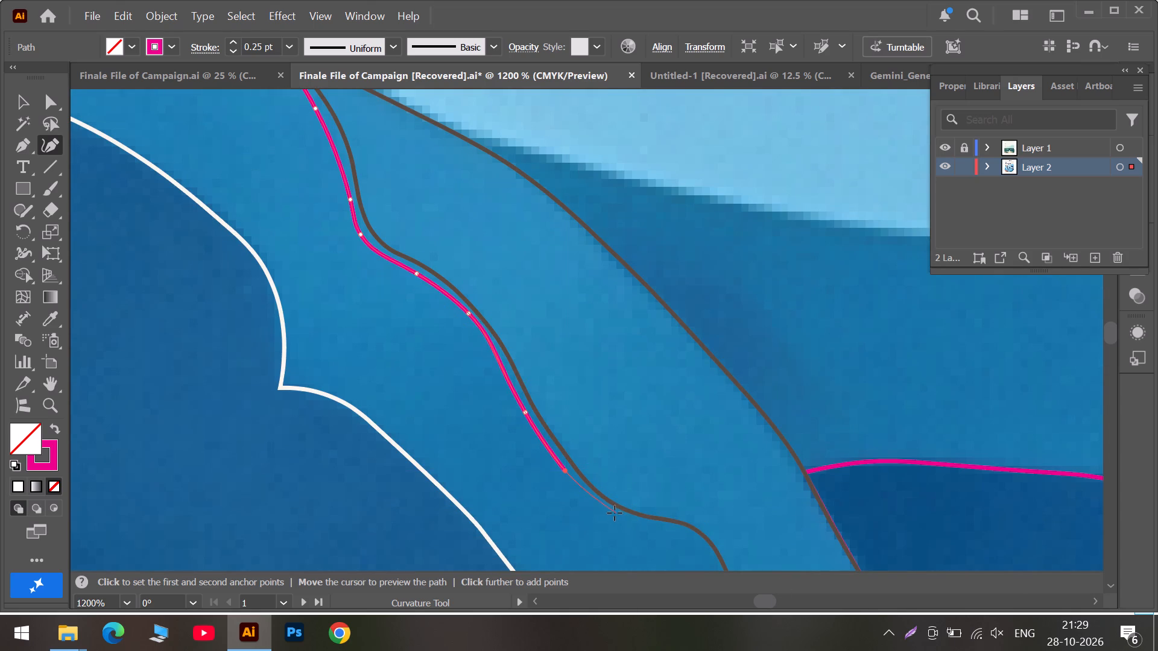
pyautogui.click(613, 513)
pyautogui.scroll(-4, 616, 514)
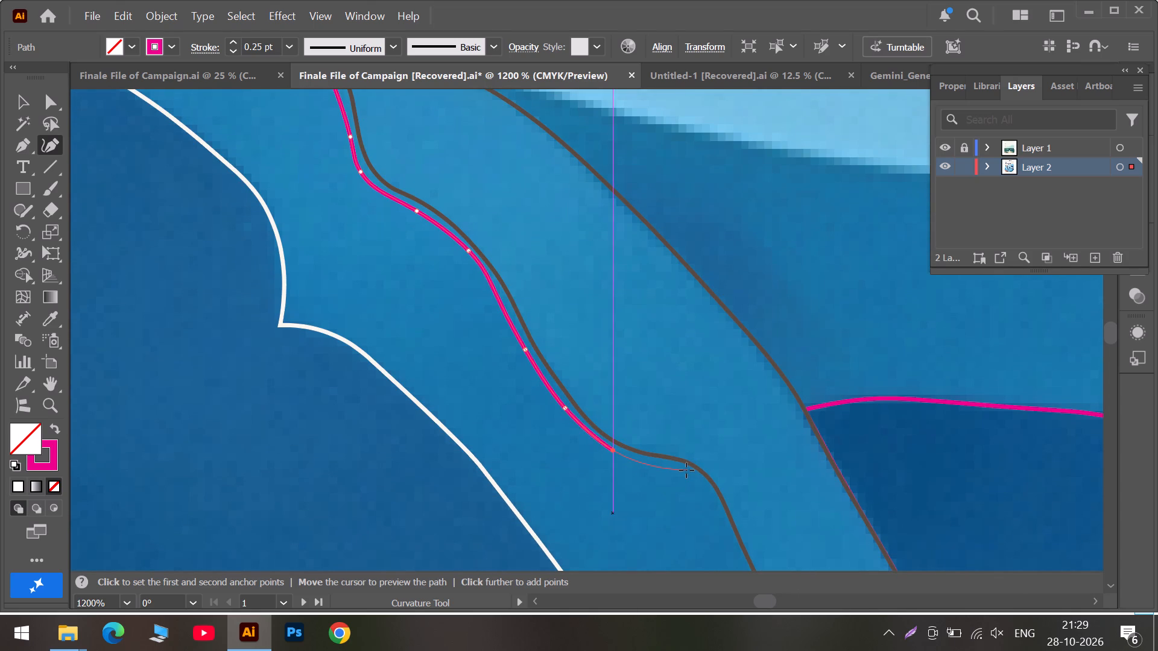
pyautogui.click(685, 470)
pyautogui.scroll(-4, 688, 470)
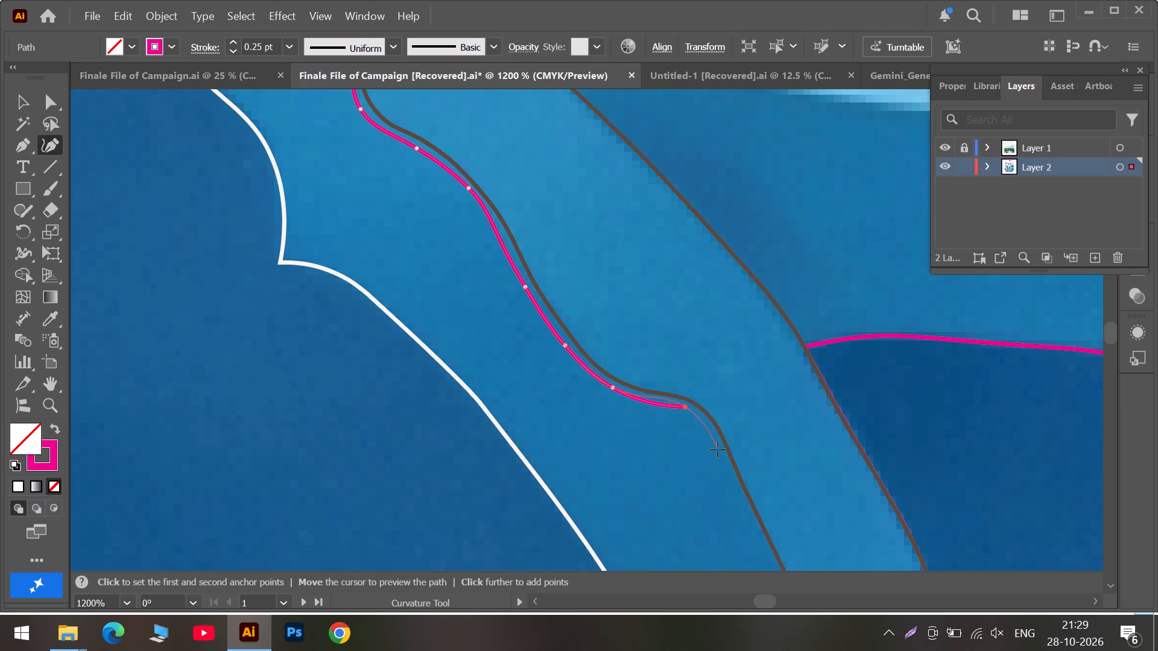
pyautogui.click(718, 450)
# Carry the magenta path around the brown outline's lower bulge and end it in a corner point beside the white outline.
pyautogui.scroll(-5, 718, 450)
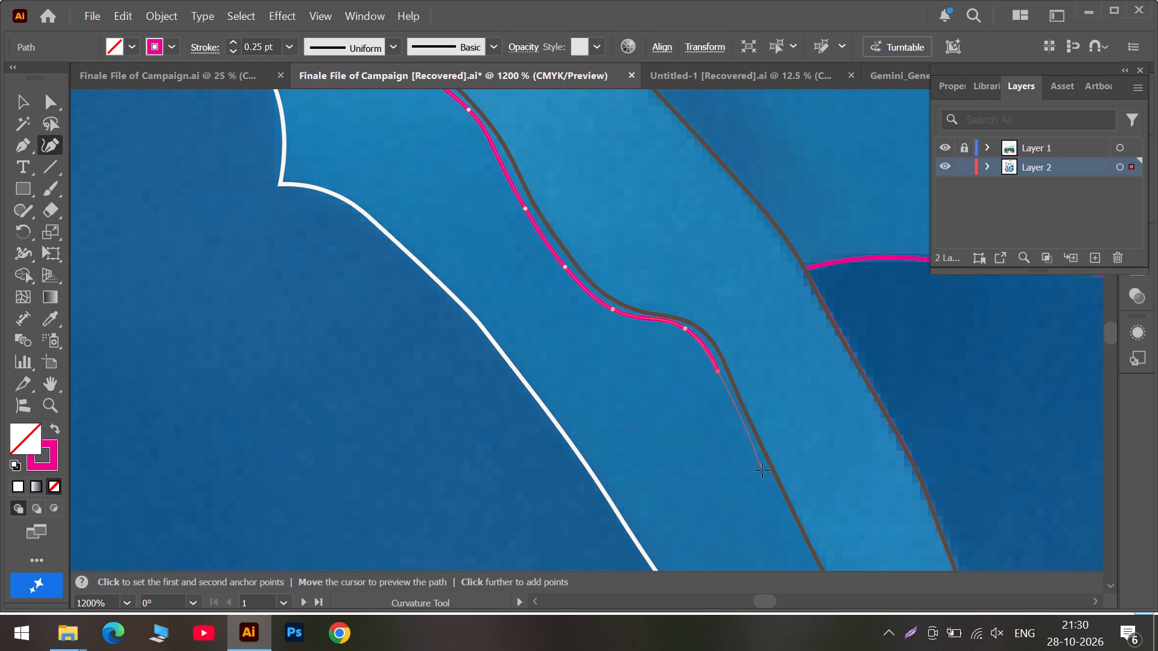
pyautogui.click(762, 470)
pyautogui.scroll(-5, 766, 474)
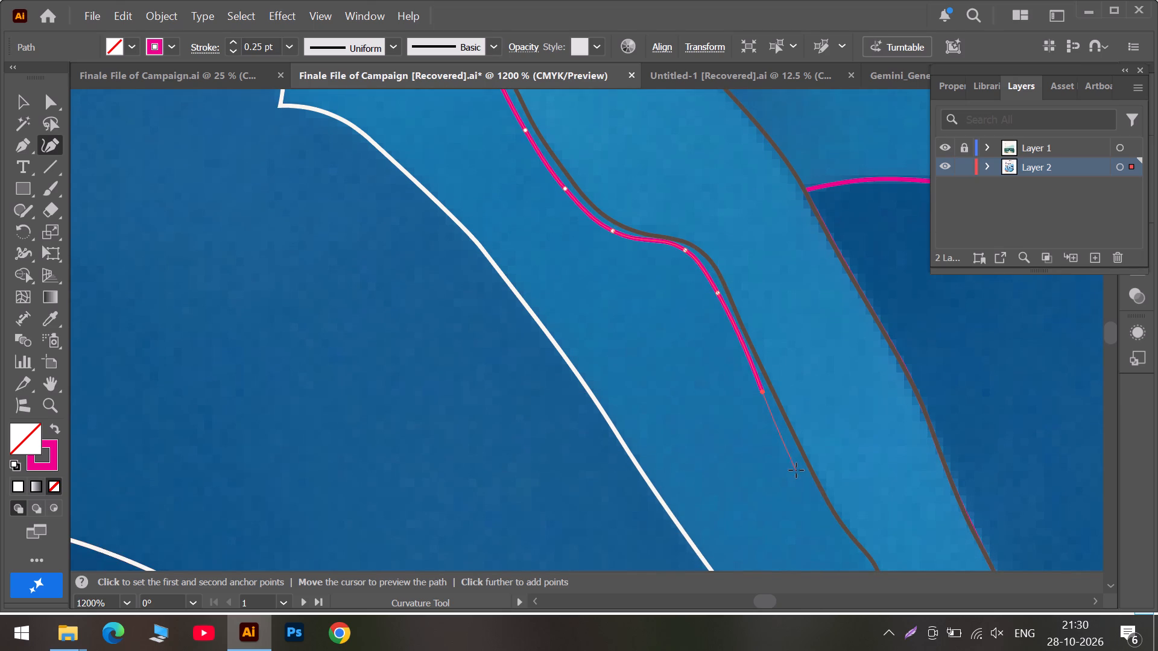
pyautogui.click(796, 470)
pyautogui.scroll(-4, 811, 498)
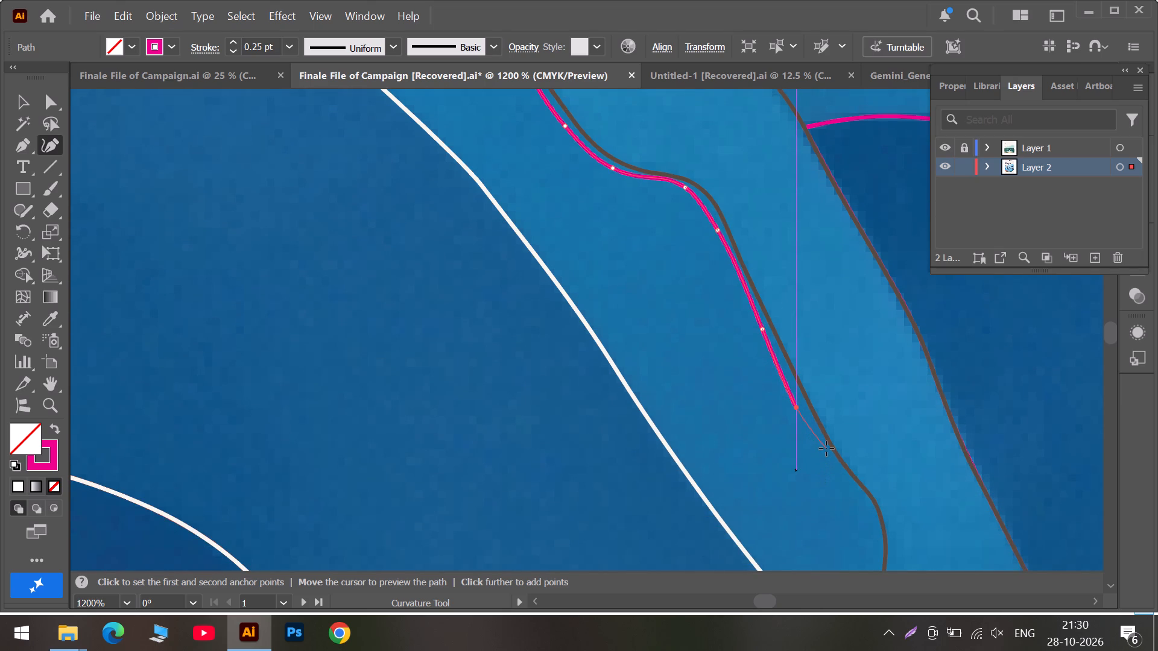
pyautogui.click(826, 448)
pyautogui.scroll(-4, 853, 489)
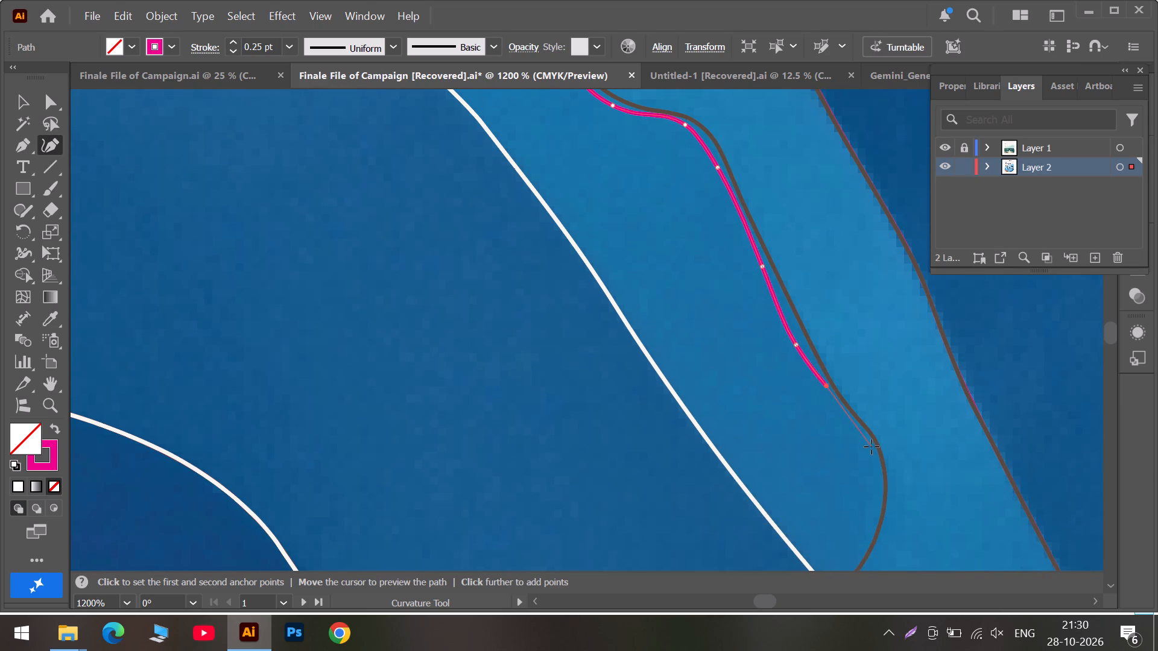
pyautogui.click(872, 447)
pyautogui.scroll(-5, 872, 462)
pyautogui.click(857, 470)
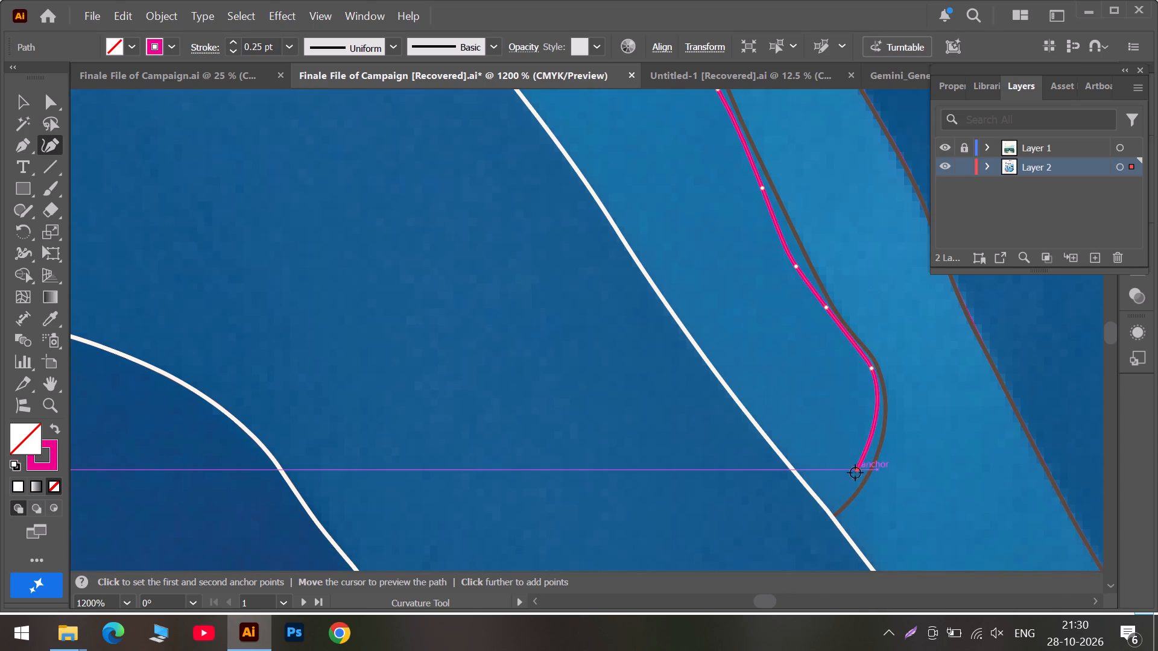
pyautogui.doubleClick(837, 501)
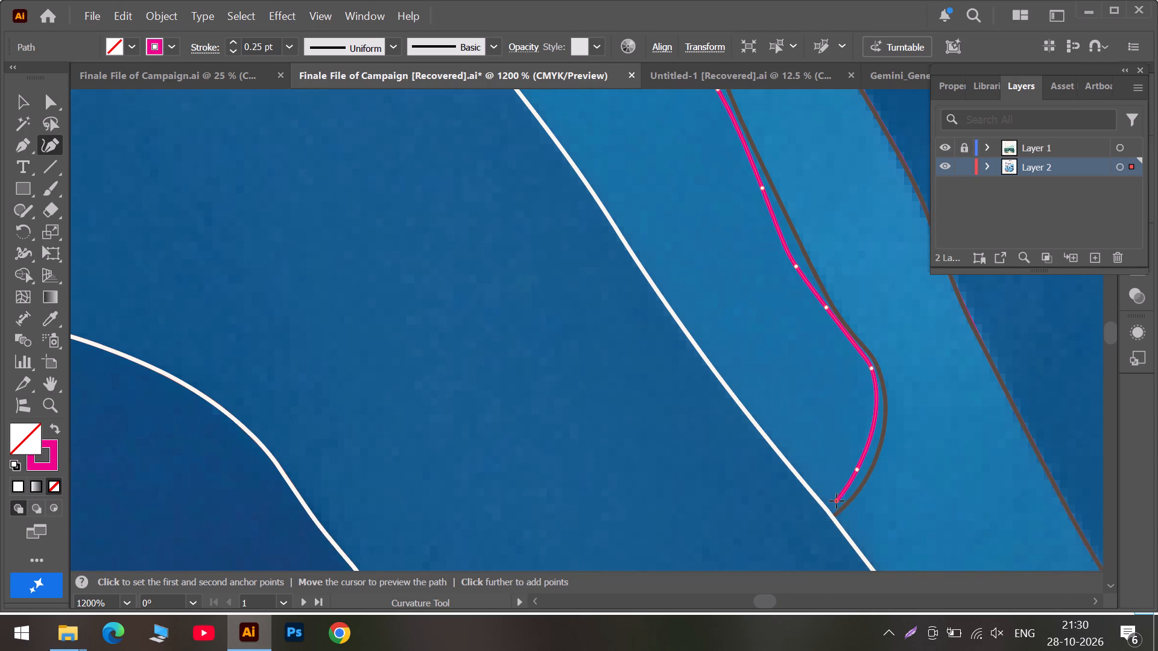
# Trace the magenta path back up beside the white outline and place a corner point at its notch.
pyautogui.click(771, 433)
pyautogui.scroll(5, 732, 394)
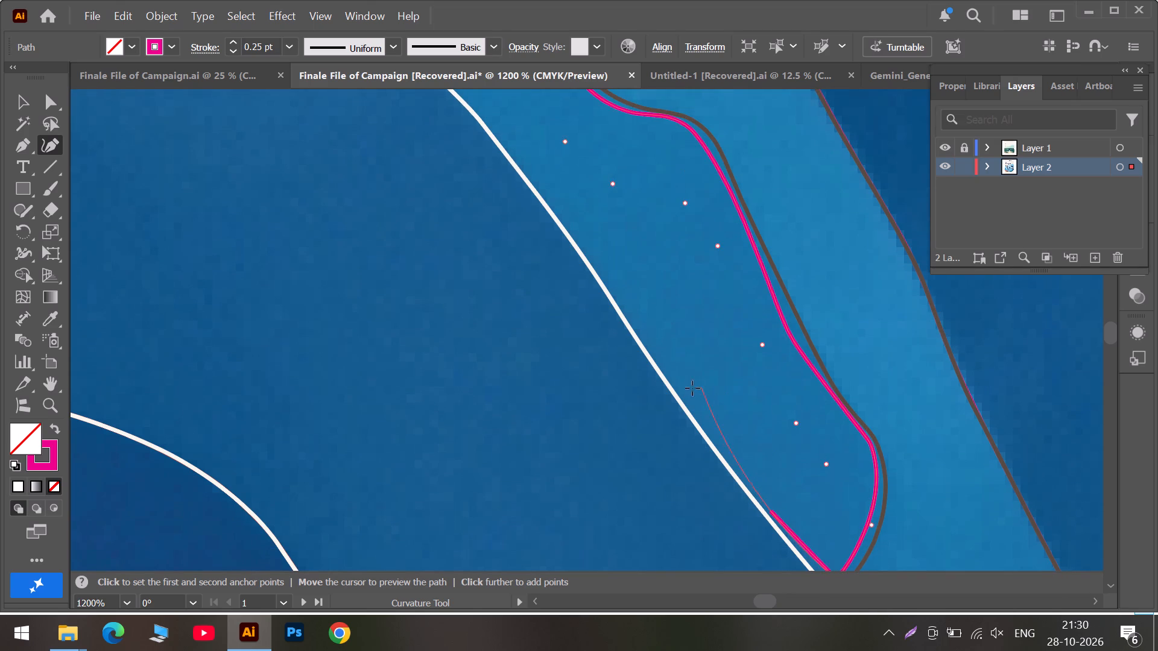
pyautogui.click(683, 391)
pyautogui.scroll(3, 621, 321)
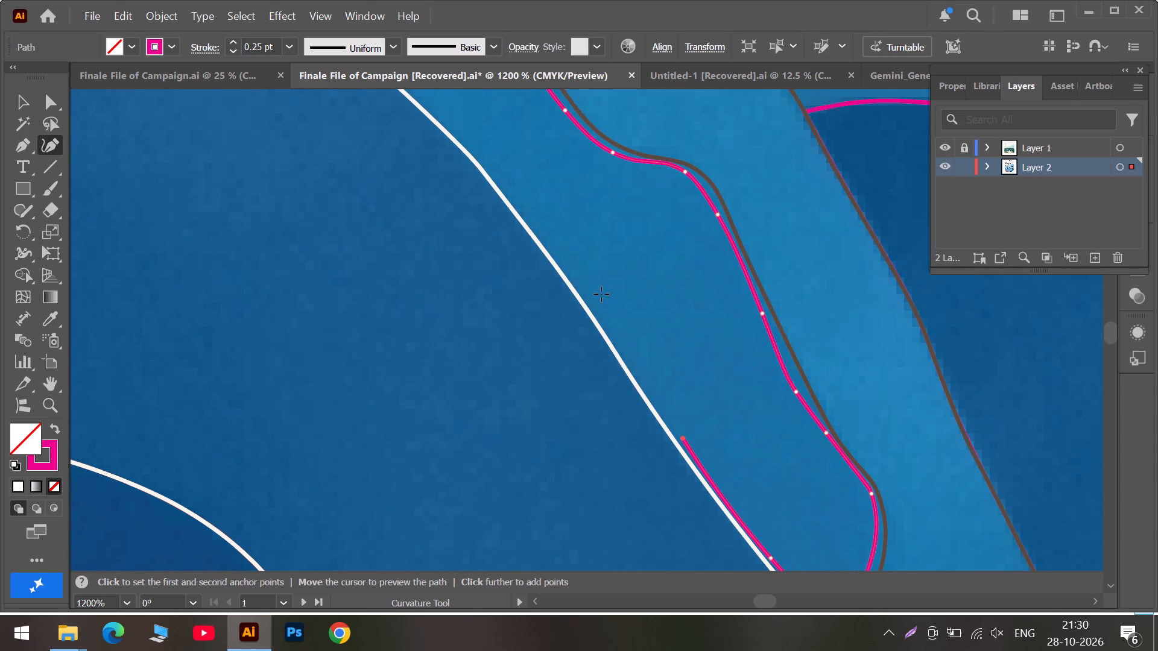
pyautogui.click(590, 294)
pyautogui.scroll(5, 522, 236)
pyautogui.click(484, 225)
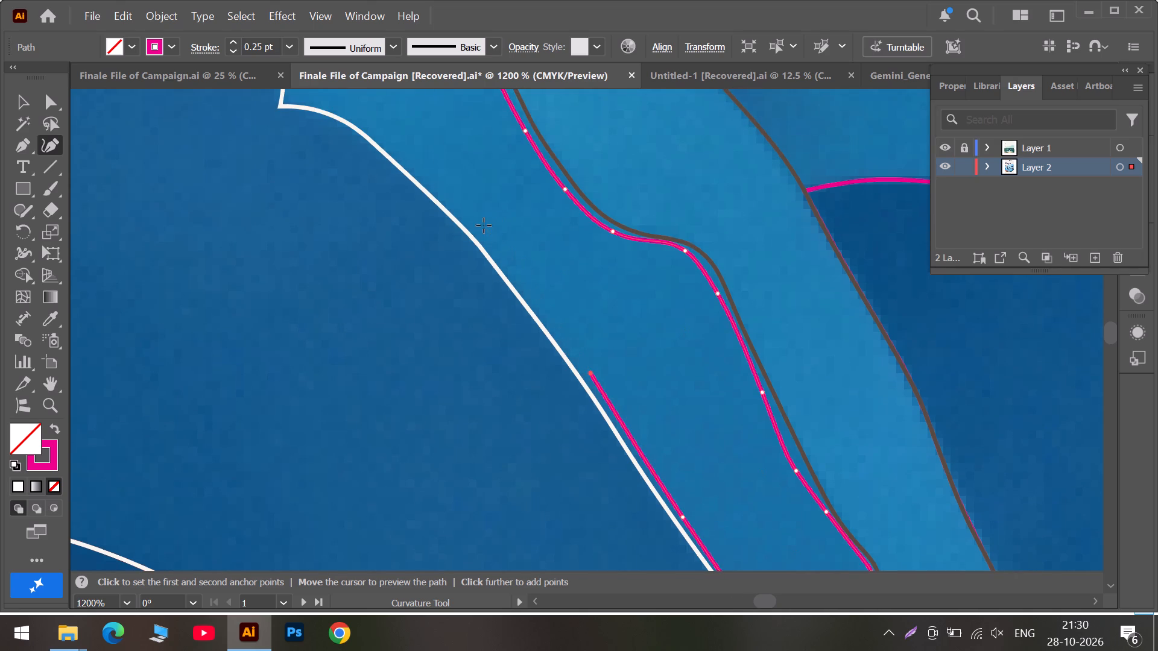
pyautogui.scroll(4, 347, 76)
pyautogui.click(358, 183)
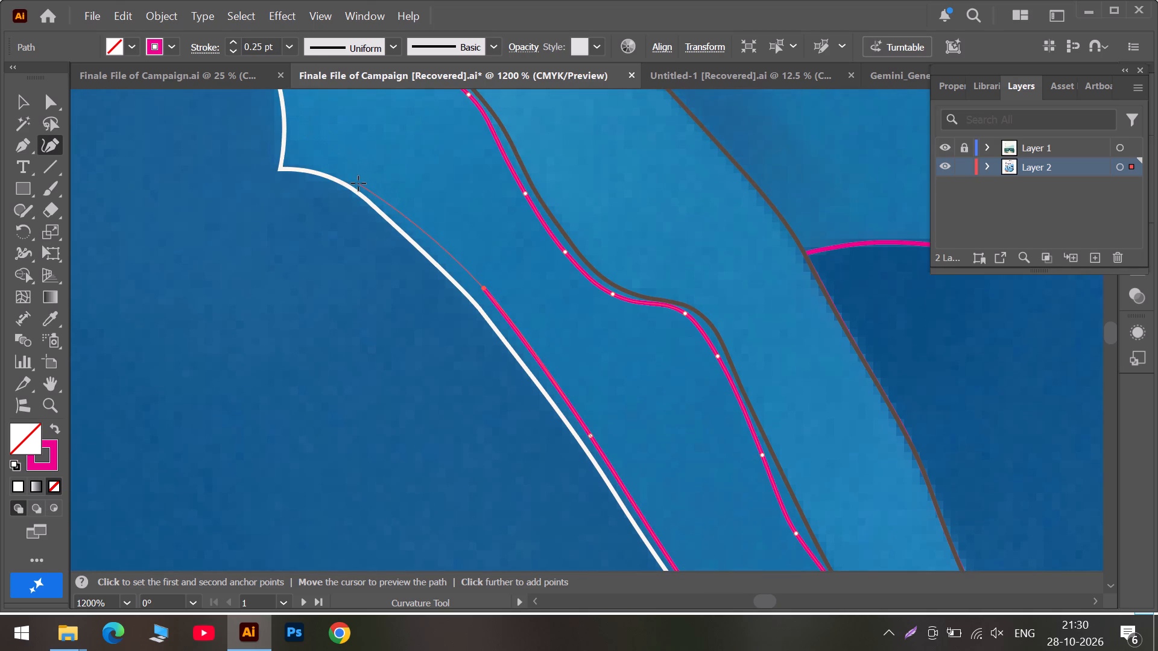
pyautogui.doubleClick(294, 162)
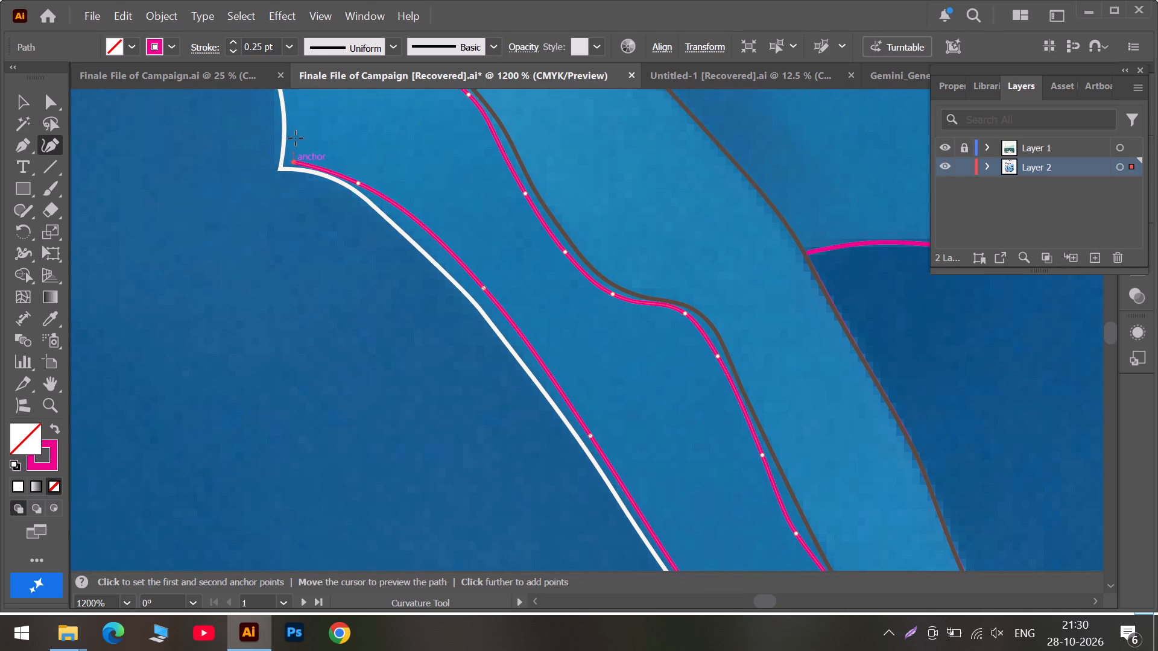
# Continue the magenta path from the notch up beside the white outline to the bend below its upper shoulder.
pyautogui.scroll(4, 296, 138)
pyautogui.click(293, 174)
pyautogui.scroll(5, 293, 168)
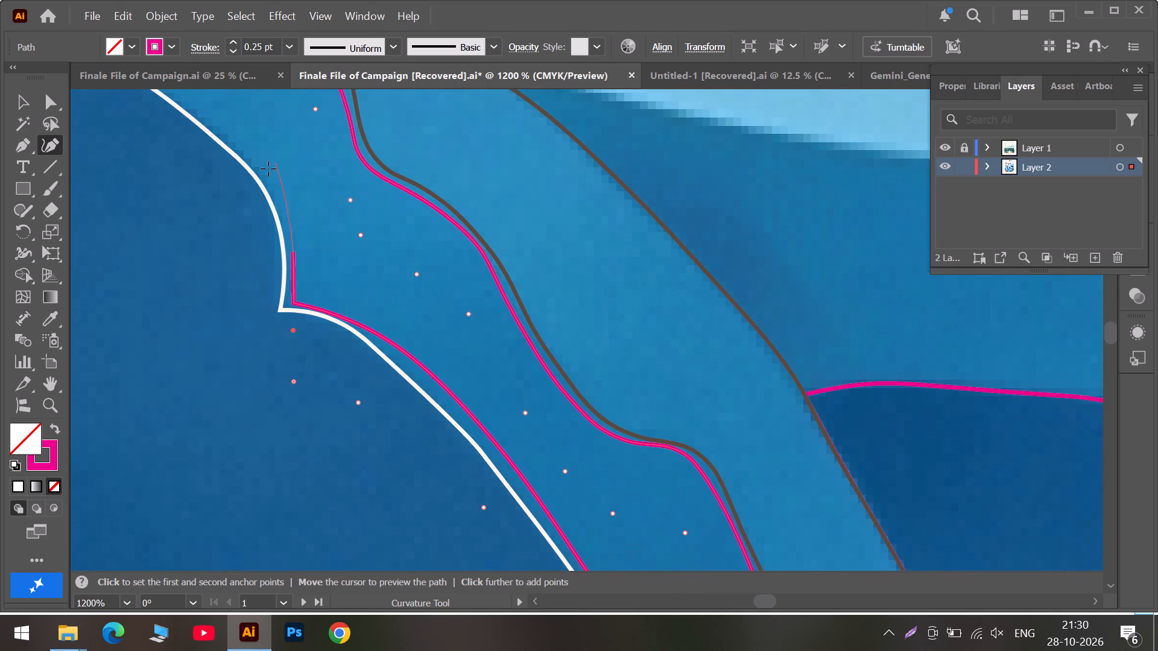
pyautogui.click(266, 172)
pyautogui.click(719, 603)
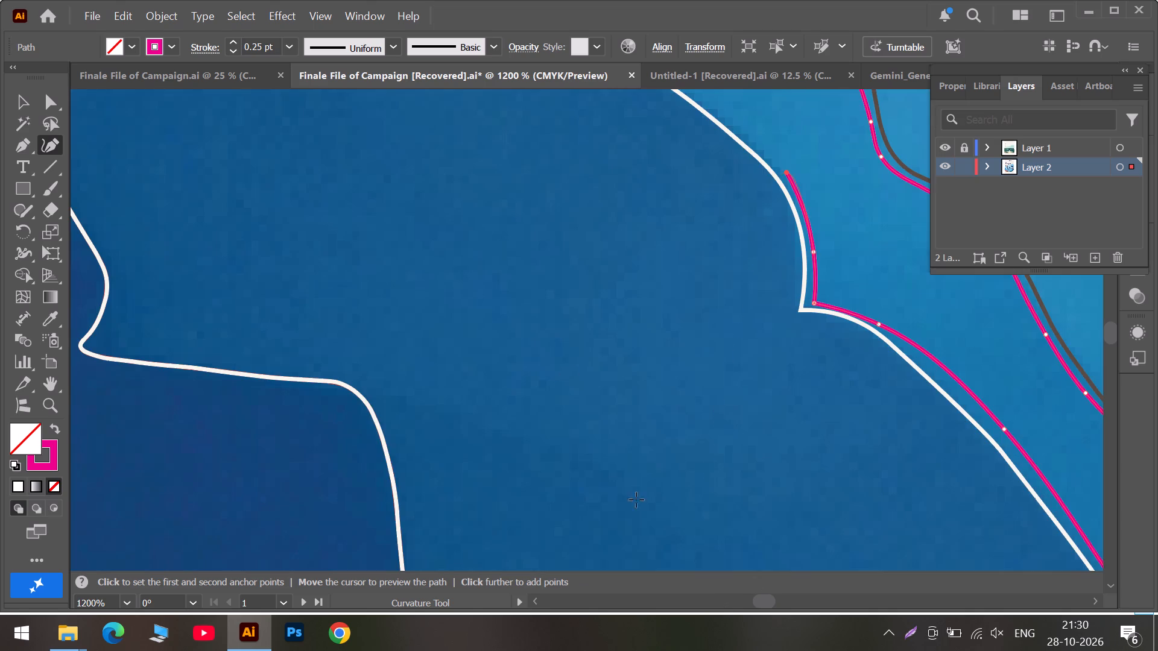
pyautogui.scroll(12, 574, 241)
pyautogui.click(633, 253)
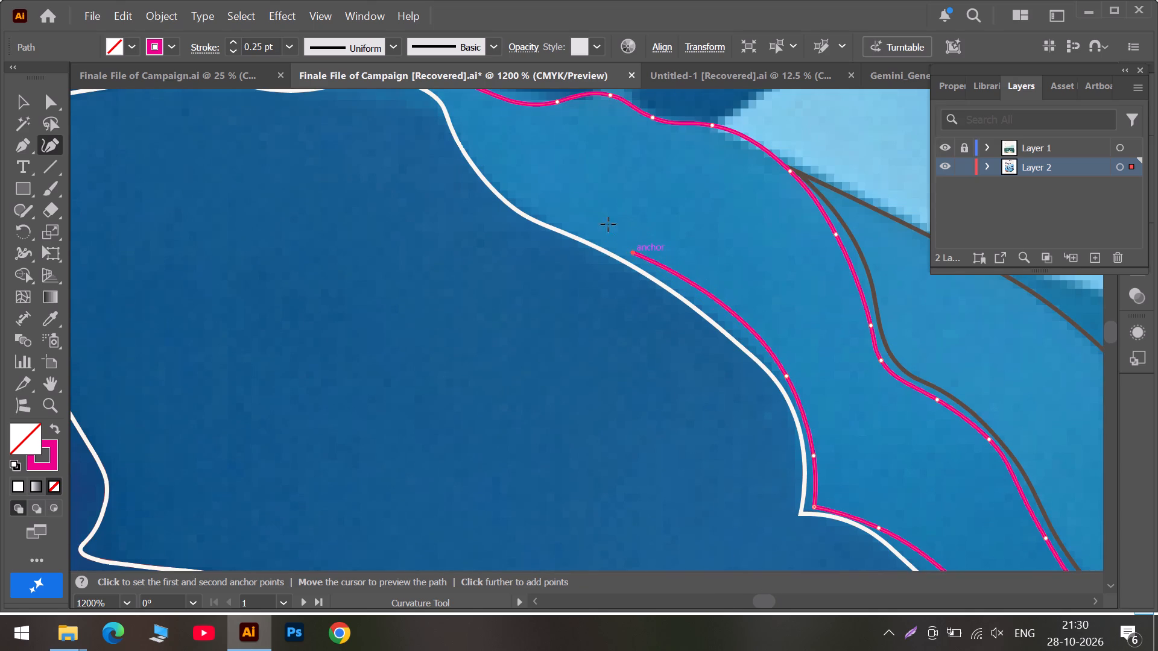
pyautogui.click(528, 206)
# Carry the magenta path over the white outline's upper shoulder and close it at its starting point.
pyautogui.scroll(5, 510, 193)
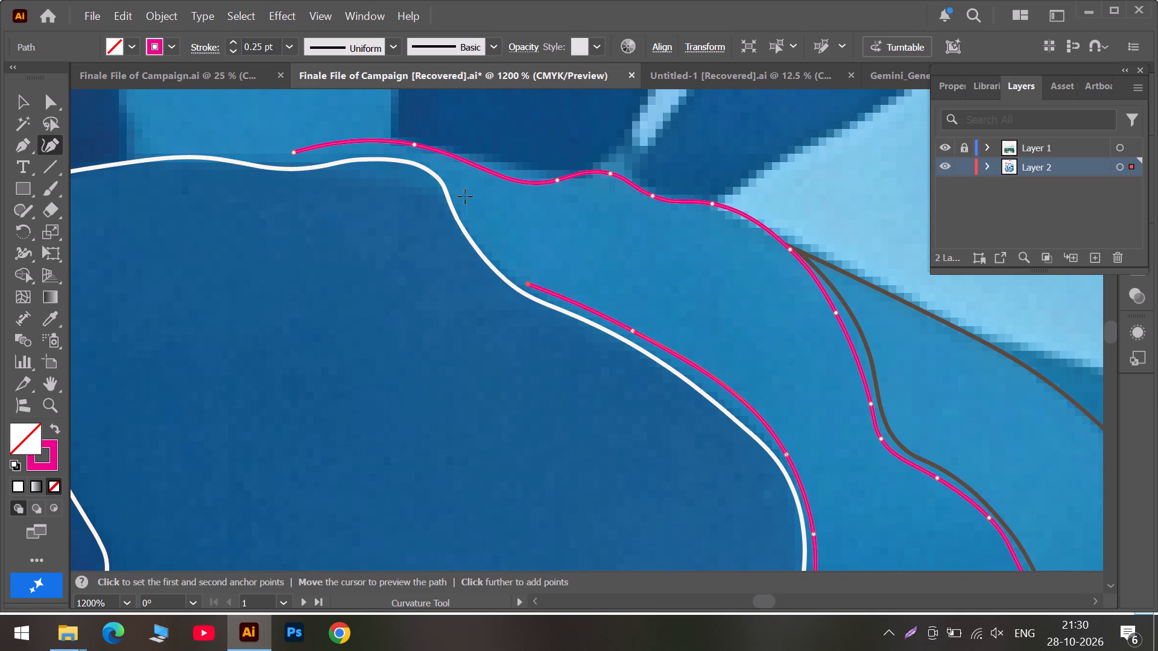
pyautogui.click(465, 197)
pyautogui.click(421, 158)
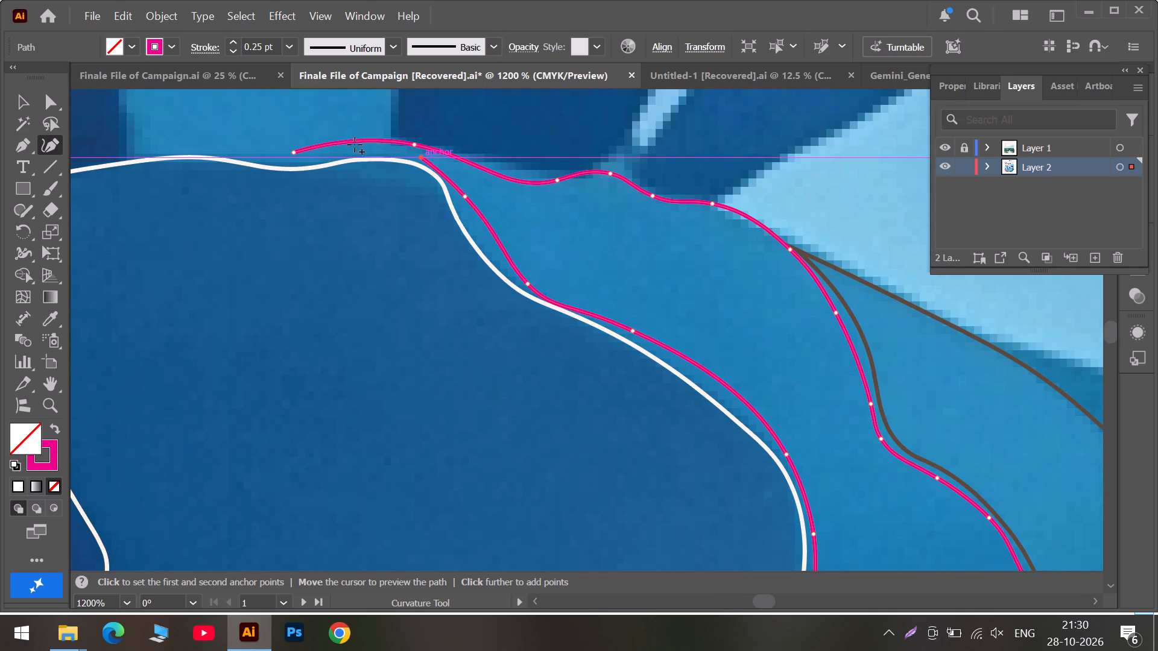
pyautogui.click(340, 153)
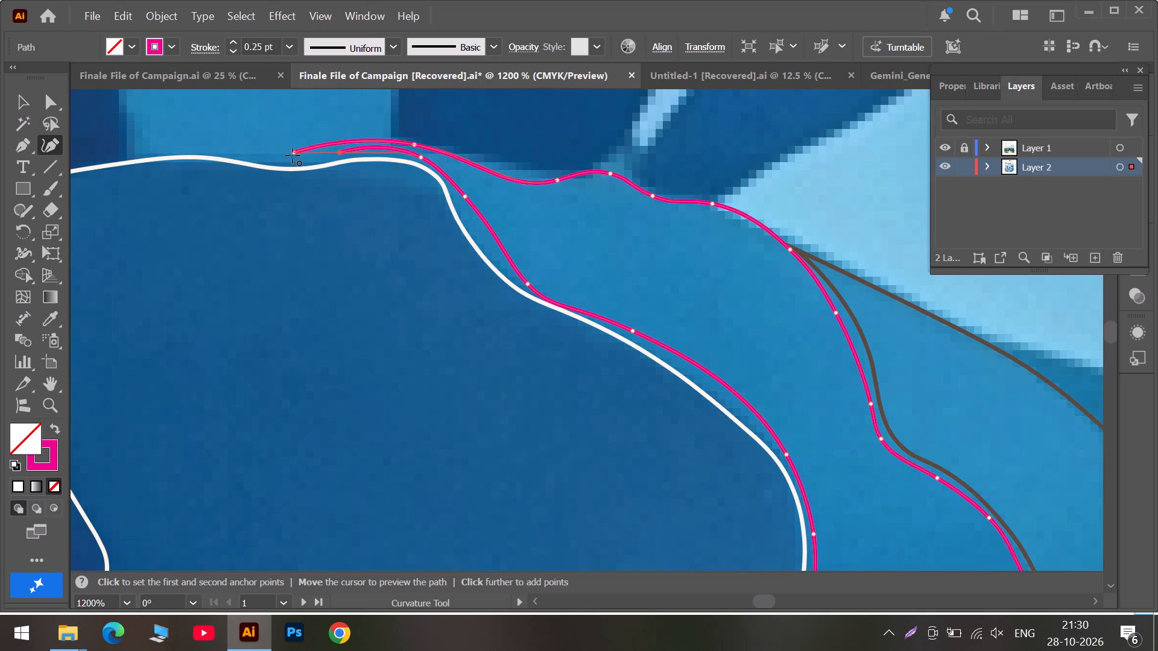
pyautogui.tripleClick(293, 156)
# Move the closed path's pointed tip onto the white outline and fit the neighbouring lower-edge anchor to the outline's dip.
pyautogui.moveTo(293, 156); pyautogui.dragTo(250, 162)
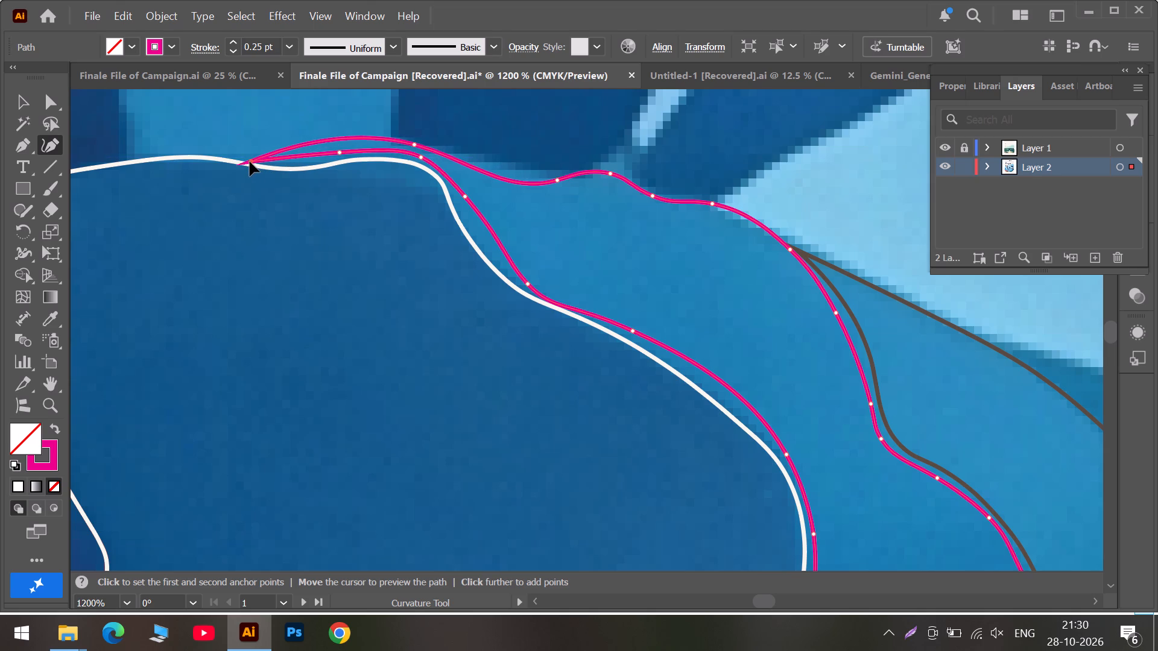
pyautogui.moveTo(250, 162); pyautogui.dragTo(244, 160)
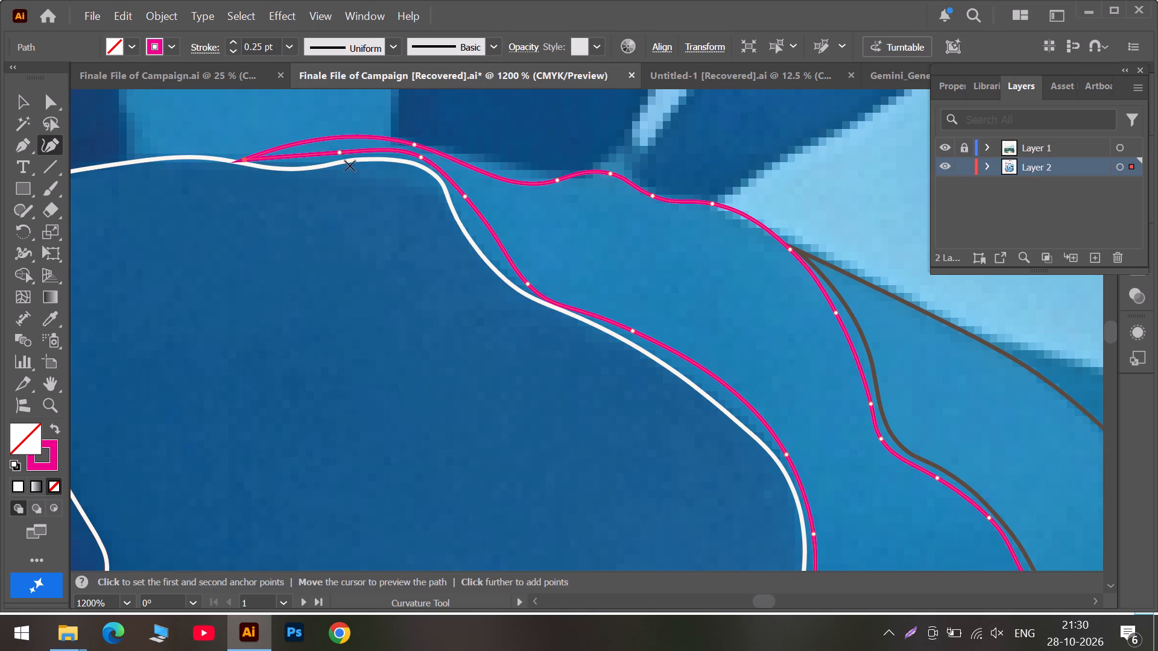
pyautogui.moveTo(341, 155); pyautogui.dragTo(285, 163)
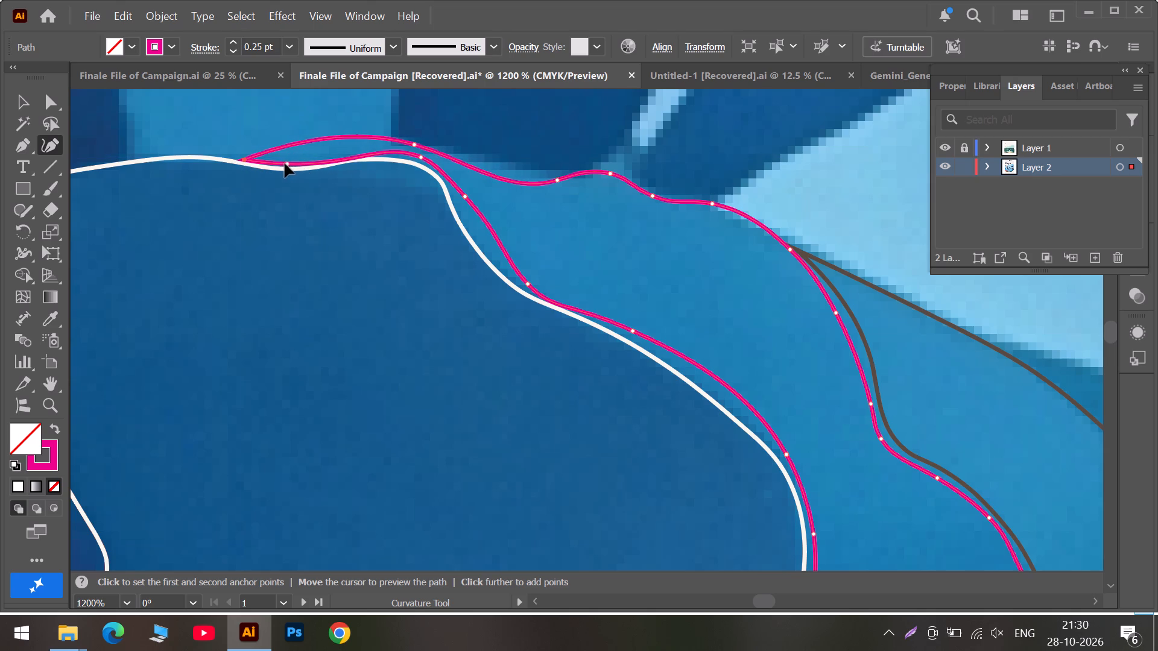
pyautogui.moveTo(285, 163); pyautogui.dragTo(262, 165)
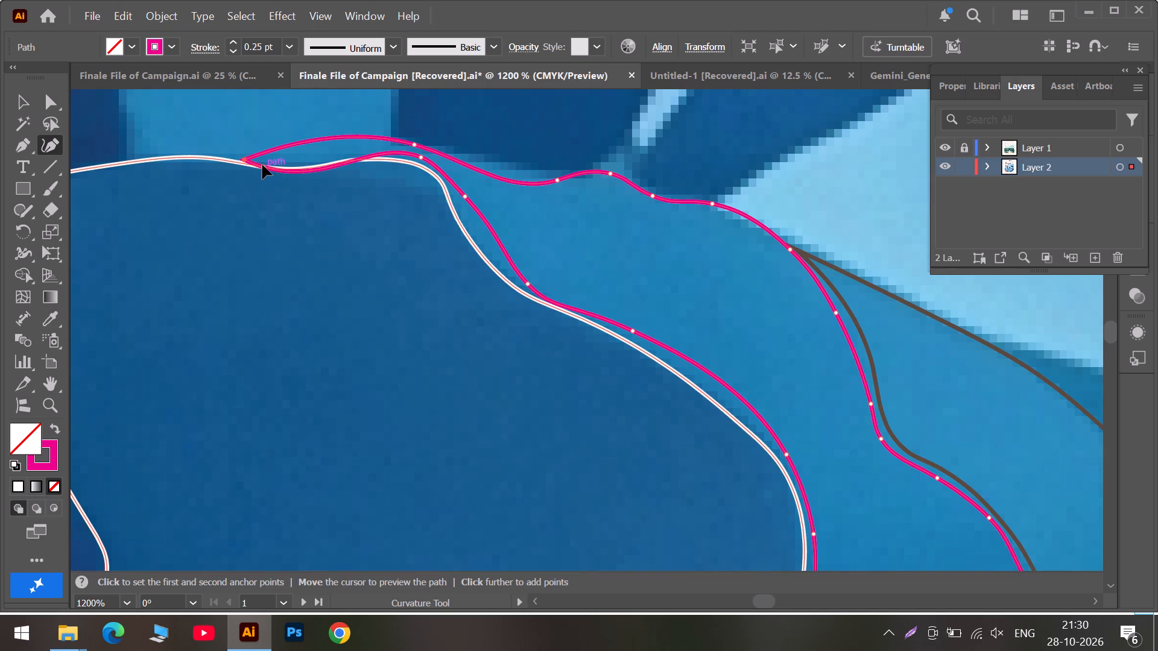
pyautogui.moveTo(262, 165); pyautogui.dragTo(272, 166)
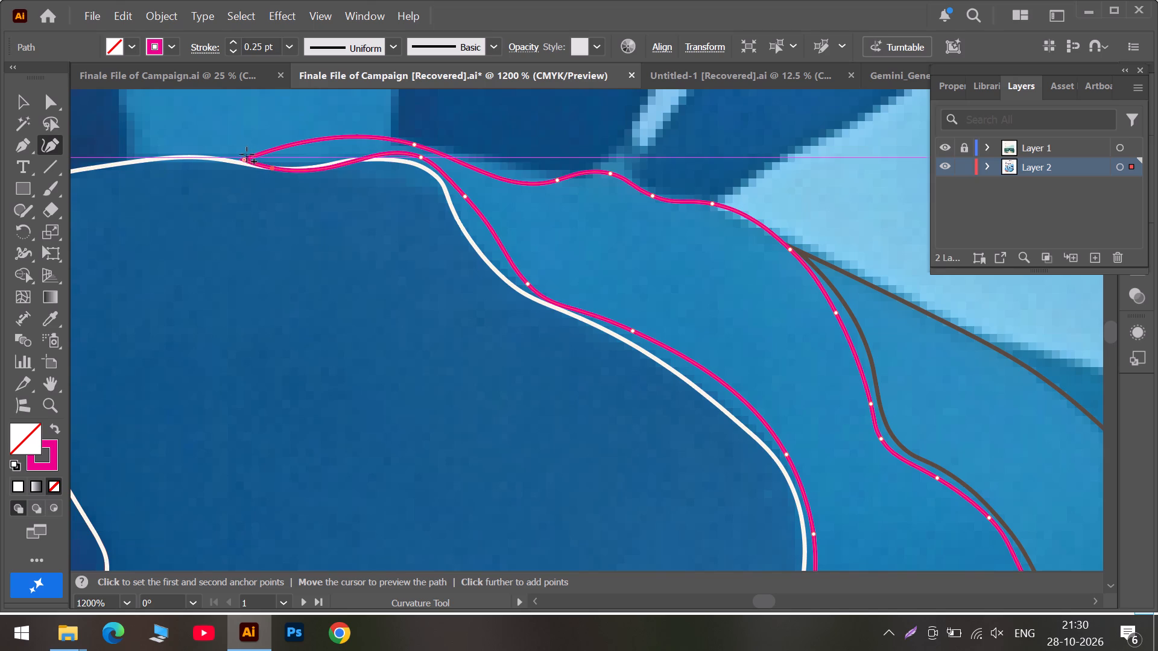
pyautogui.moveTo(245, 159); pyautogui.dragTo(236, 160)
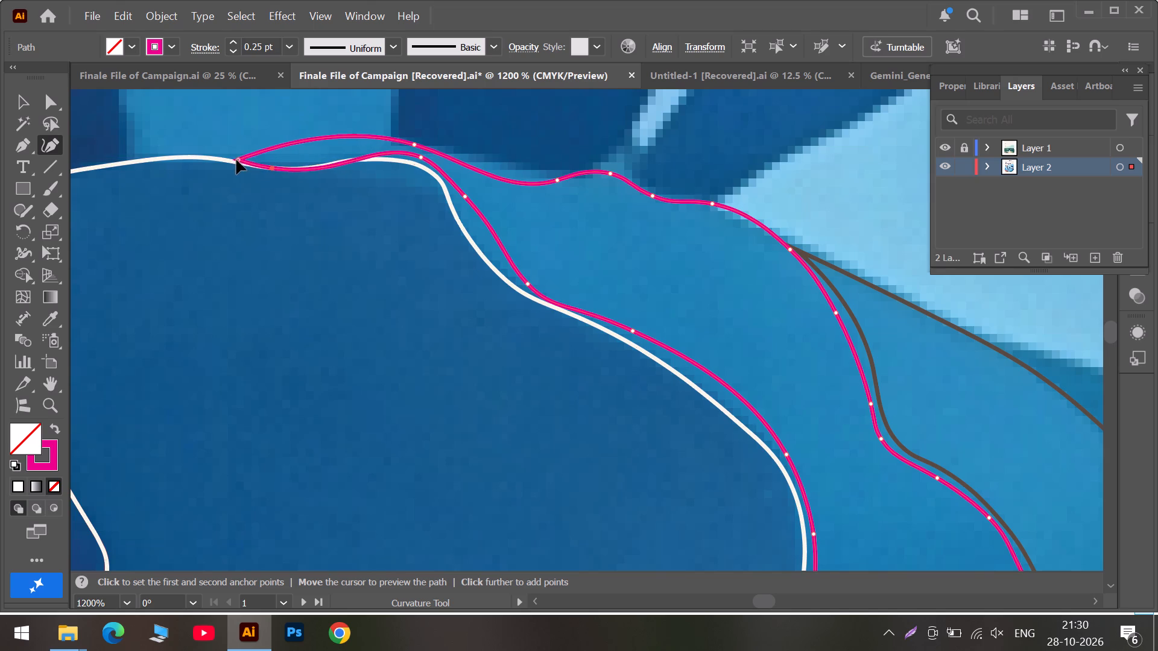
pyautogui.moveTo(236, 160); pyautogui.dragTo(236, 160)
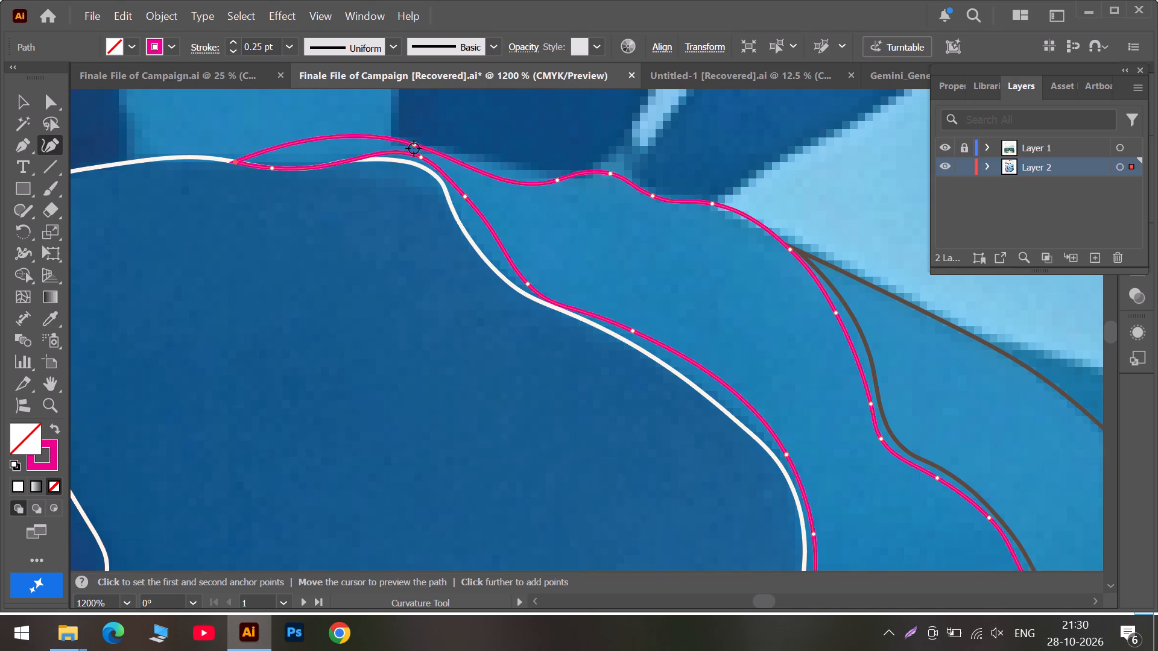
# Reposition the two upper-edge anchors nearest the tip so the magenta curve follows the top of the lighter blue band.
pyautogui.moveTo(415, 148); pyautogui.dragTo(497, 166)
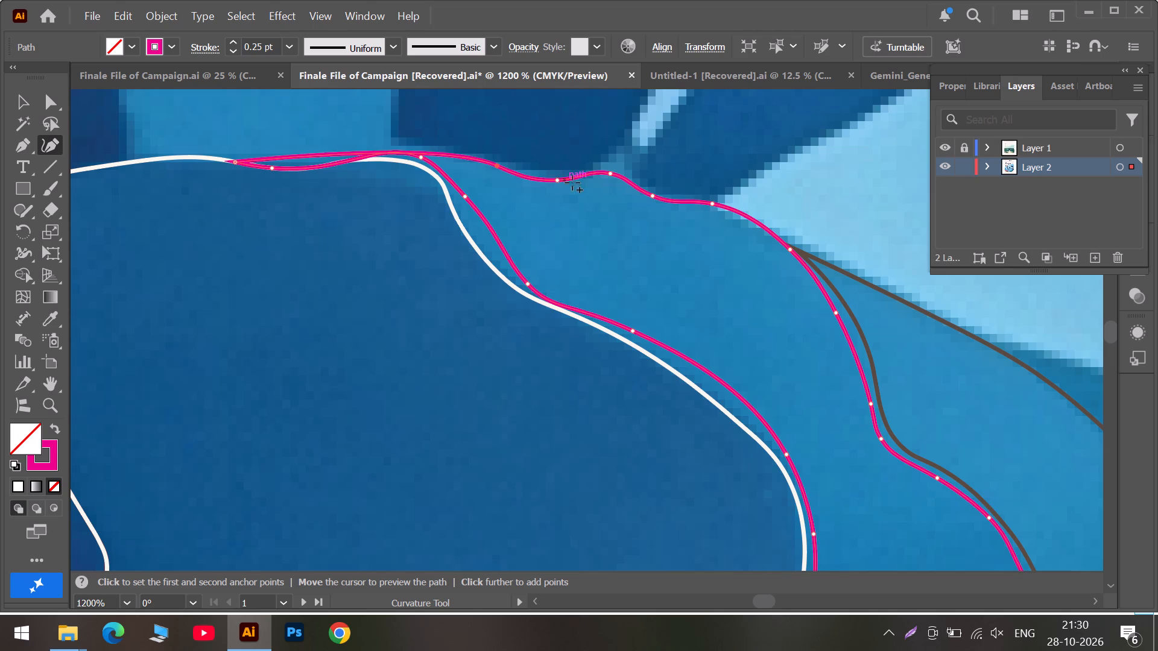
pyautogui.moveTo(560, 184); pyautogui.dragTo(585, 178)
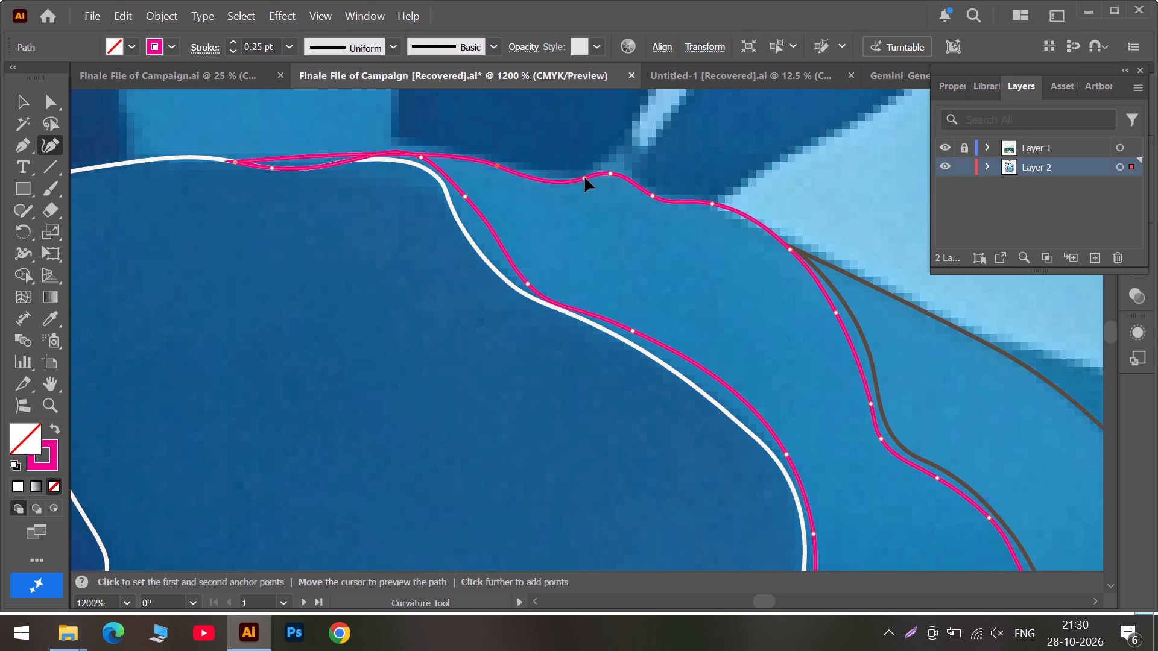
pyautogui.moveTo(585, 178); pyautogui.dragTo(581, 178)
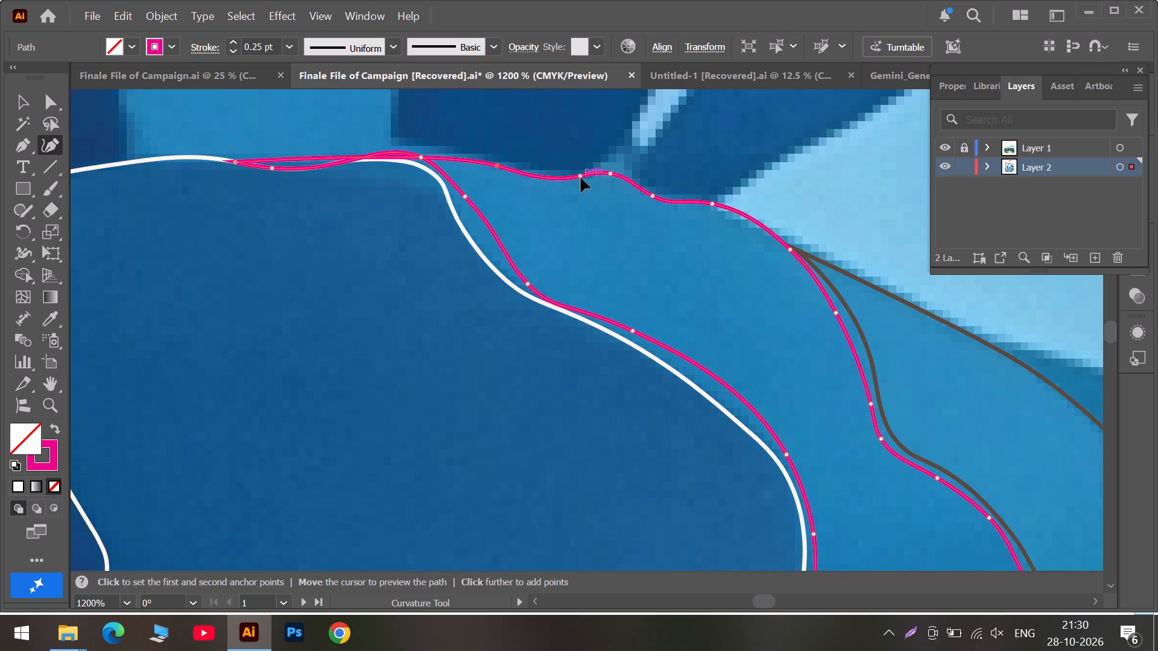
pyautogui.moveTo(581, 178); pyautogui.dragTo(577, 176)
pyautogui.moveTo(499, 166); pyautogui.dragTo(498, 166)
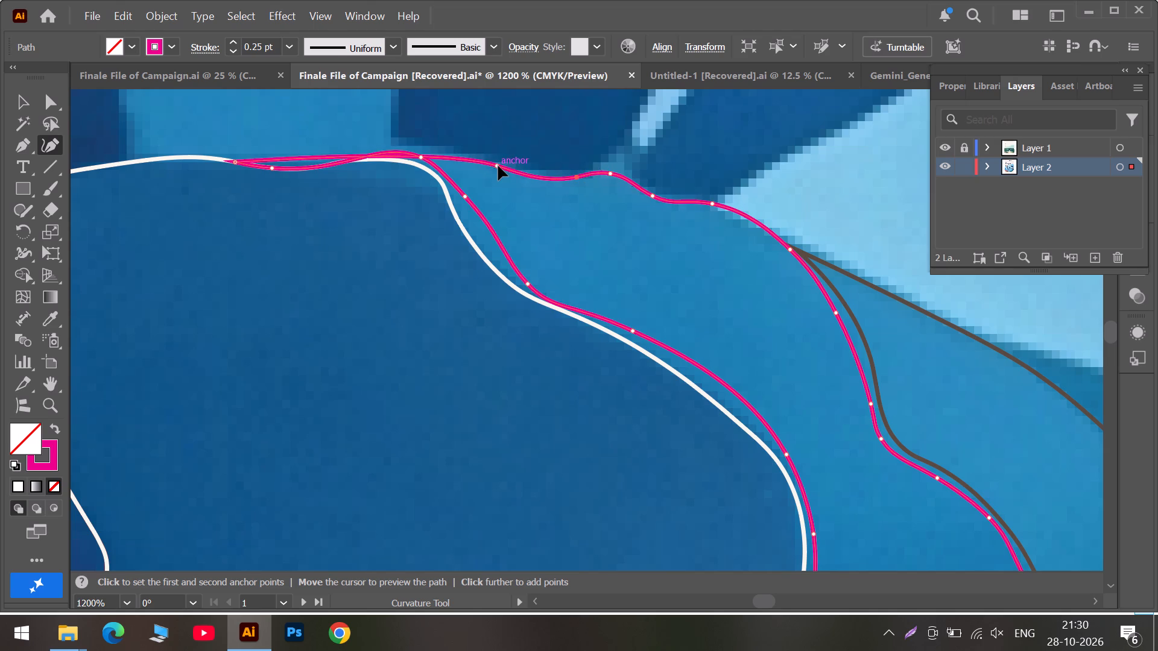
pyautogui.moveTo(498, 166); pyautogui.dragTo(490, 159)
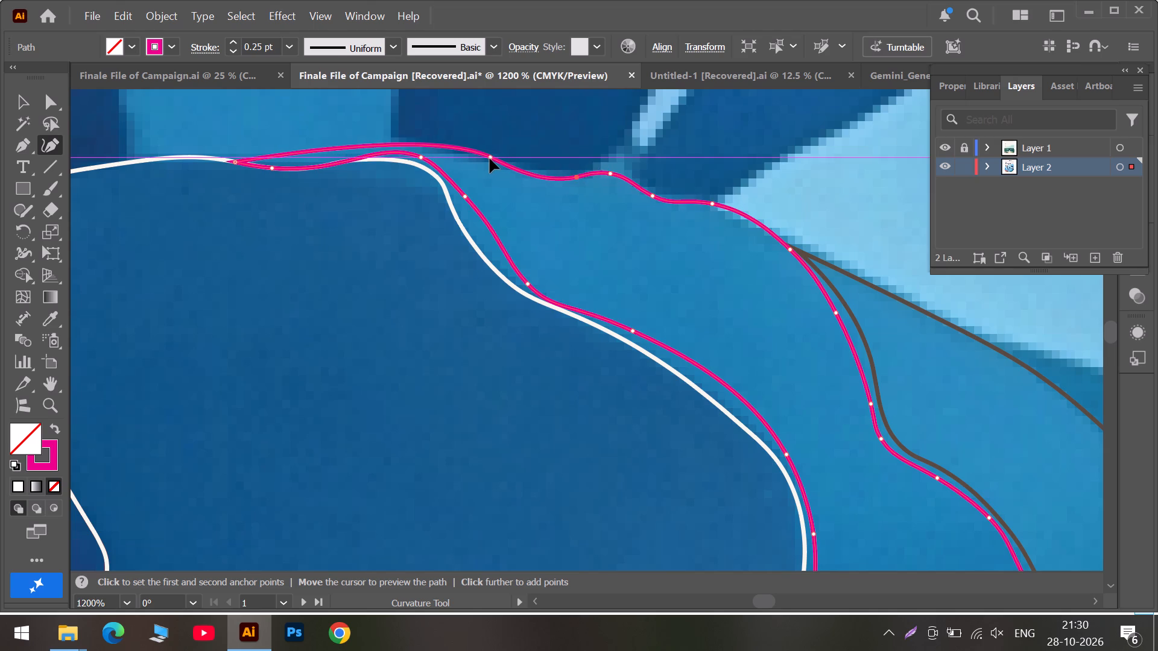
pyautogui.moveTo(490, 159); pyautogui.dragTo(479, 158)
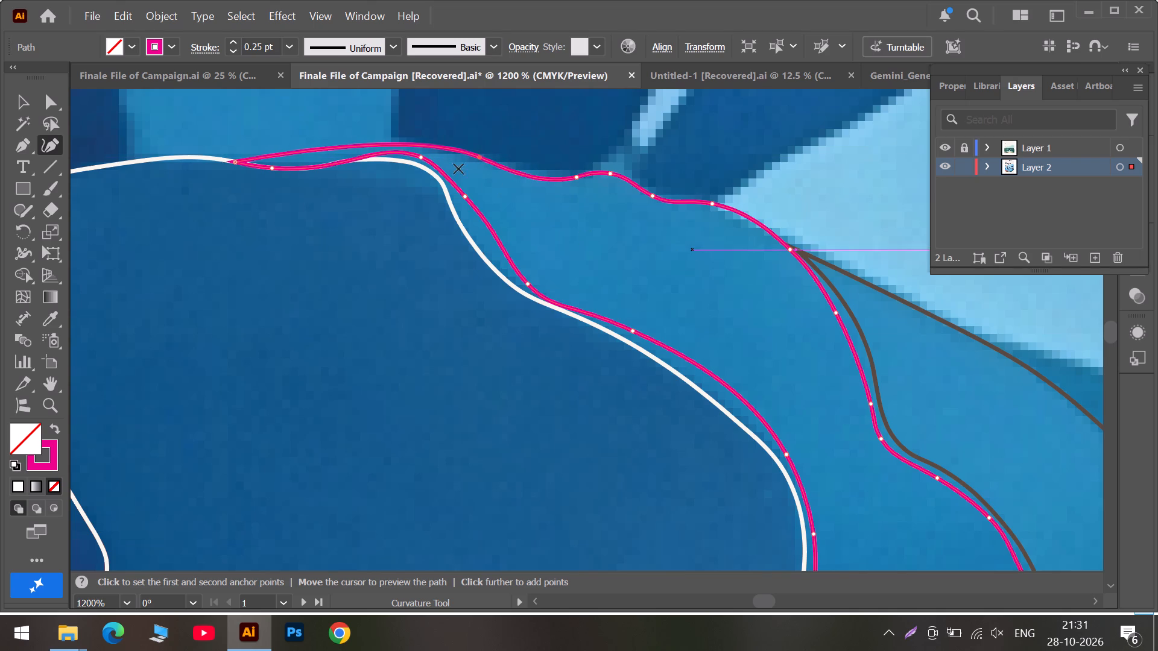
# Fit the lower magenta edge between the tip and shoulder to the white outline by moving its anchor and adding extra ones.
pyautogui.moveTo(420, 159); pyautogui.dragTo(383, 158)
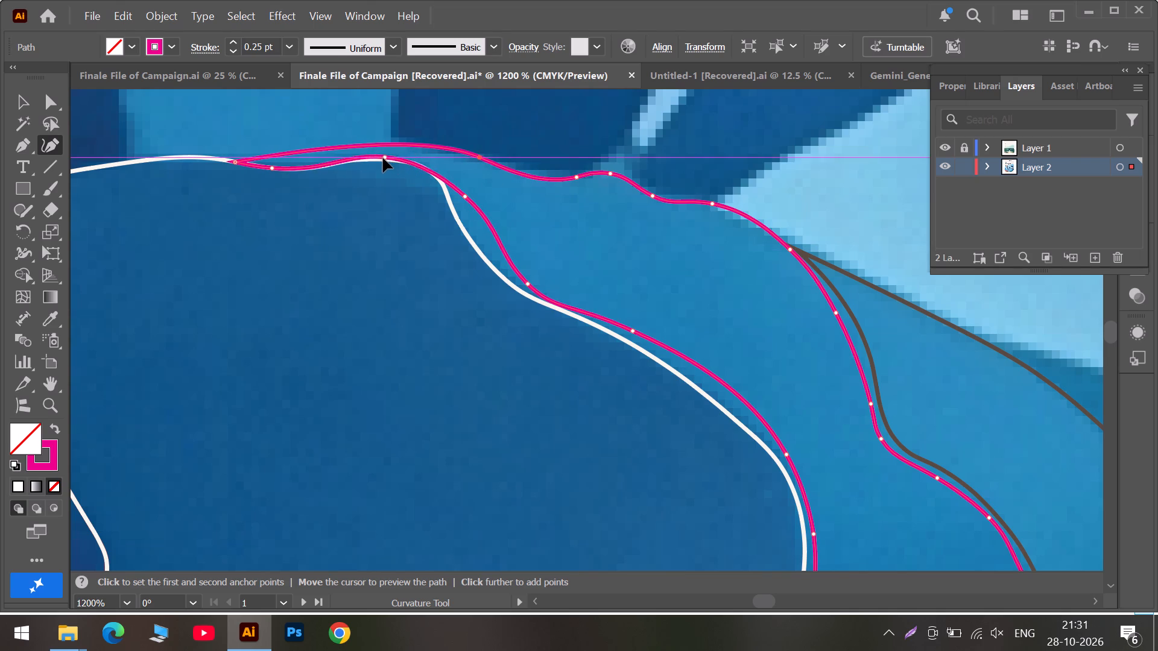
pyautogui.moveTo(383, 158); pyautogui.dragTo(379, 161)
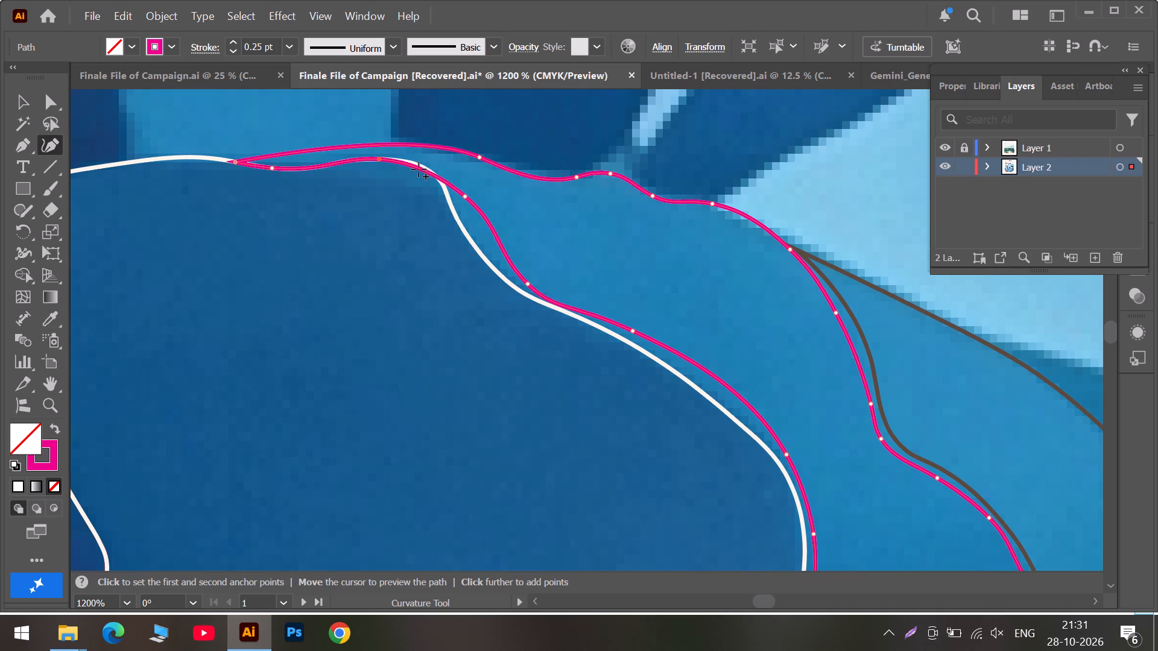
pyautogui.moveTo(419, 169); pyautogui.dragTo(411, 162)
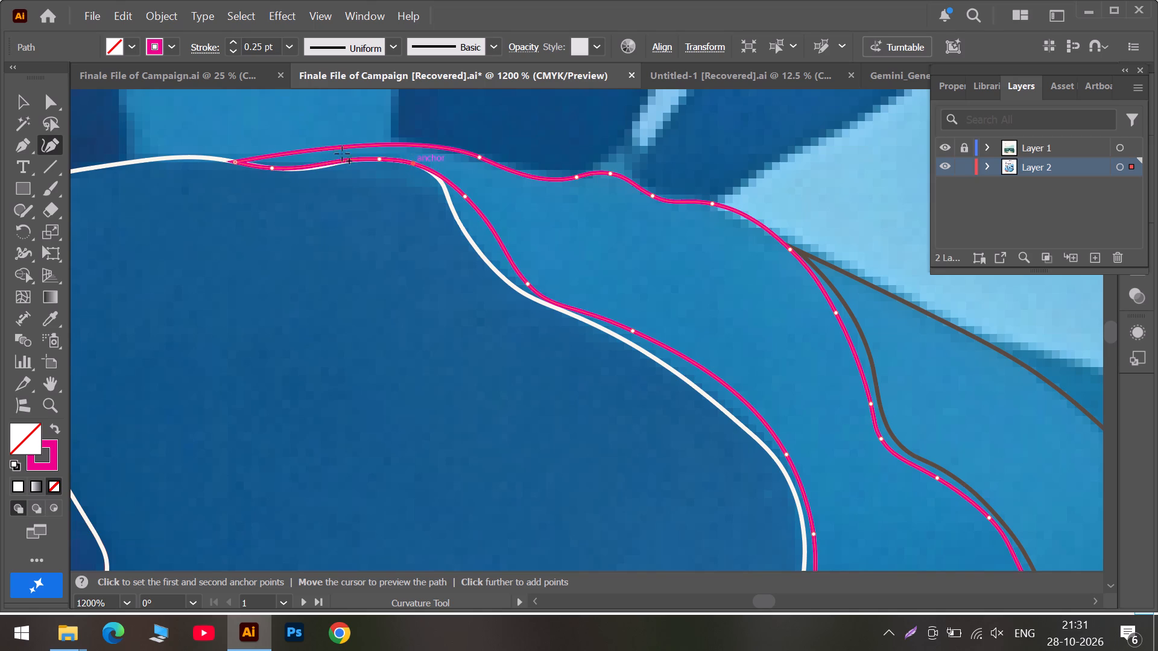
pyautogui.moveTo(322, 165); pyautogui.dragTo(319, 168)
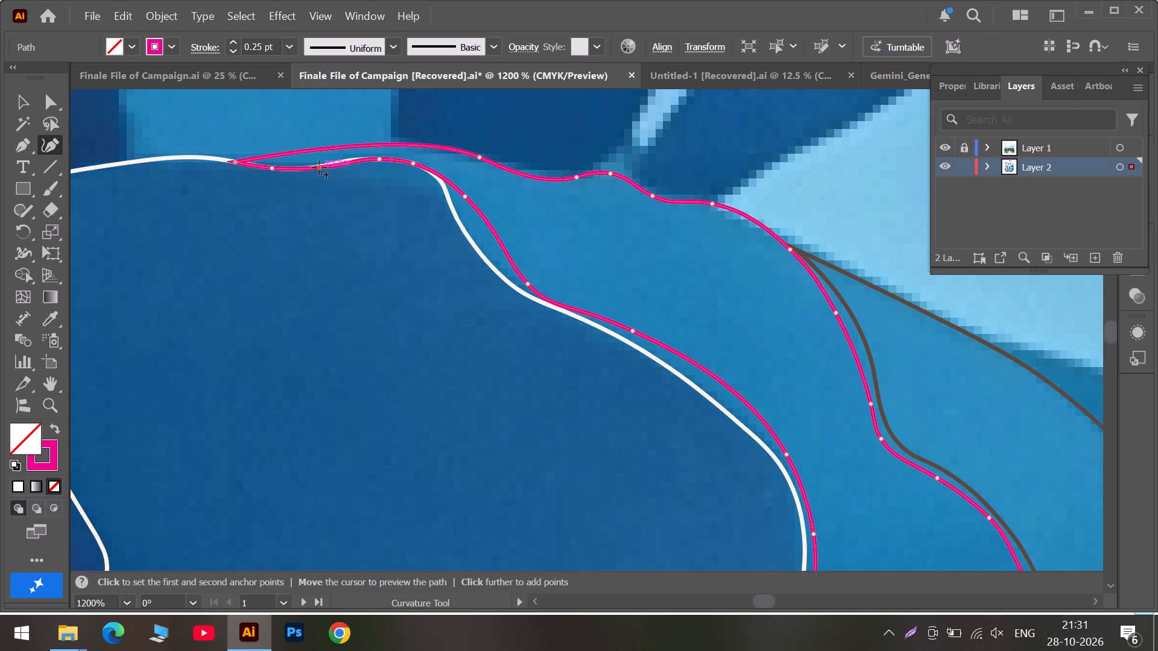
pyautogui.moveTo(319, 168); pyautogui.dragTo(309, 168)
pyautogui.click(347, 163)
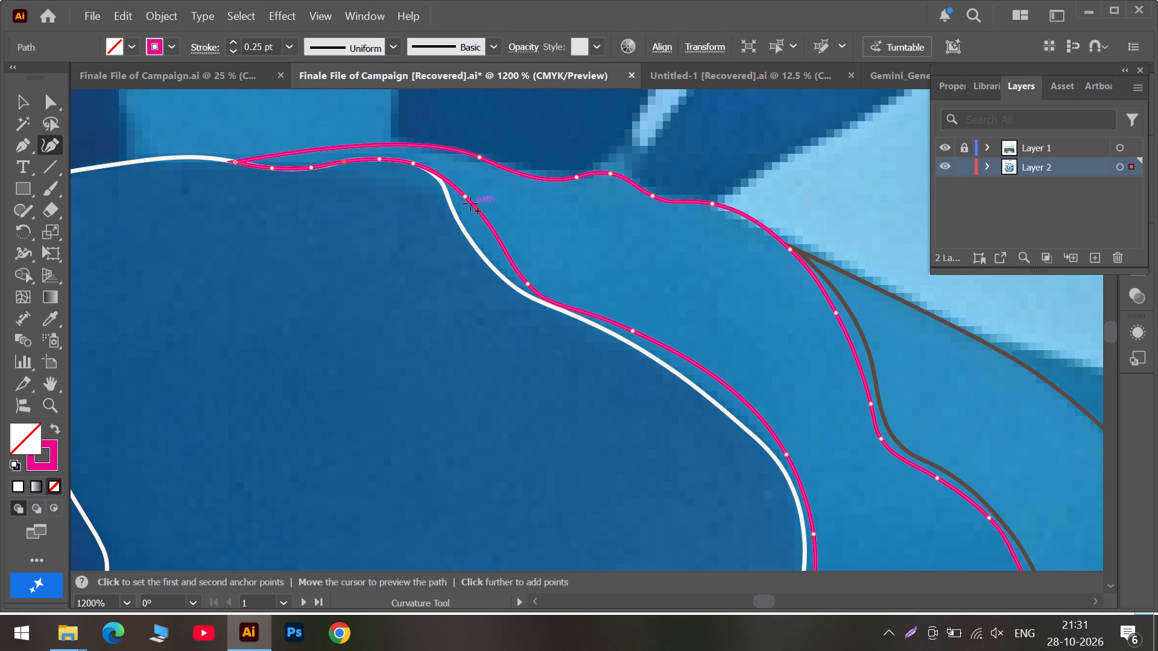
# Reshape the magenta curve around the shoulder and down the steep slope below it, matching the white outline with moved and added anchors.
pyautogui.moveTo(466, 198); pyautogui.dragTo(438, 184)
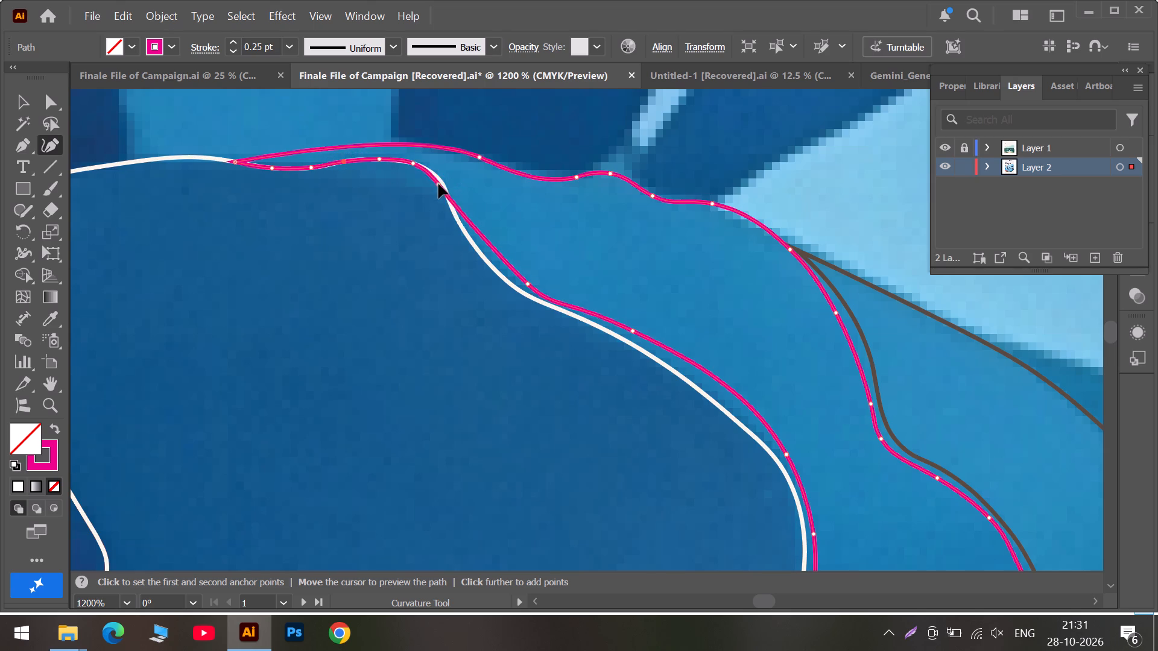
pyautogui.moveTo(438, 184); pyautogui.dragTo(437, 179)
pyautogui.moveTo(529, 284); pyautogui.dragTo(514, 274)
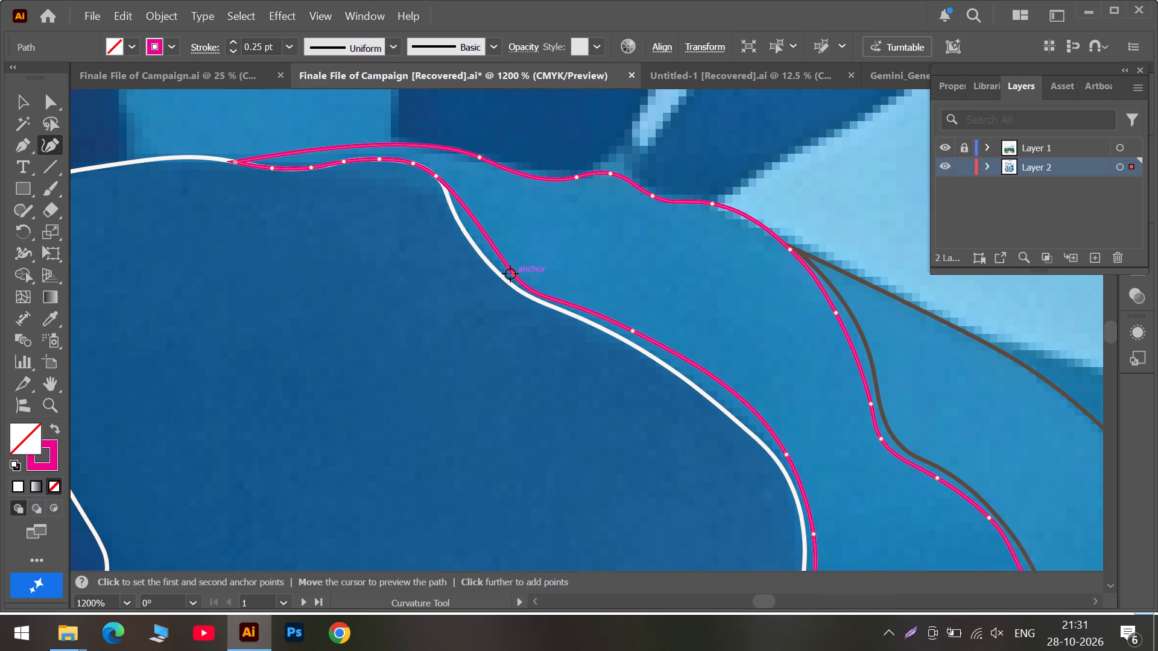
pyautogui.moveTo(510, 274); pyautogui.dragTo(455, 215)
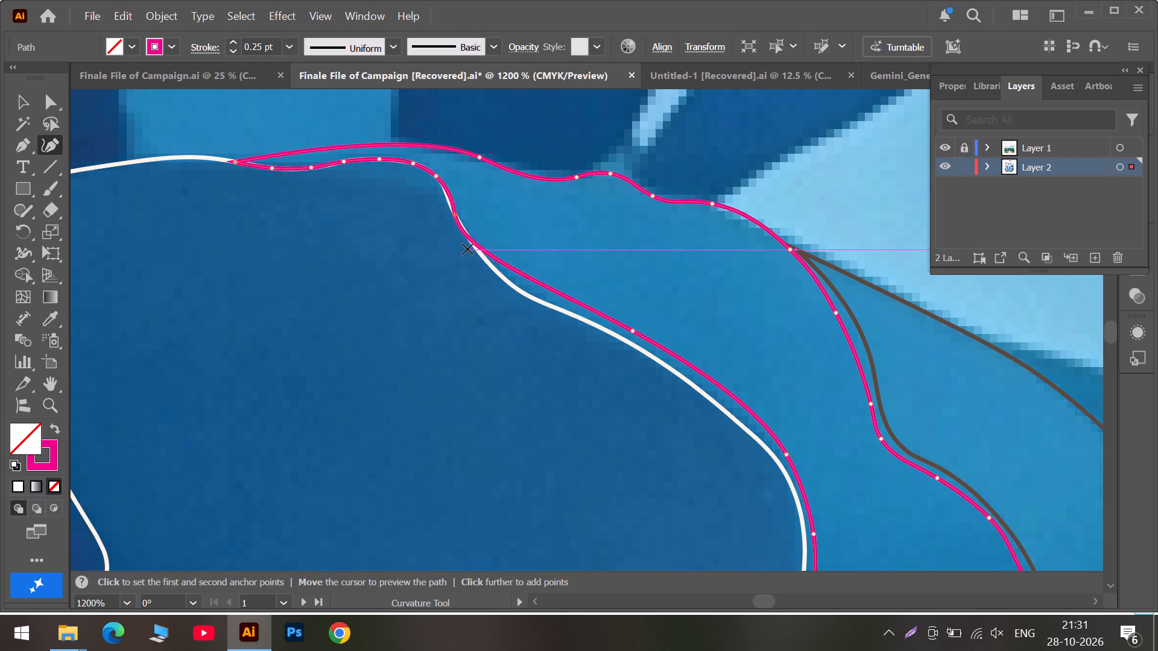
pyautogui.keyDown('alt'); pyautogui.scroll(1, 467, 249); pyautogui.keyUp('alt')
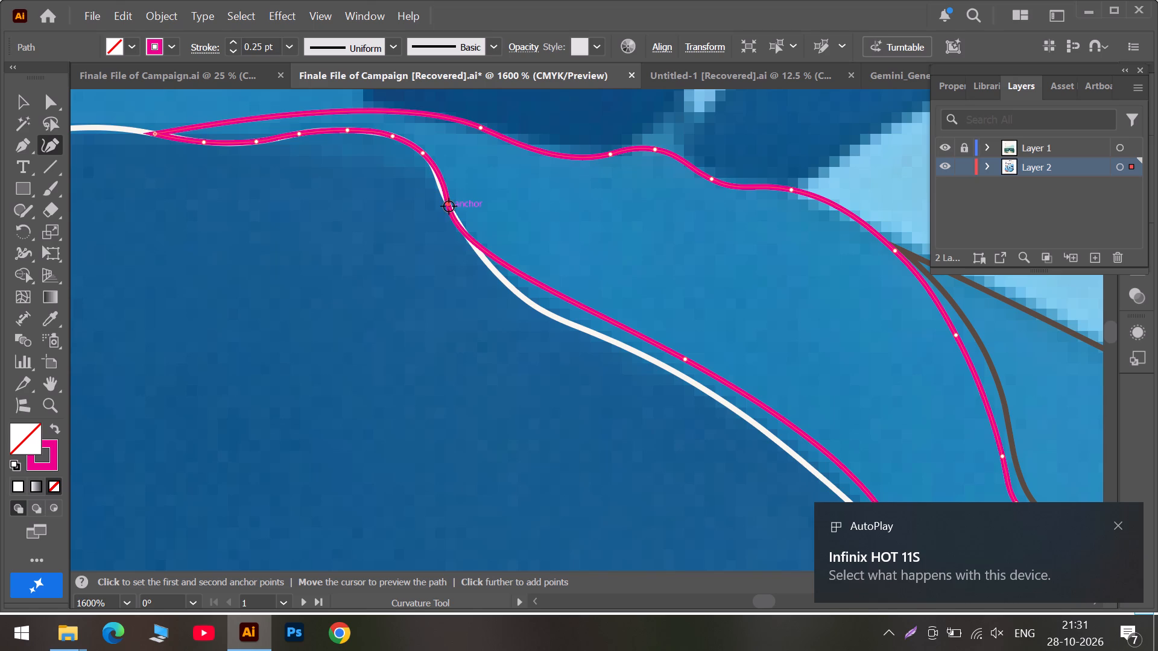
pyautogui.moveTo(449, 206); pyautogui.dragTo(479, 253)
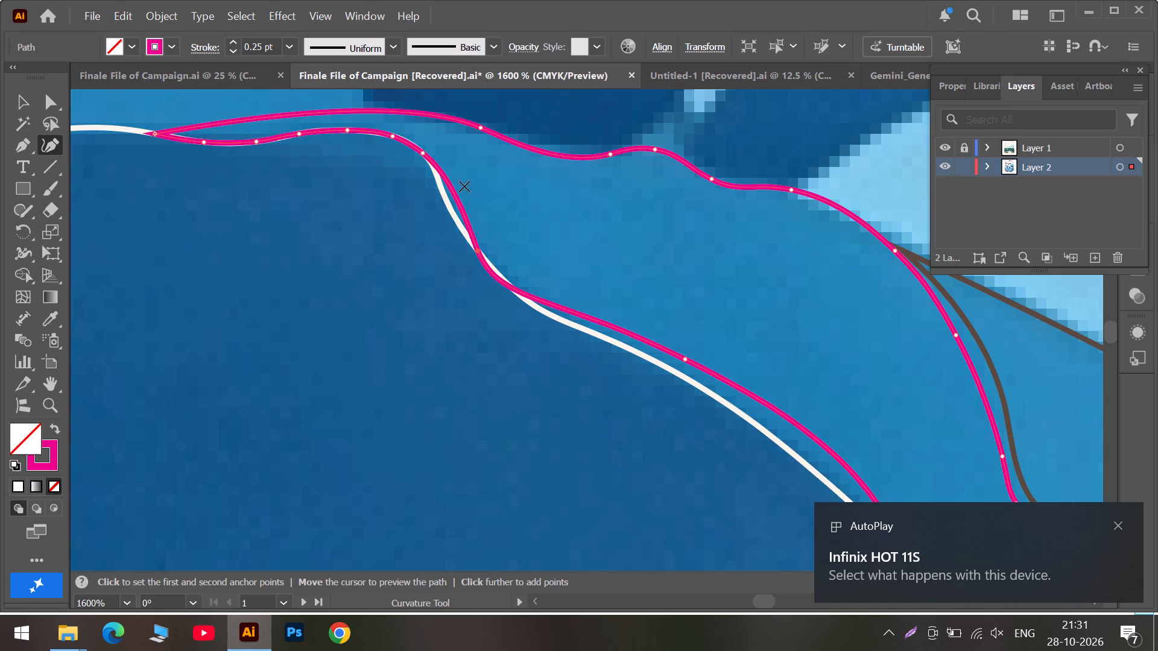
pyautogui.moveTo(453, 191); pyautogui.dragTo(443, 201)
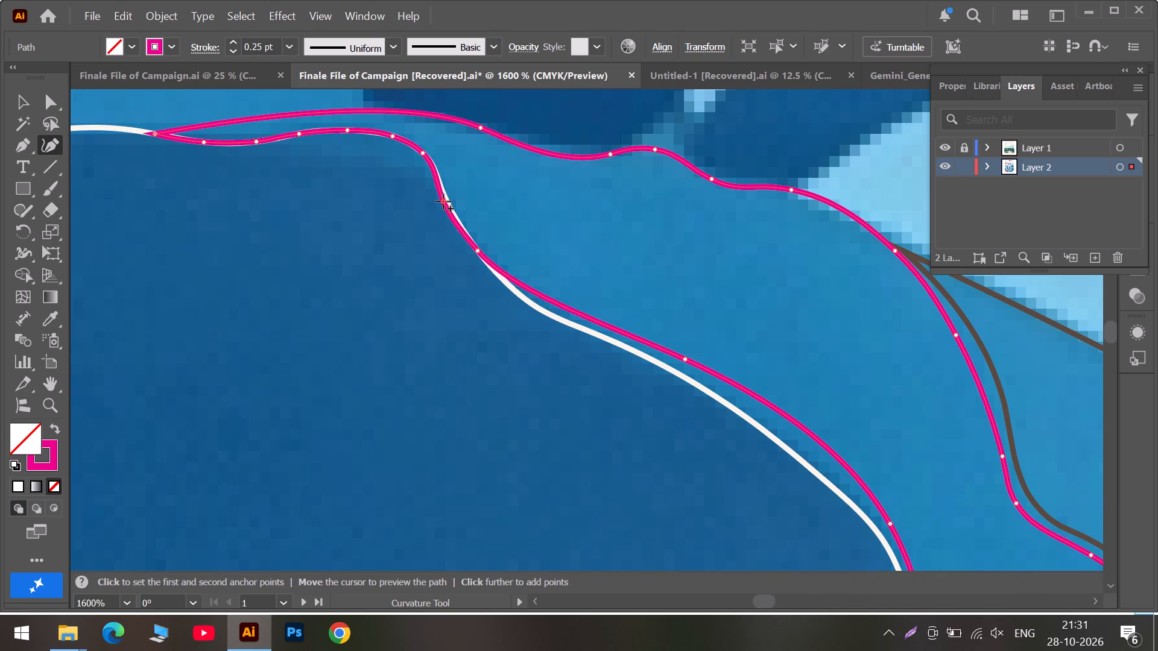
pyautogui.moveTo(443, 201); pyautogui.dragTo(446, 199)
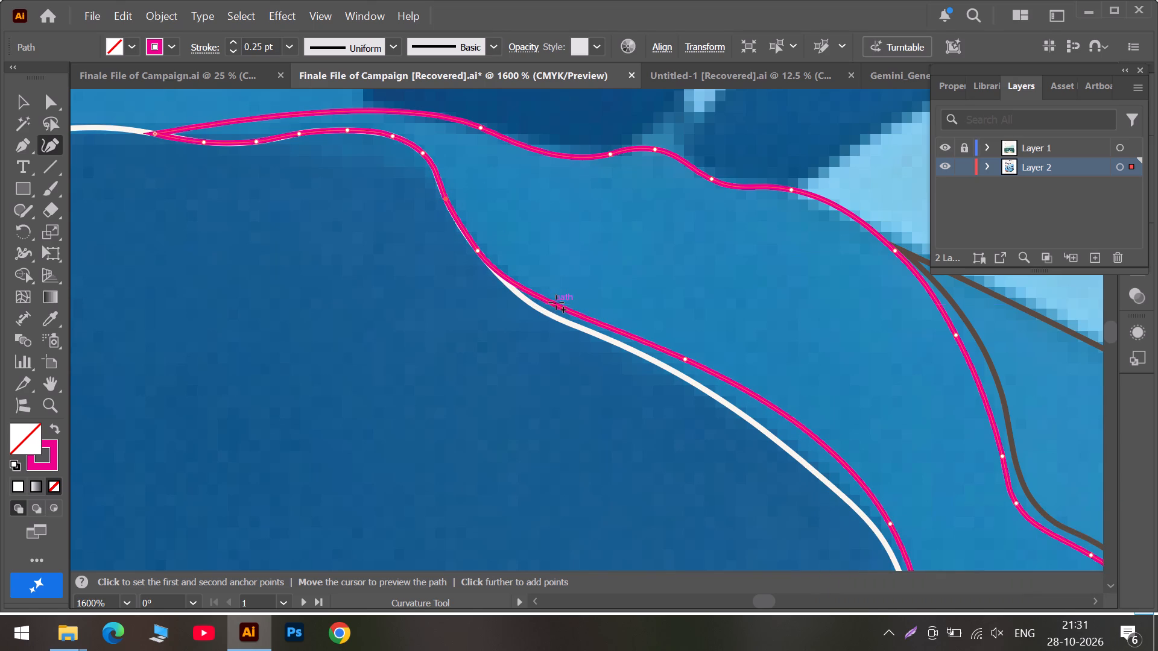
# Fit the magenta edge at the foot of the steep slope to the white outline by adding and adjusting two anchors around the bend.
pyautogui.moveTo(556, 303); pyautogui.dragTo(521, 296)
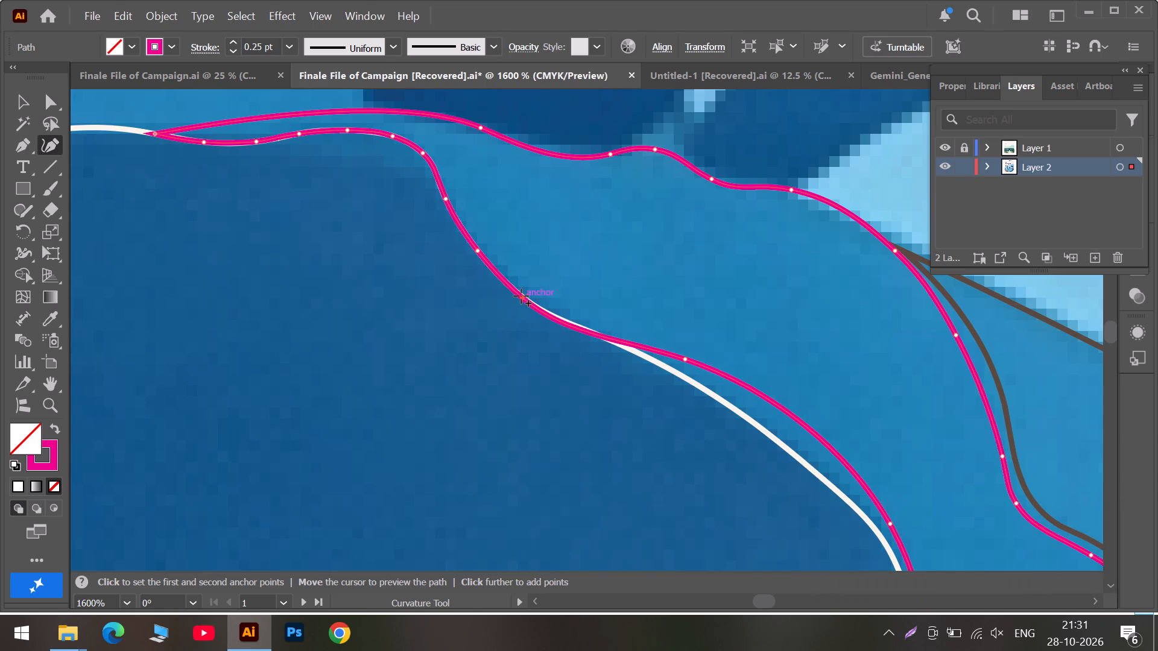
pyautogui.click(571, 326)
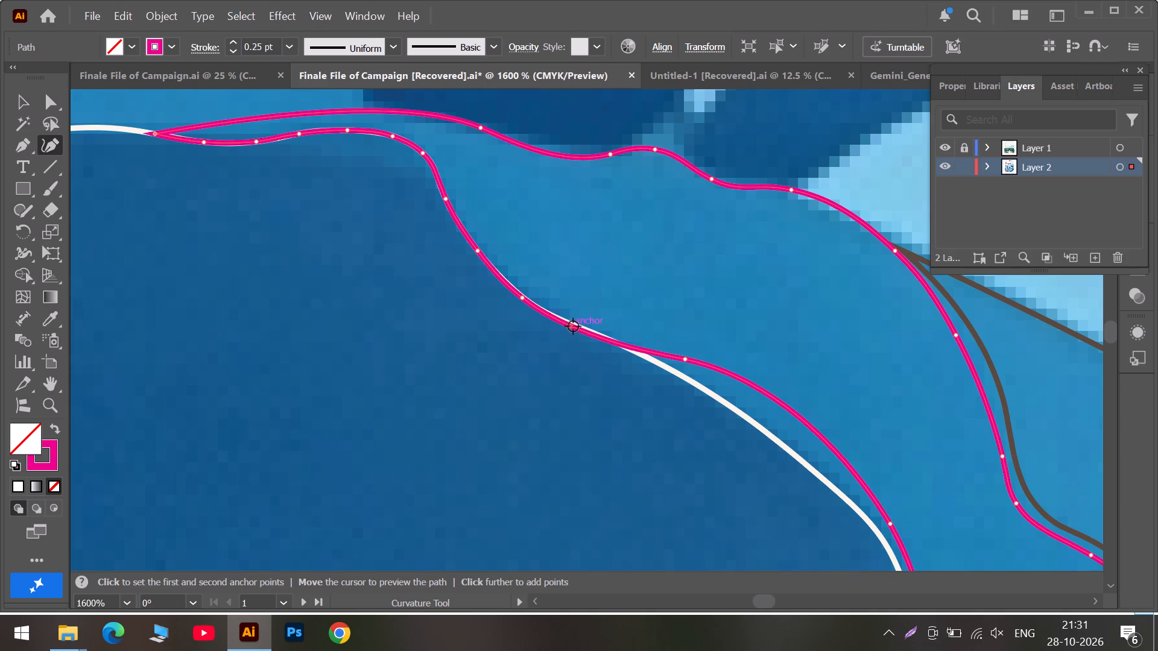
pyautogui.click(572, 326)
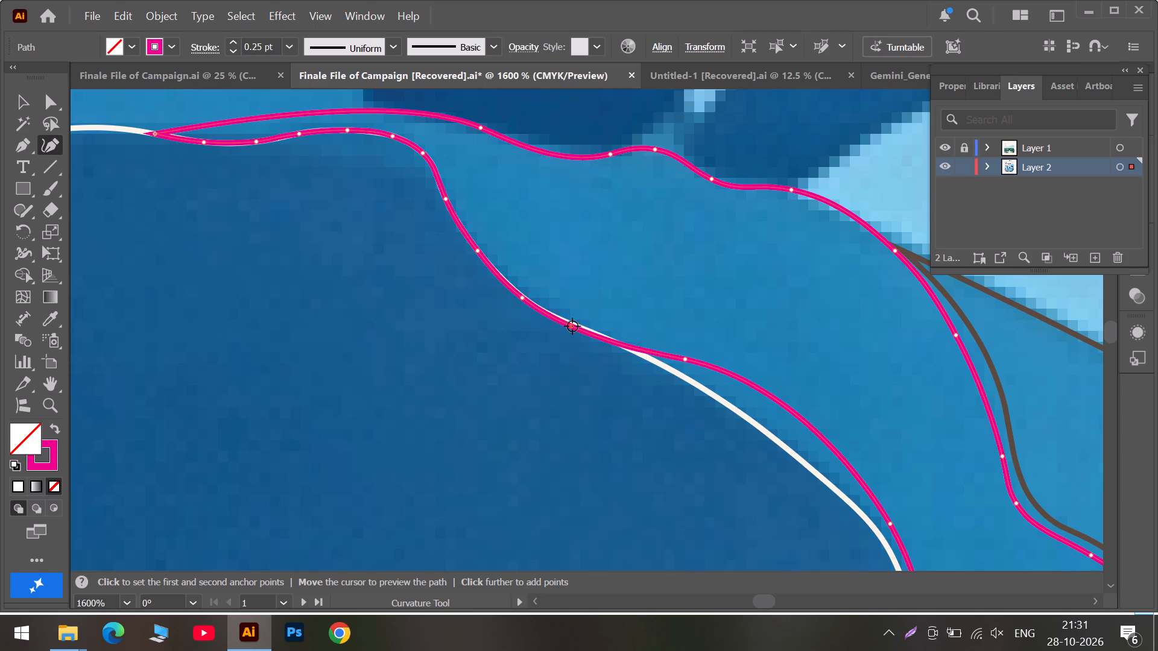
pyautogui.click(572, 326)
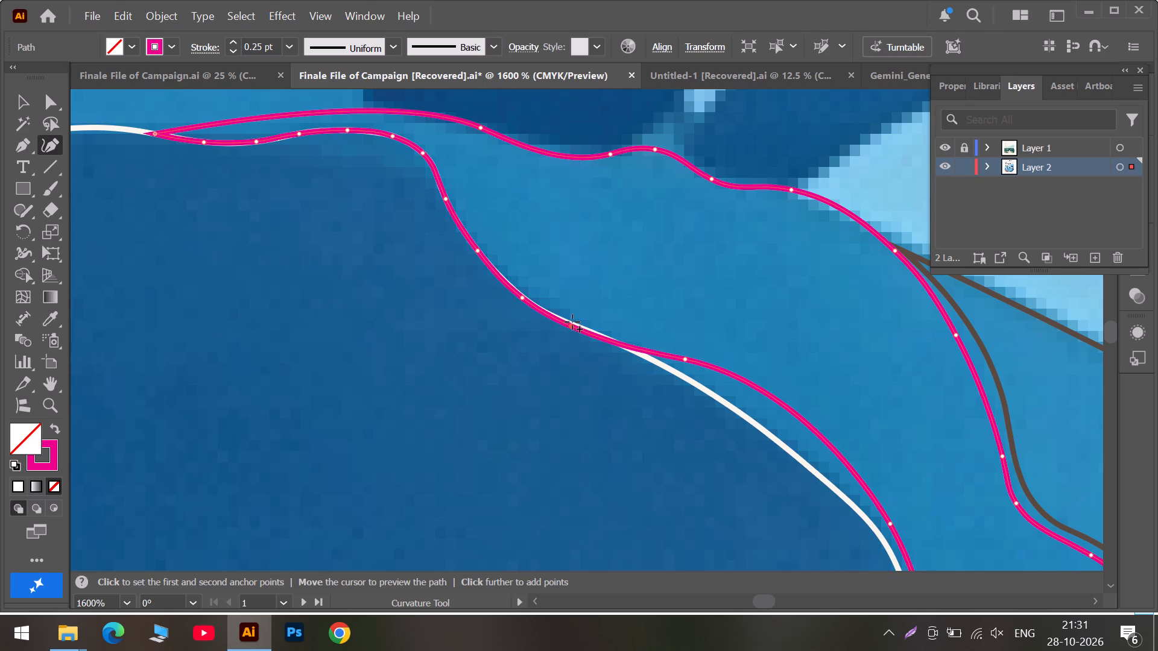
pyautogui.click(572, 327)
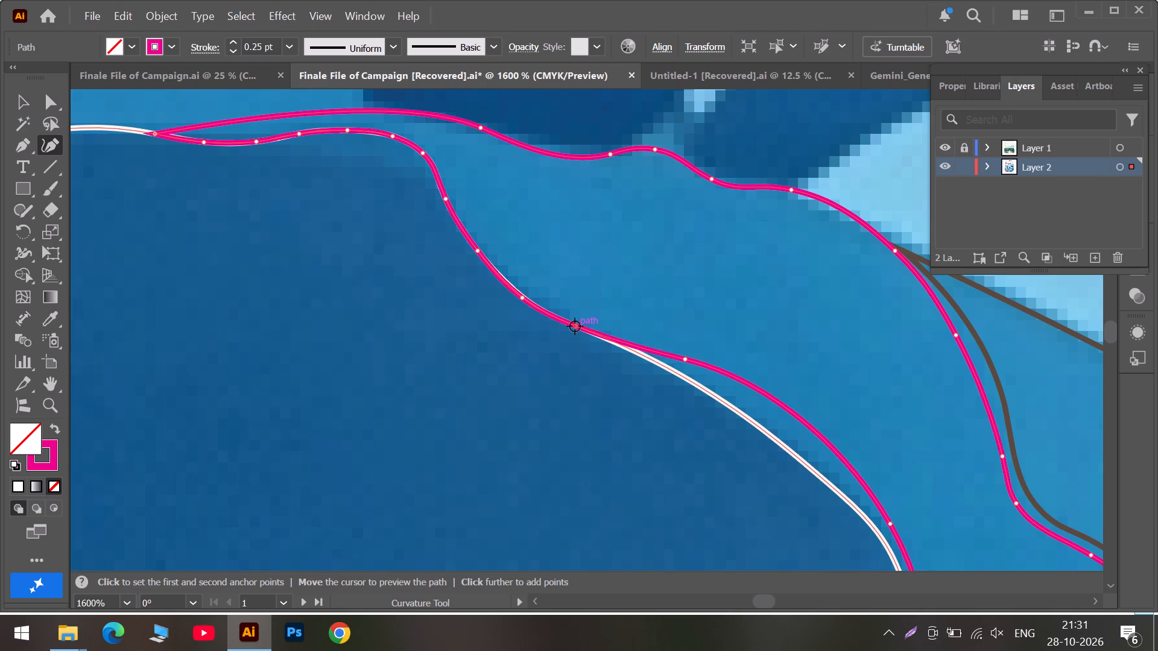
pyautogui.click(524, 298)
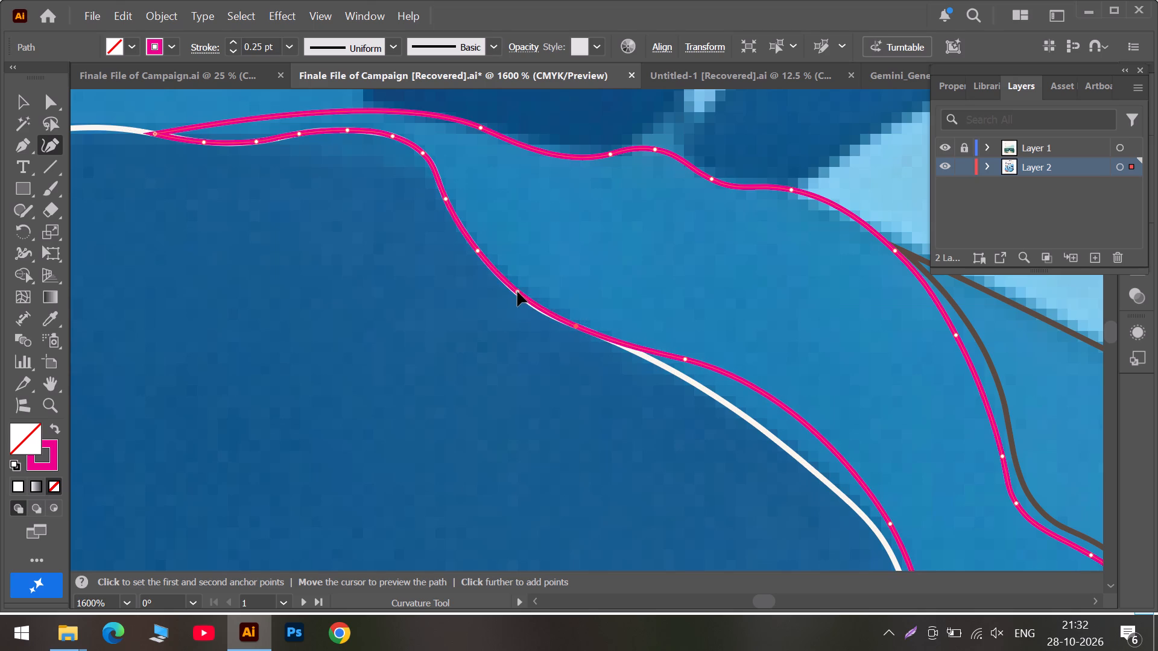
pyautogui.moveTo(510, 286); pyautogui.dragTo(508, 285)
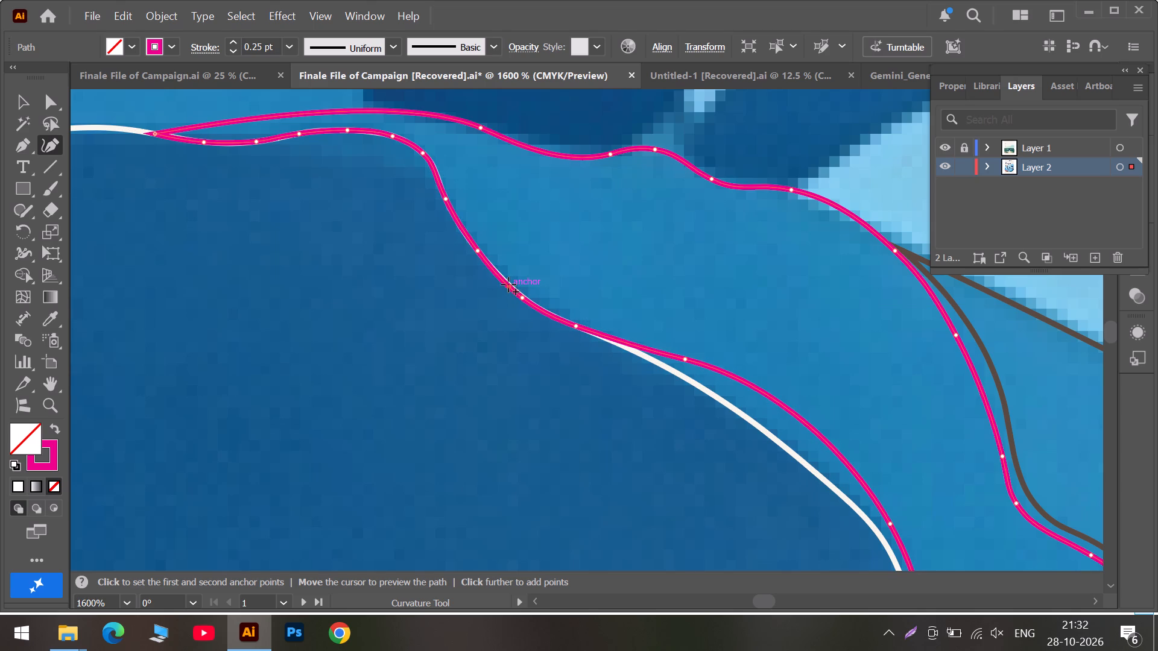
pyautogui.moveTo(508, 285); pyautogui.dragTo(503, 281)
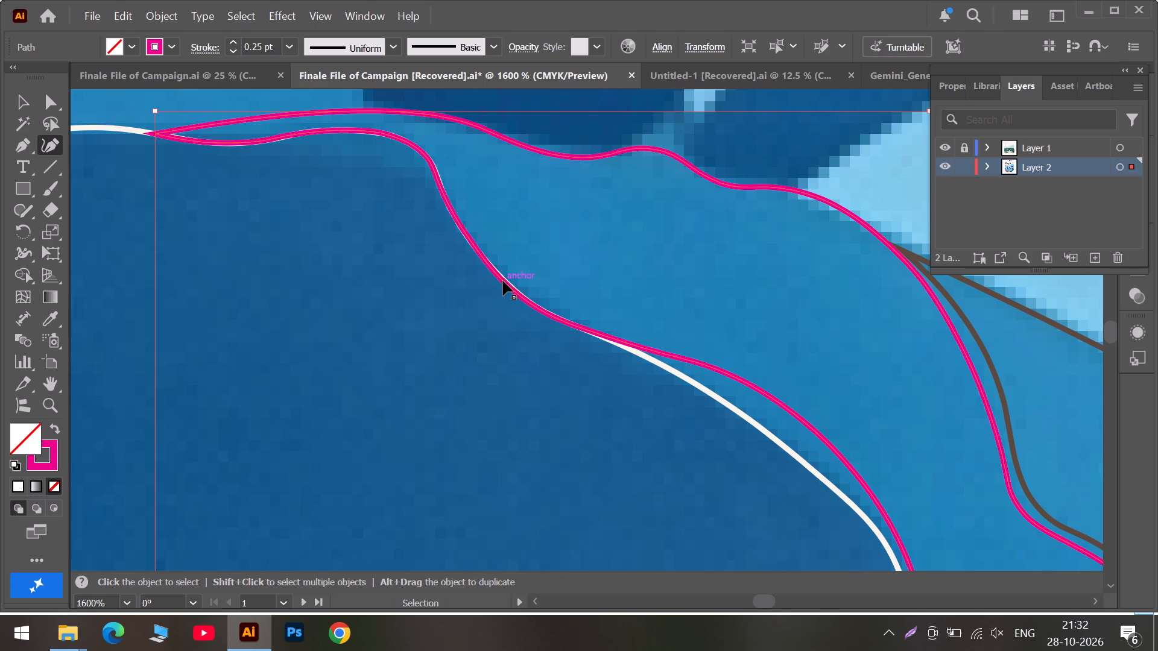
pyautogui.hotkey('ctrl', 'z')
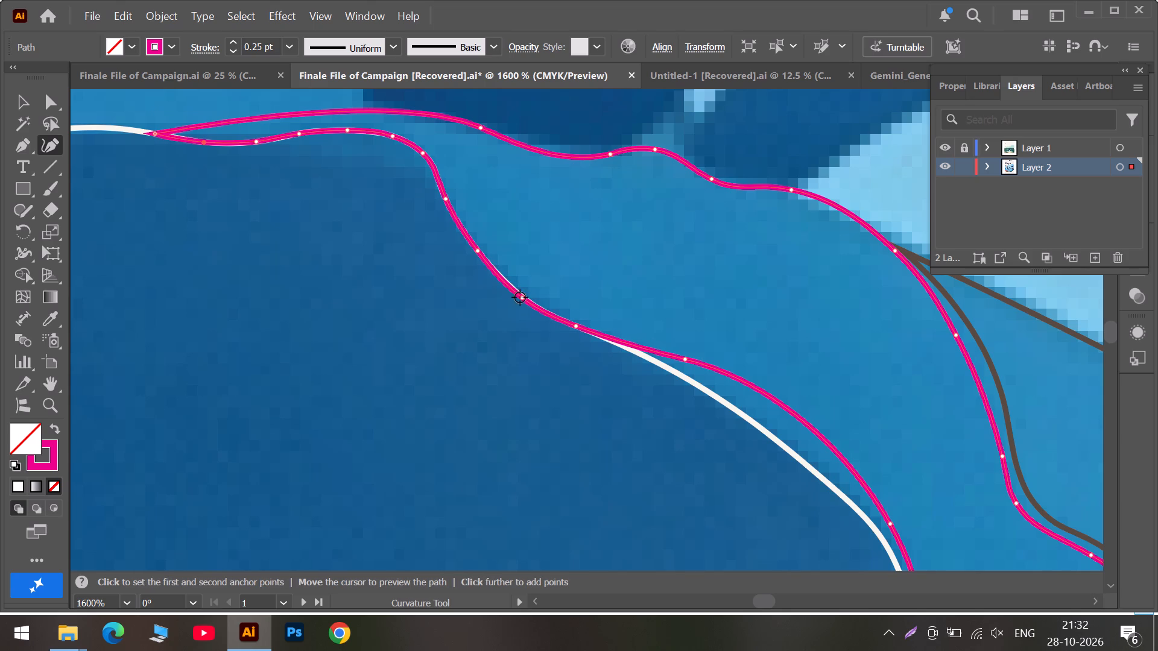
pyautogui.moveTo(523, 299); pyautogui.dragTo(515, 292)
pyautogui.moveTo(515, 292); pyautogui.dragTo(515, 292)
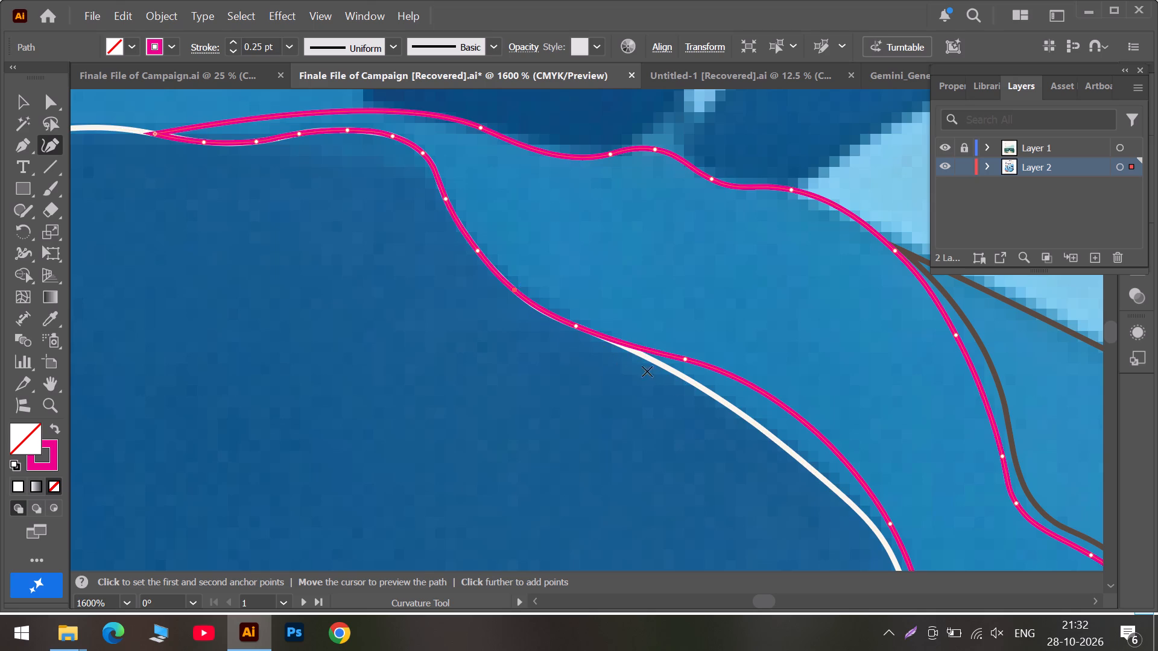
# Pull the next anchor back onto the white outline just past the bend and add another anchor within the bend.
pyautogui.moveTo(685, 361); pyautogui.dragTo(674, 362)
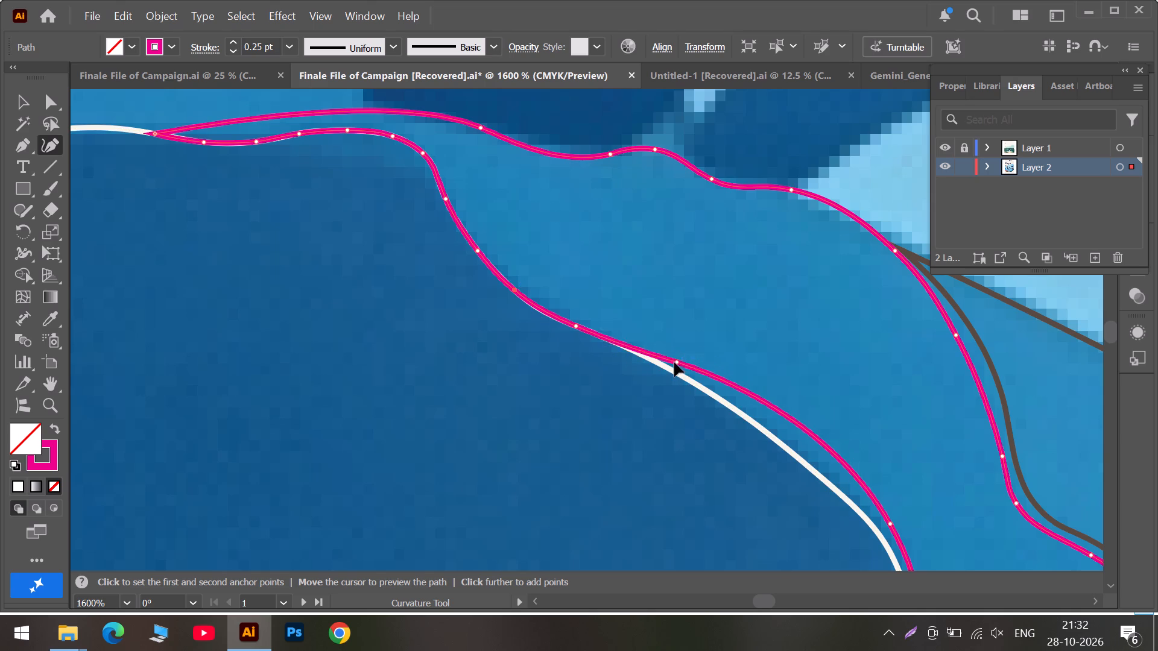
pyautogui.moveTo(674, 362); pyautogui.dragTo(616, 339)
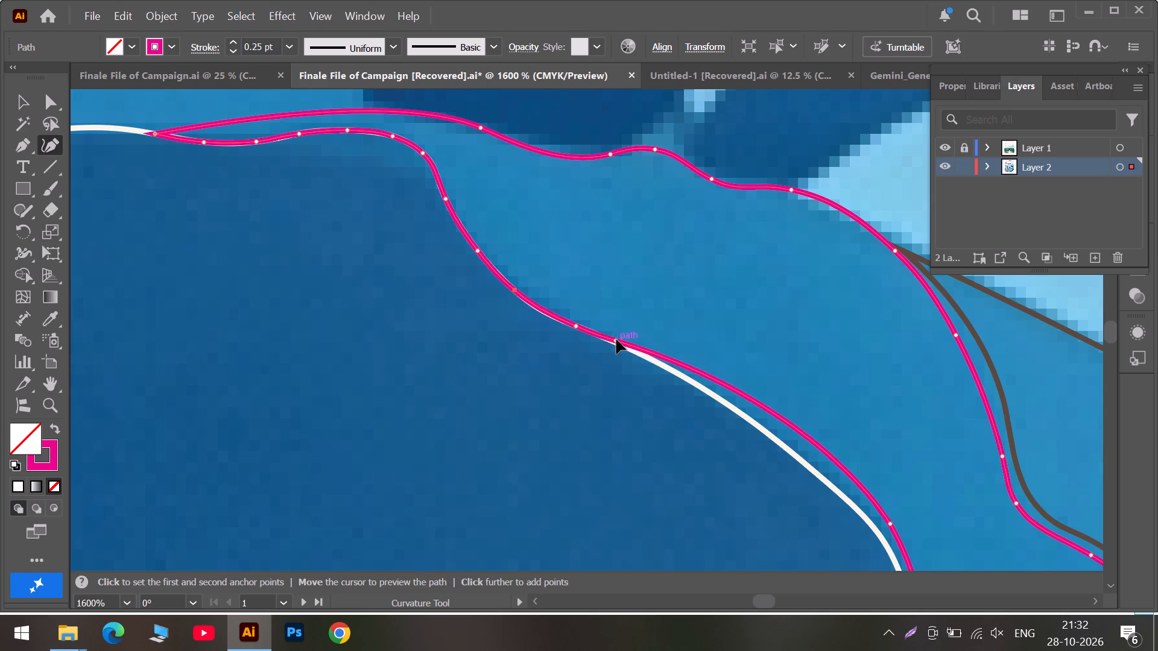
pyautogui.moveTo(616, 339); pyautogui.dragTo(617, 341)
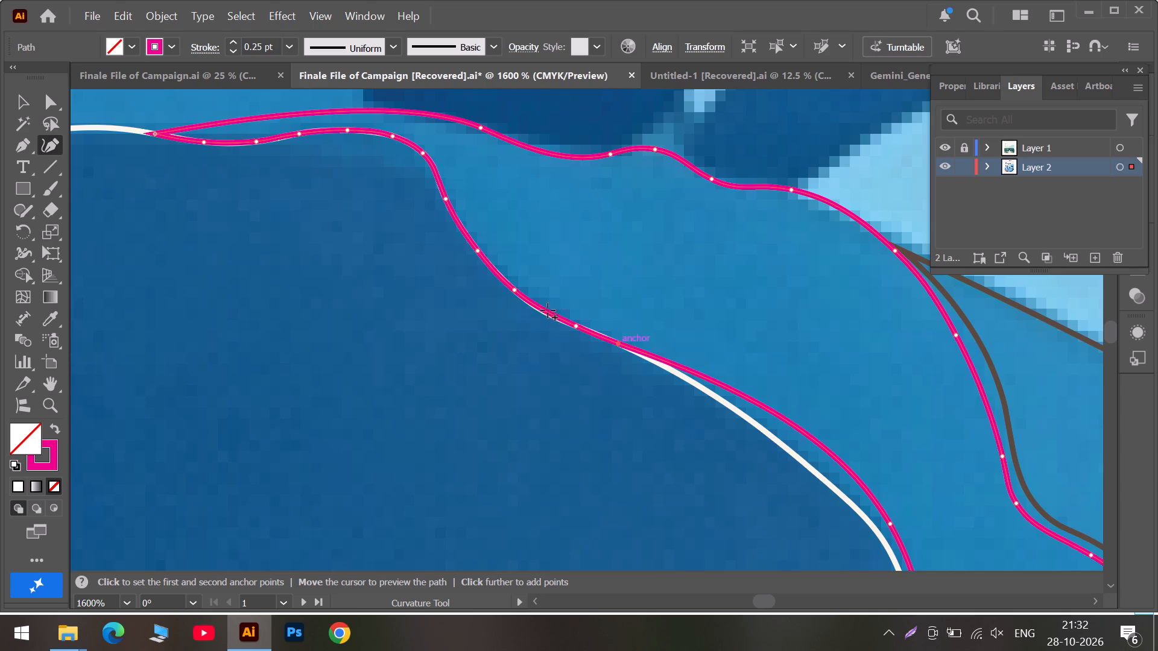
pyautogui.click(545, 311)
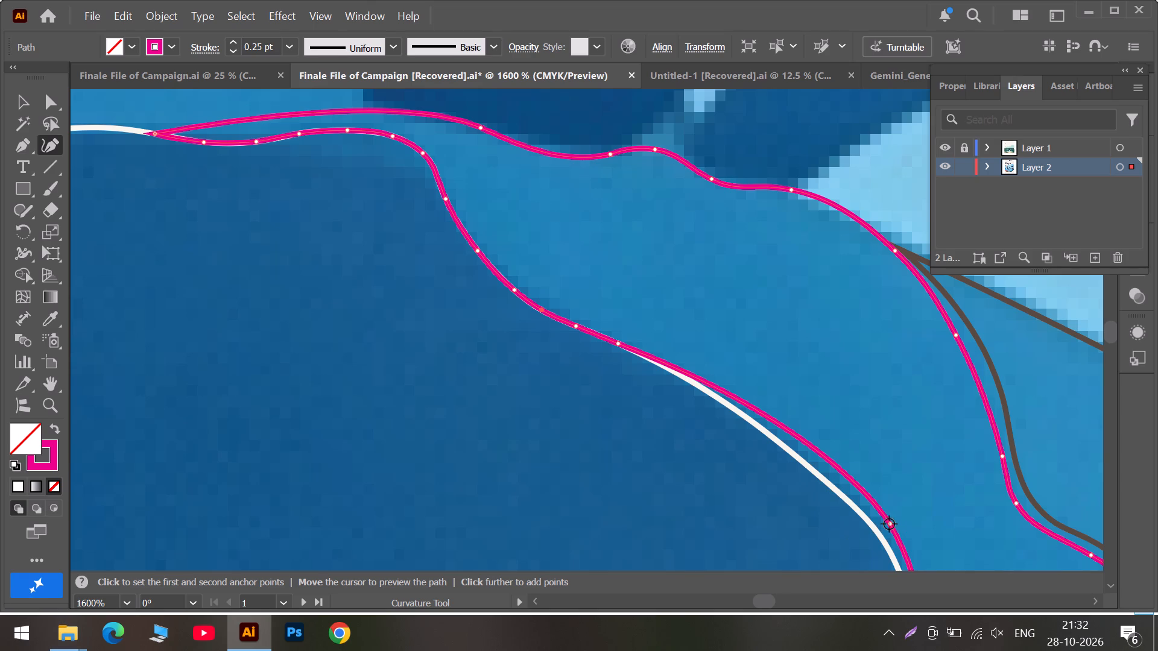
# Fit the long descending stretch of the magenta edge to the white outline by moving its lower anchor and adding two anchors along it.
pyautogui.moveTo(889, 524); pyautogui.dragTo(856, 509)
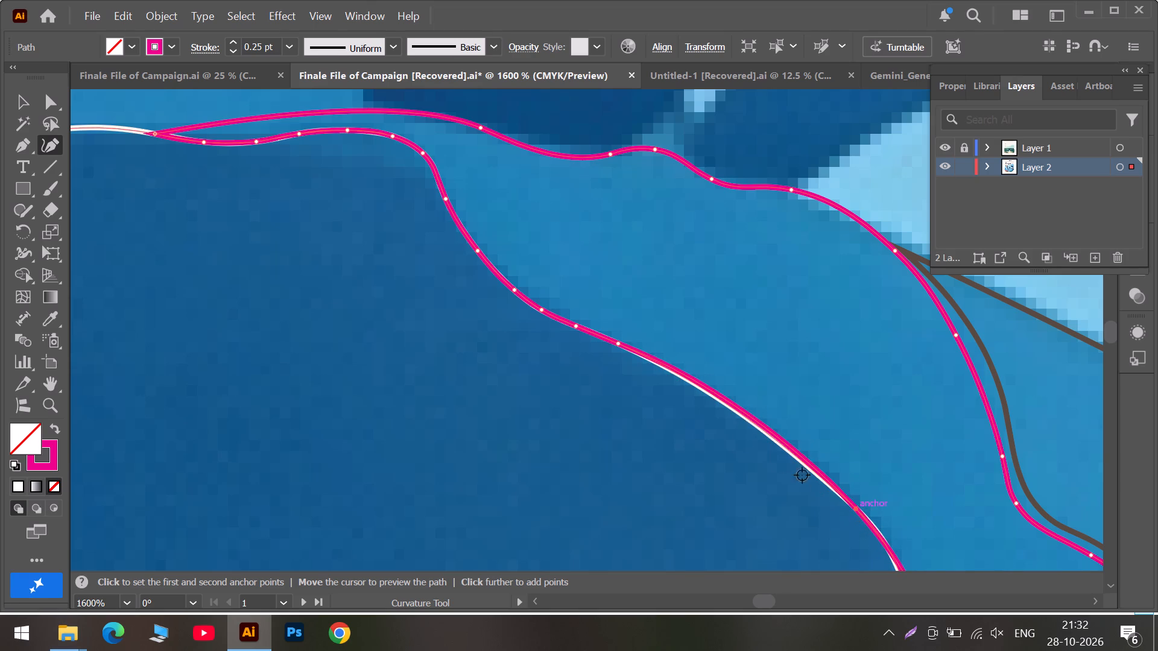
pyautogui.moveTo(752, 418); pyautogui.dragTo(745, 418)
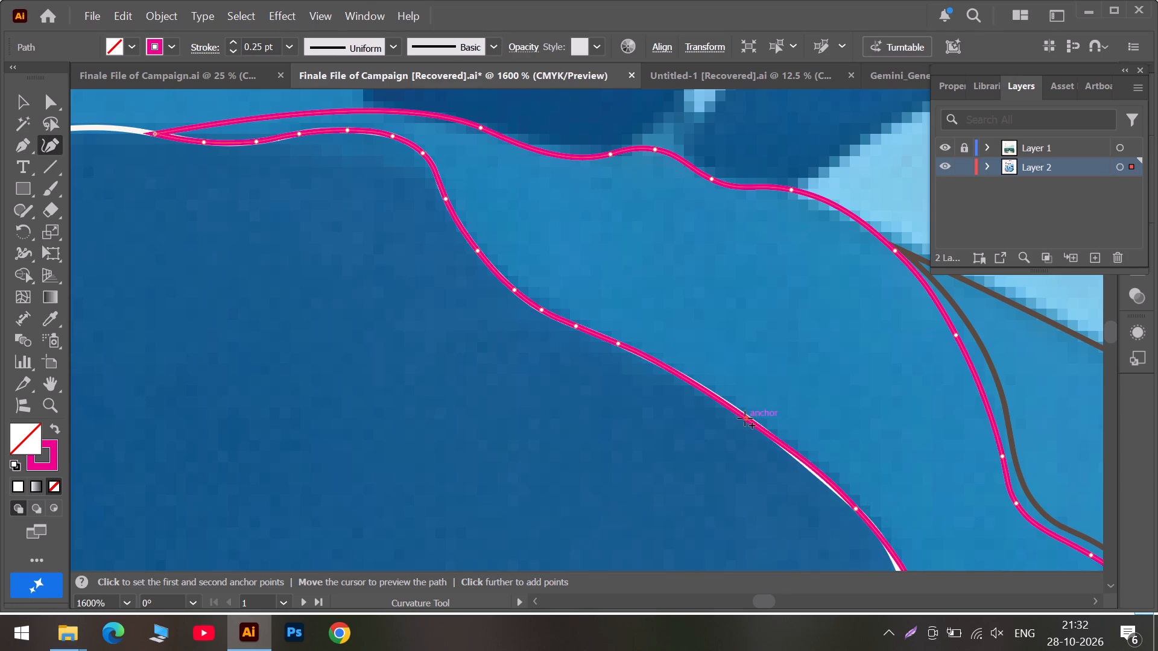
pyautogui.moveTo(745, 418); pyautogui.dragTo(712, 395)
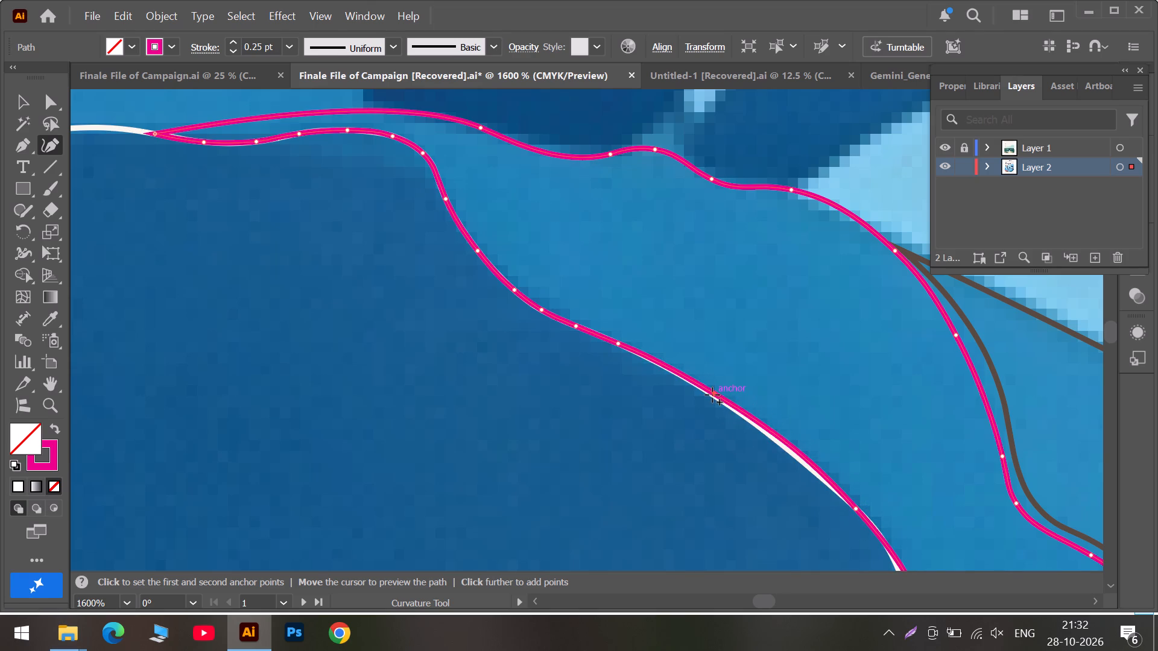
pyautogui.moveTo(712, 395); pyautogui.dragTo(714, 397)
pyautogui.click(794, 453)
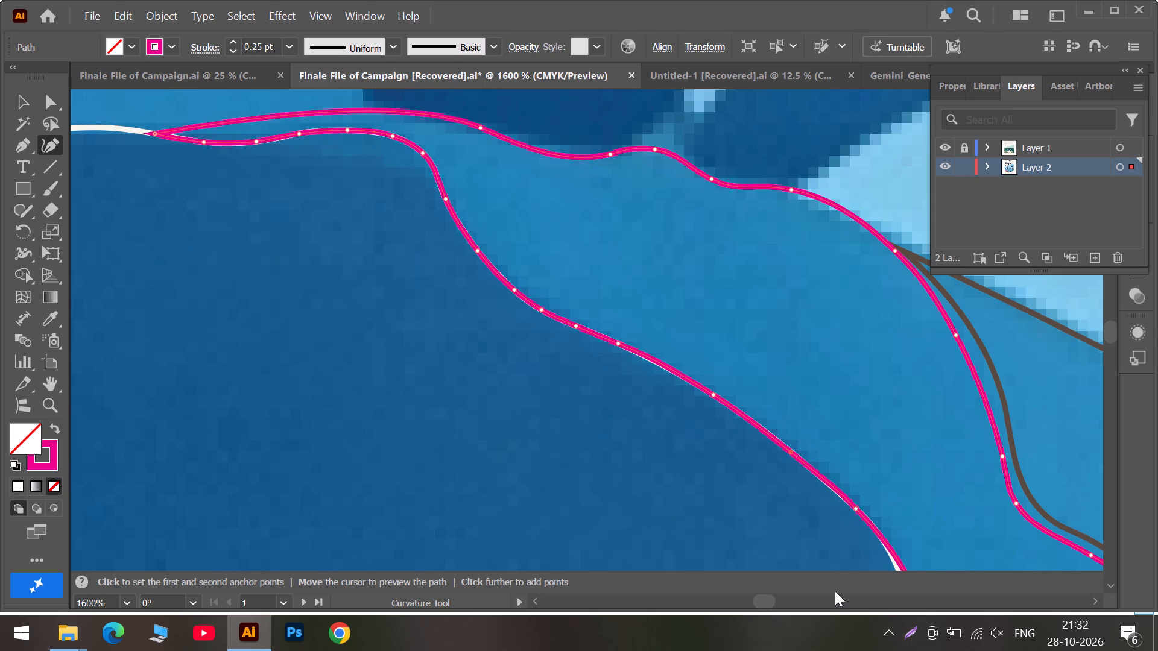
# Move the magenta path's sharp corner anchor below the descending stretch onto the white outline's corner.
pyautogui.click(814, 596)
pyautogui.scroll(-5, 642, 527)
pyautogui.scroll(-4, 466, 463)
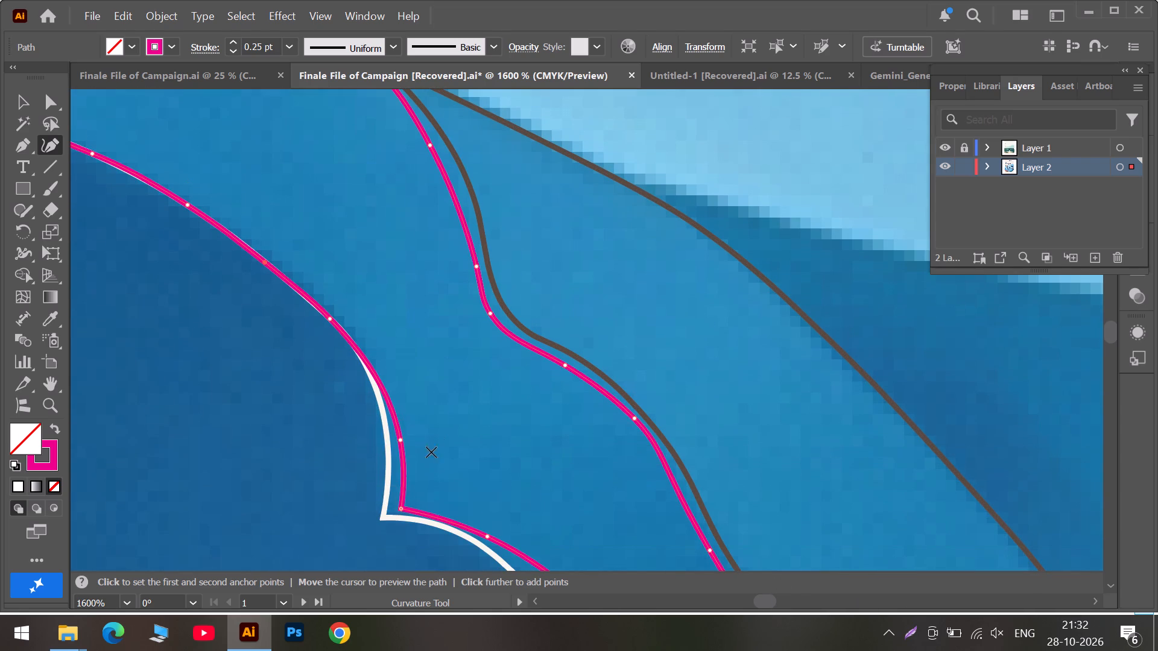
pyautogui.moveTo(401, 509); pyautogui.dragTo(388, 511)
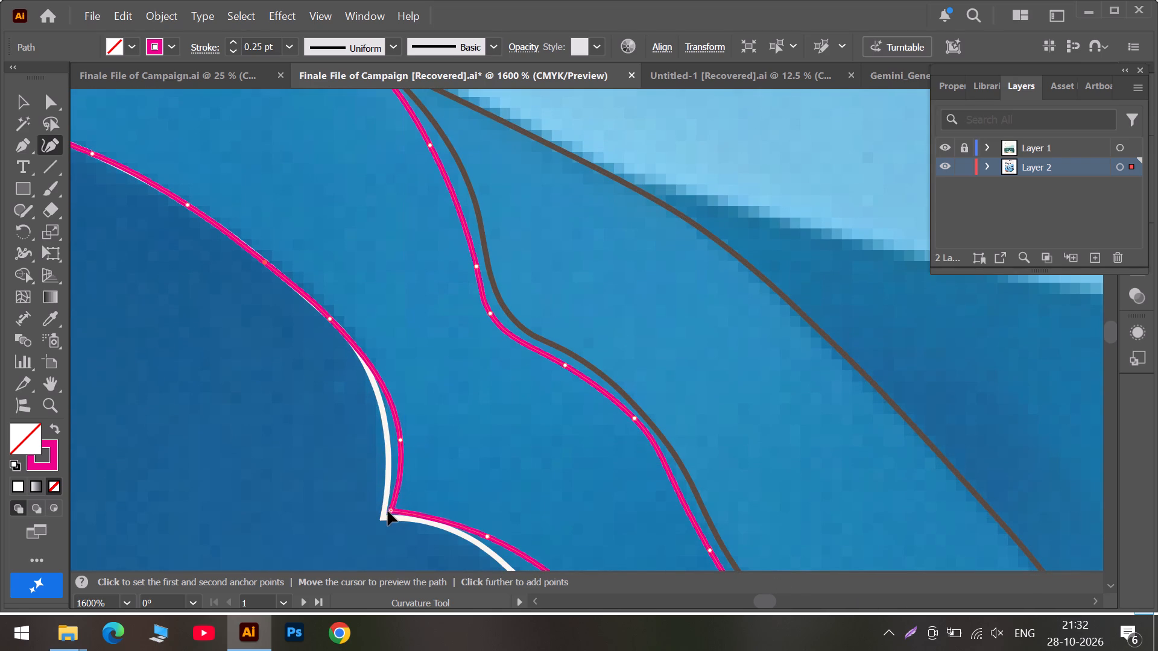
pyautogui.moveTo(388, 511); pyautogui.dragTo(382, 518)
# Fit the rounded curve above the sharp corner to the white outline by moving its anchor and adding two more further up.
pyautogui.moveTo(403, 441); pyautogui.dragTo(387, 444)
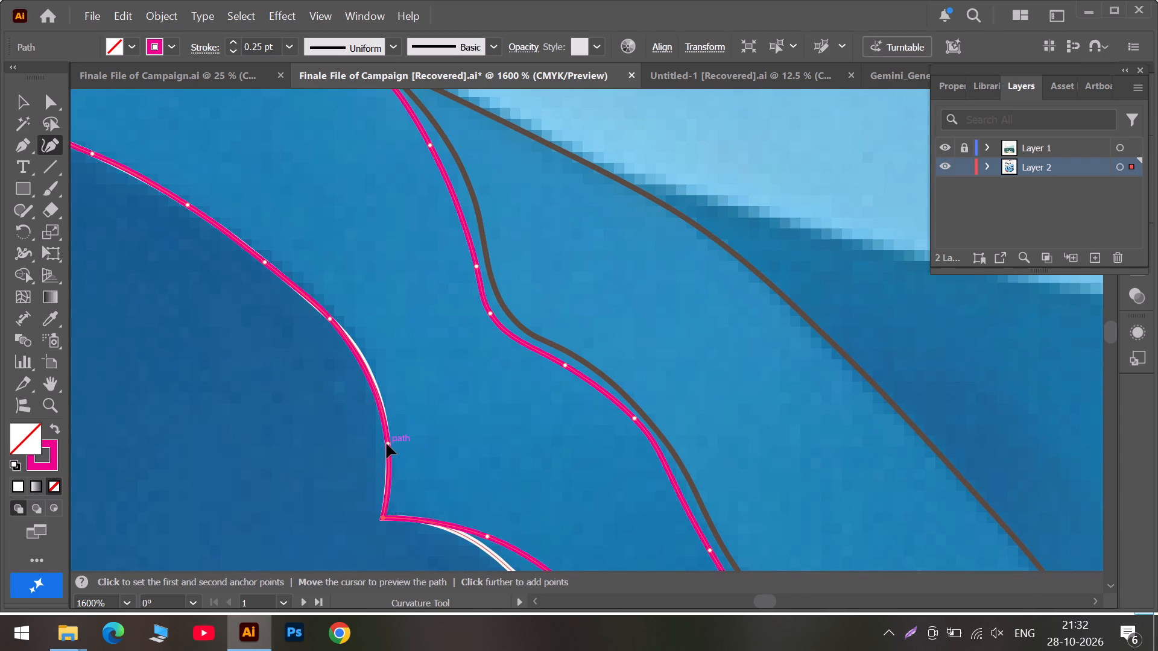
pyautogui.moveTo(387, 444); pyautogui.dragTo(386, 445)
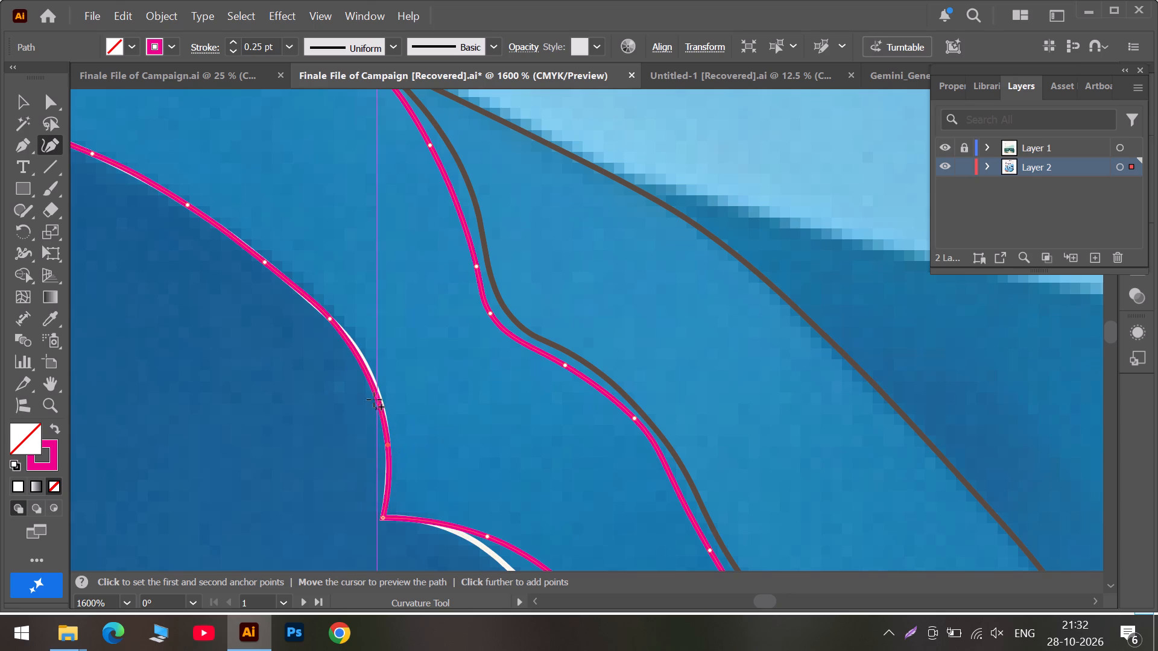
pyautogui.moveTo(376, 392); pyautogui.dragTo(372, 380)
pyautogui.scroll(-2, 384, 410)
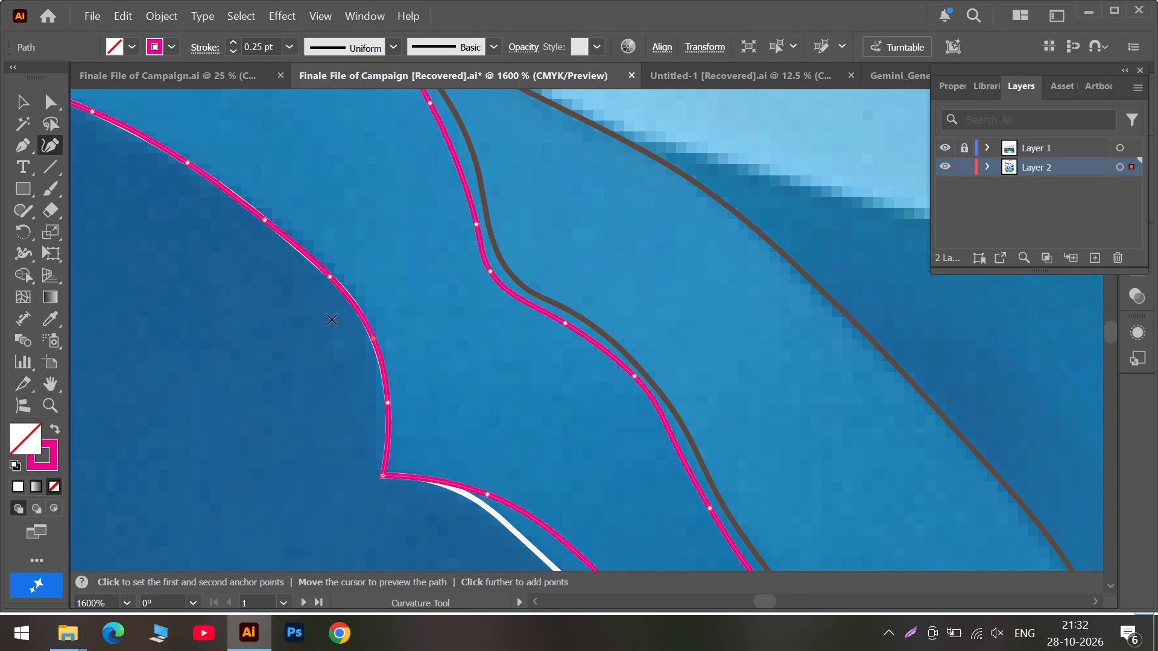
pyautogui.click(307, 253)
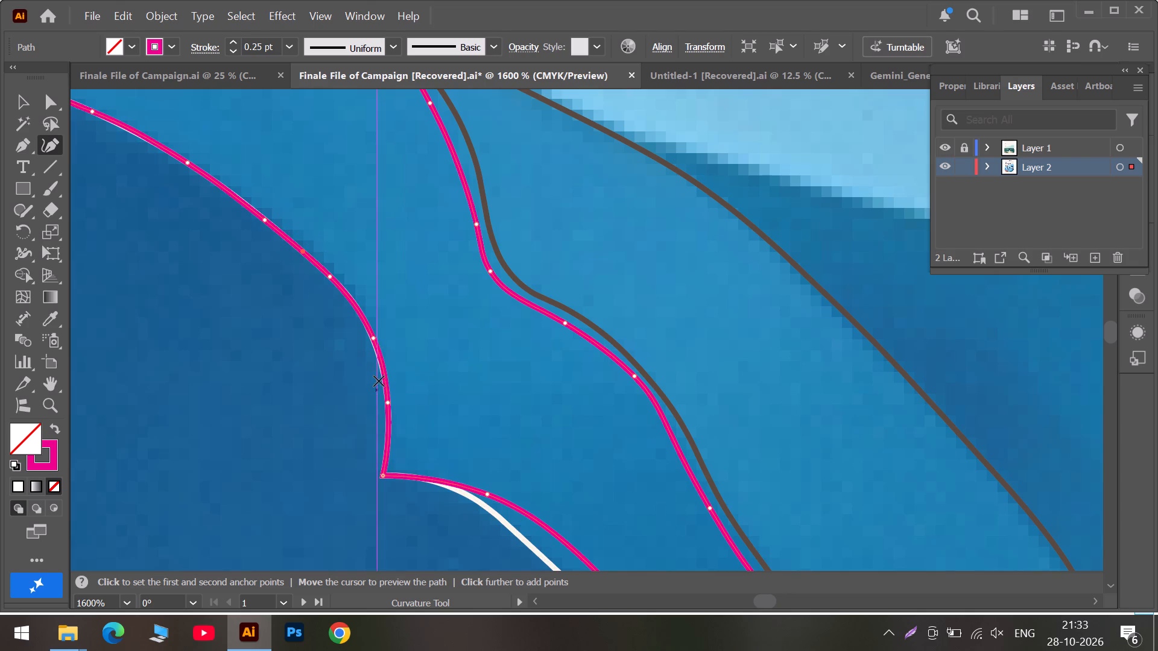
pyautogui.click(373, 339)
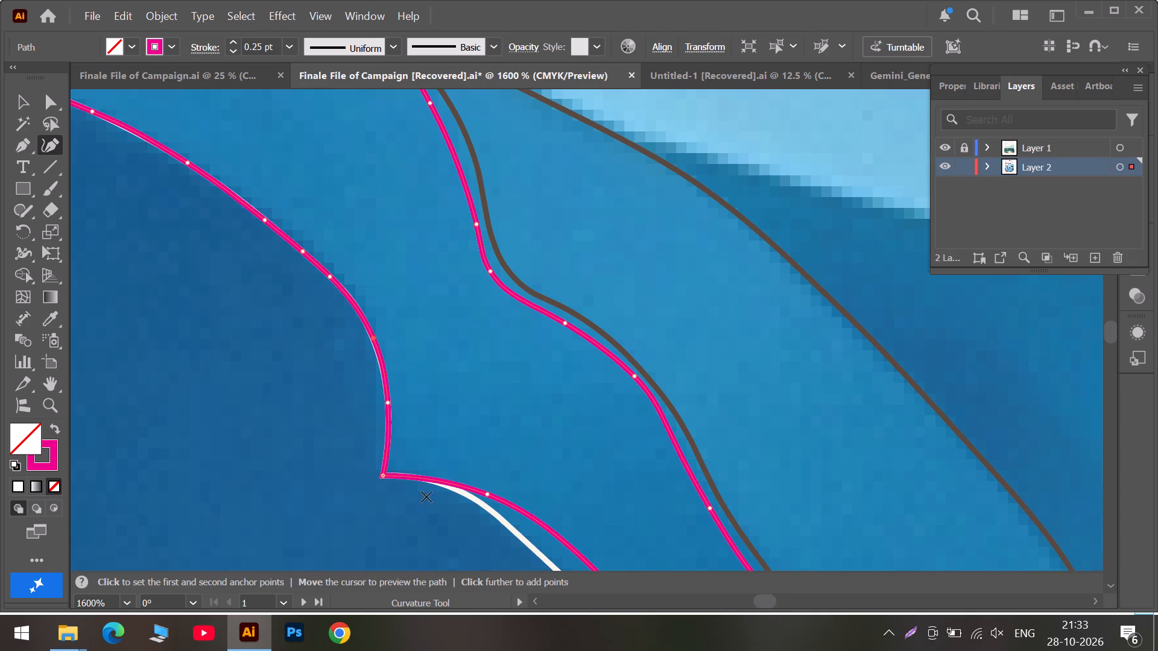
# Fit the magenta curve just past the sharp corner to the white outline by adding one anchor and repositioning the following two.
pyautogui.scroll(-3, 438, 506)
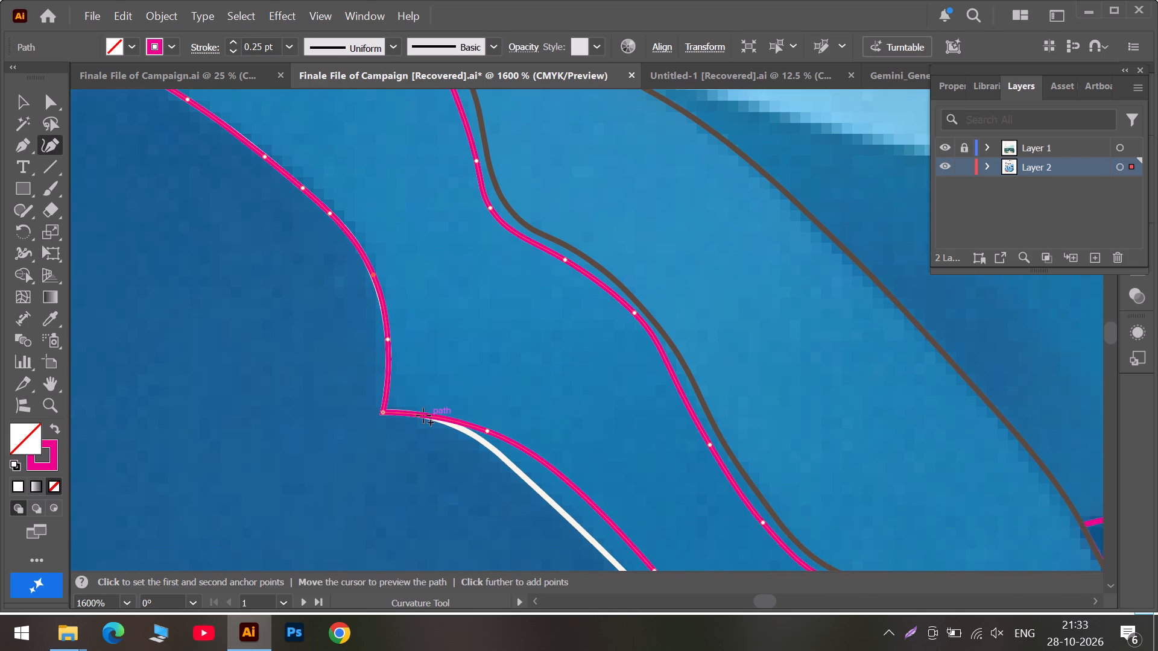
pyautogui.click(415, 415)
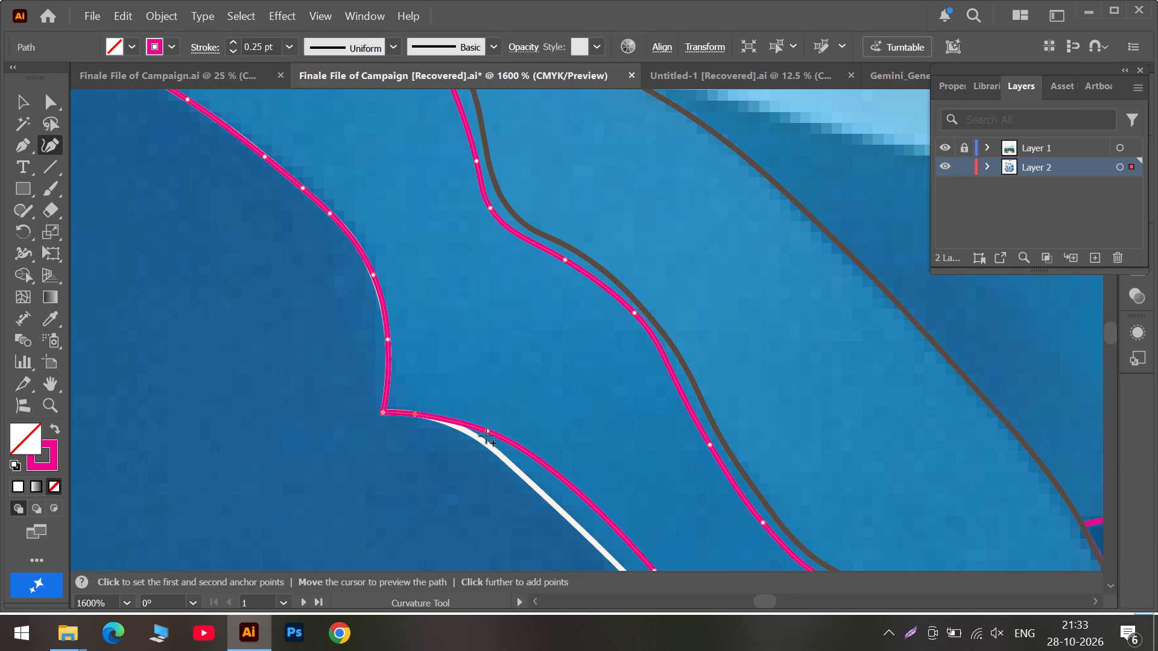
pyautogui.moveTo(490, 432); pyautogui.dragTo(468, 432)
pyautogui.scroll(-4, 483, 447)
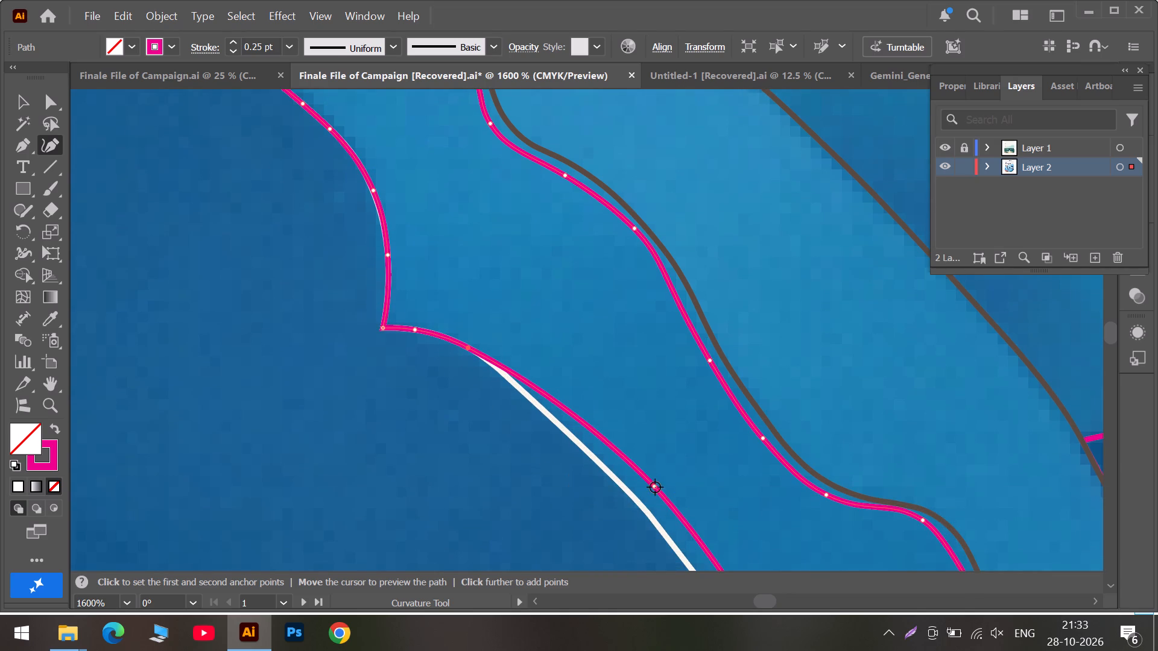
pyautogui.moveTo(655, 487); pyautogui.dragTo(547, 418)
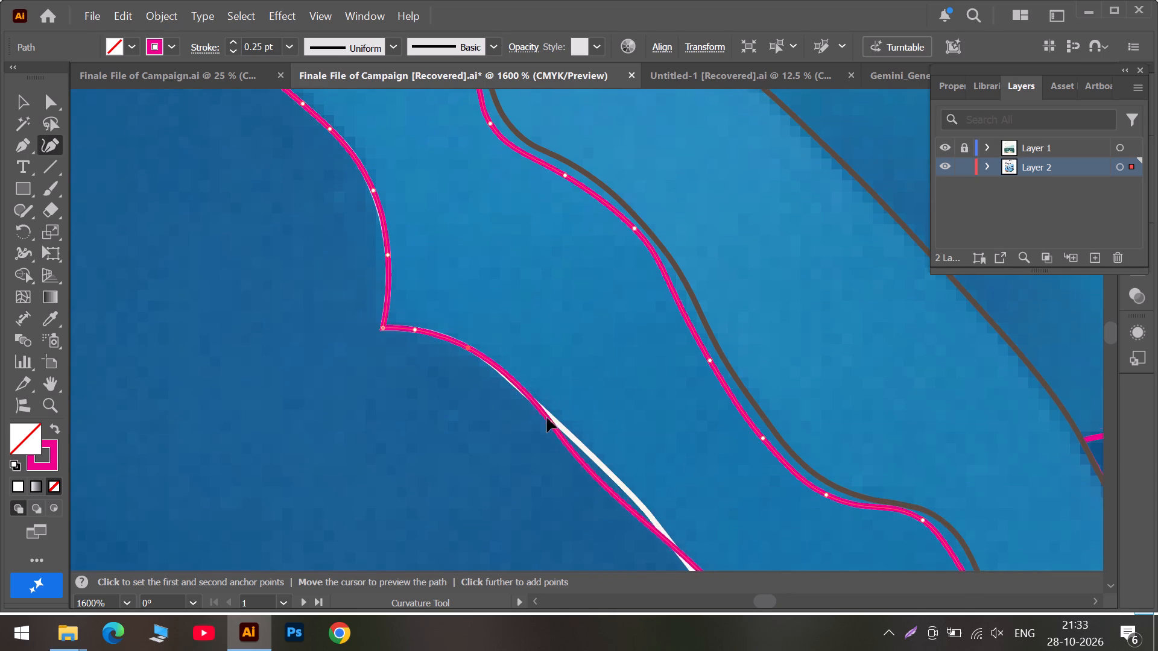
pyautogui.moveTo(547, 418); pyautogui.dragTo(510, 382)
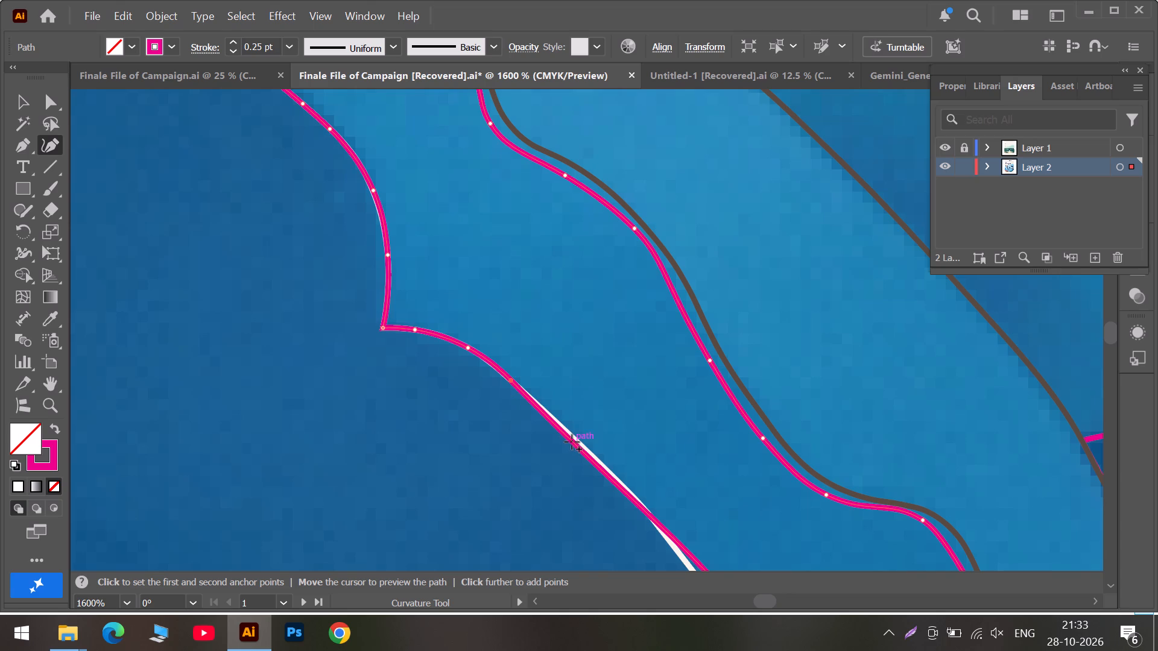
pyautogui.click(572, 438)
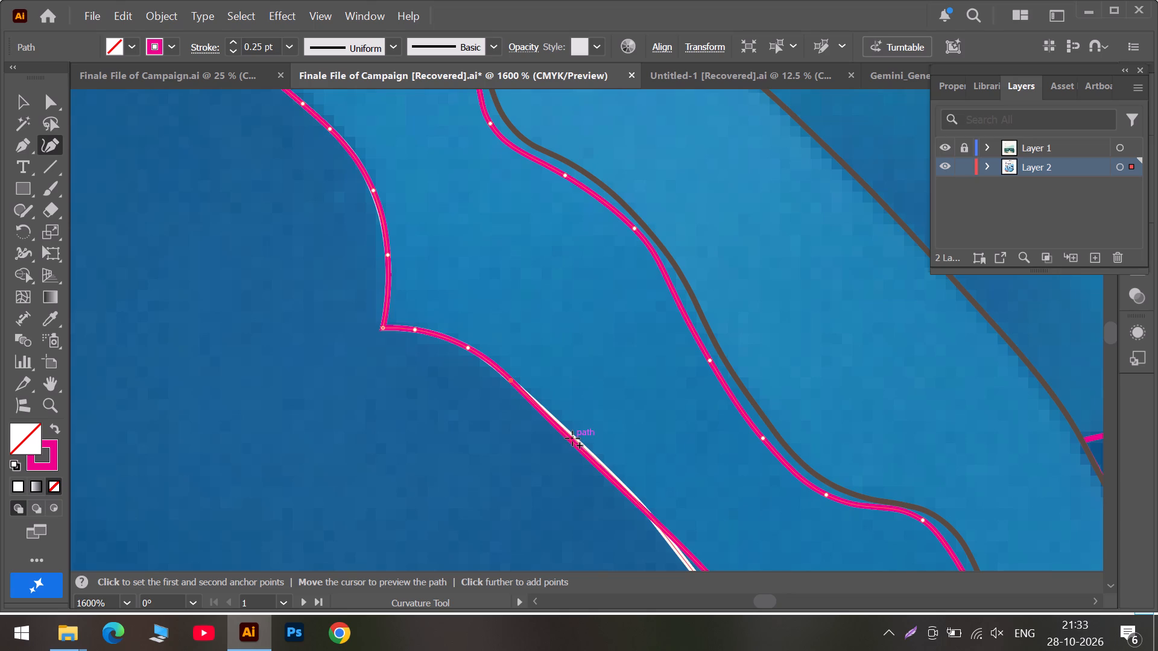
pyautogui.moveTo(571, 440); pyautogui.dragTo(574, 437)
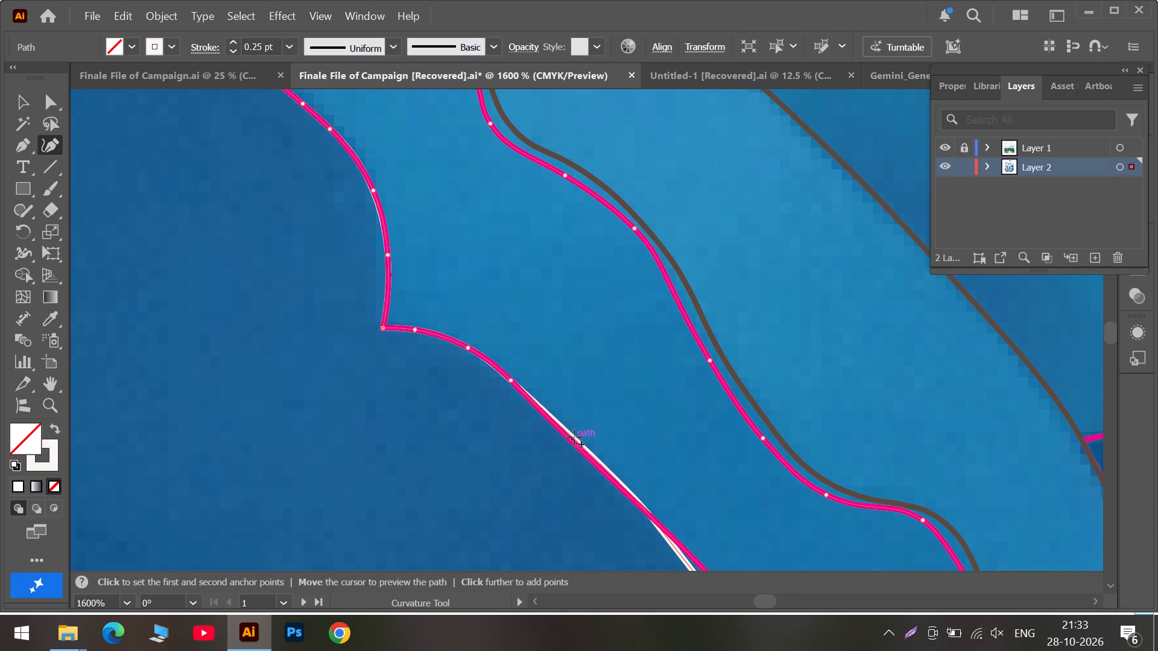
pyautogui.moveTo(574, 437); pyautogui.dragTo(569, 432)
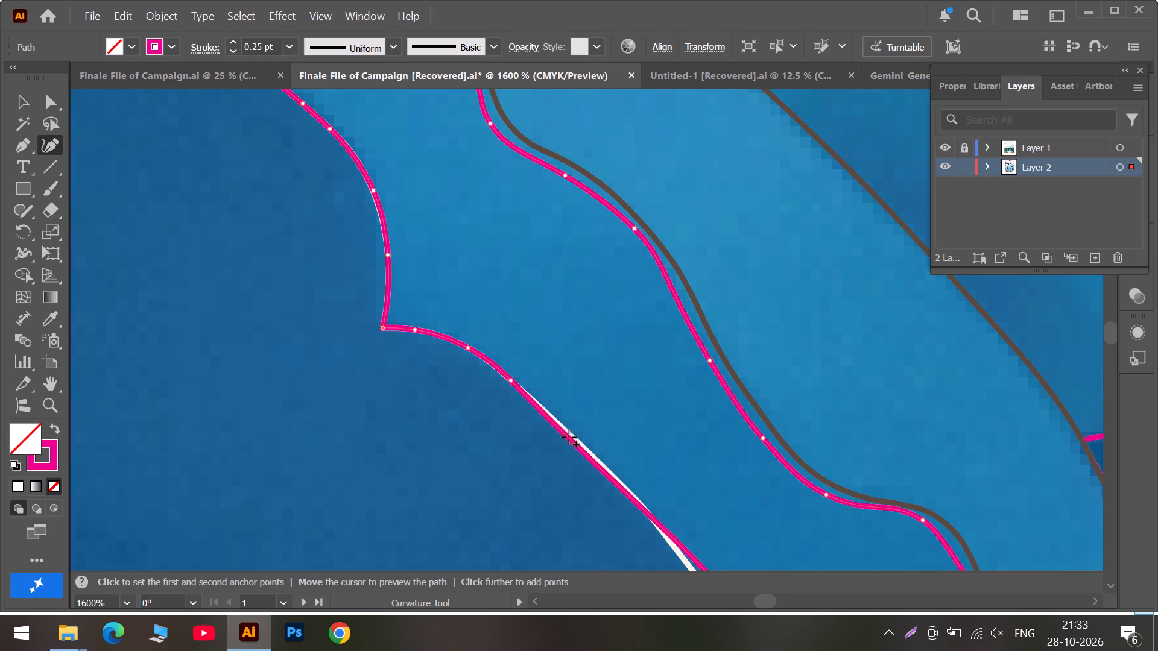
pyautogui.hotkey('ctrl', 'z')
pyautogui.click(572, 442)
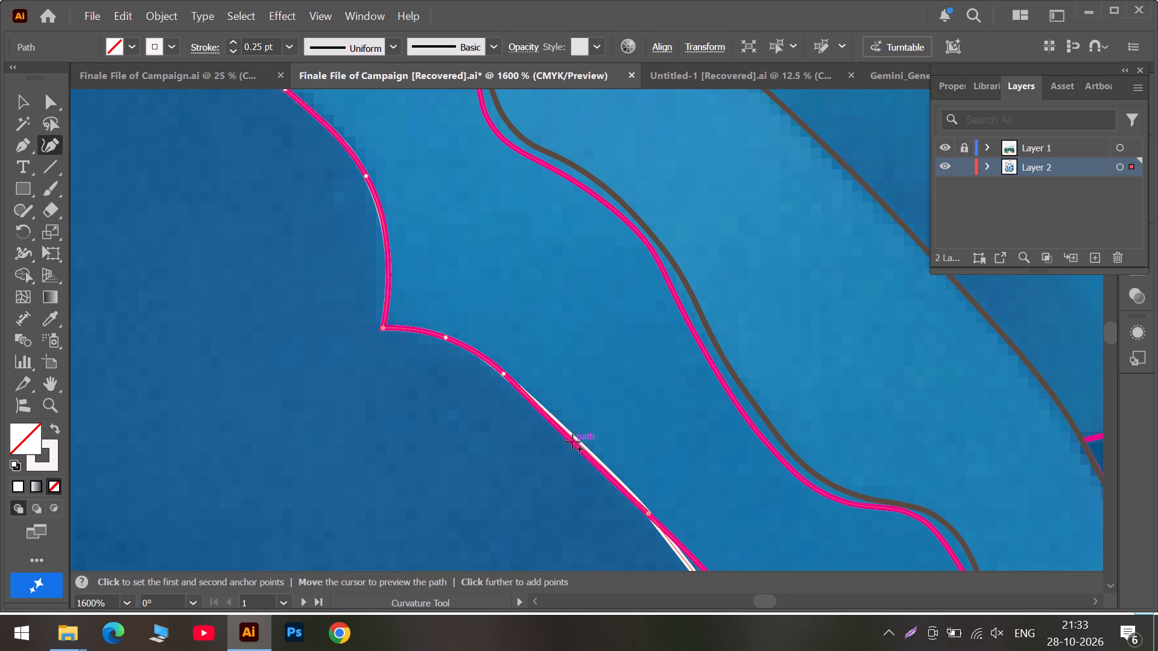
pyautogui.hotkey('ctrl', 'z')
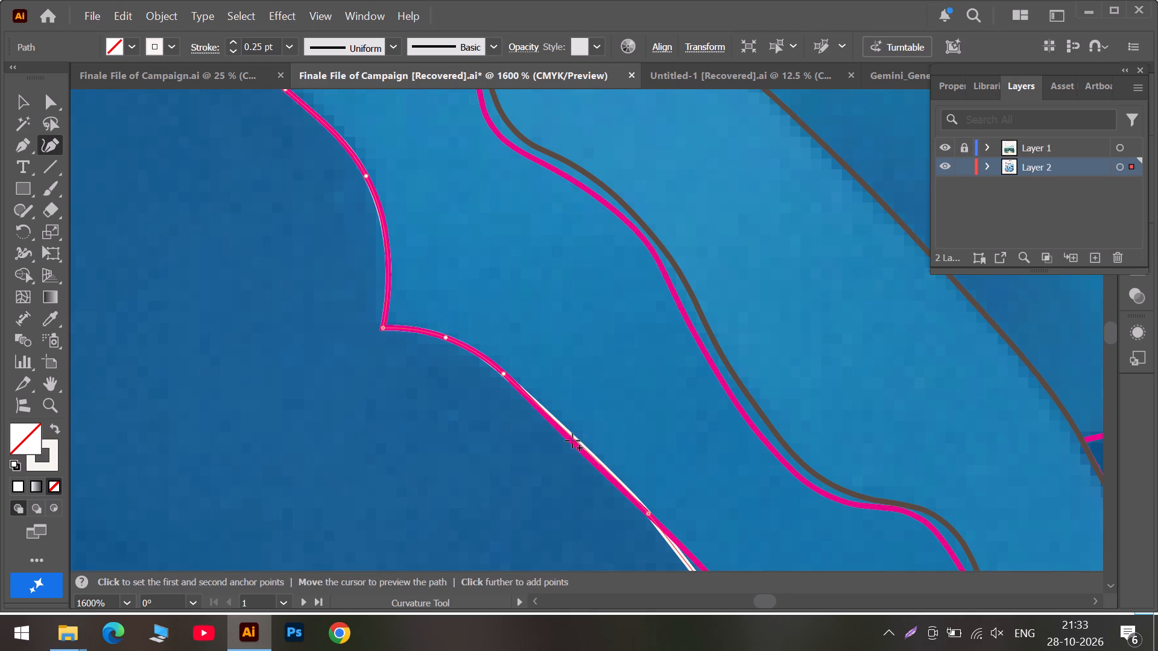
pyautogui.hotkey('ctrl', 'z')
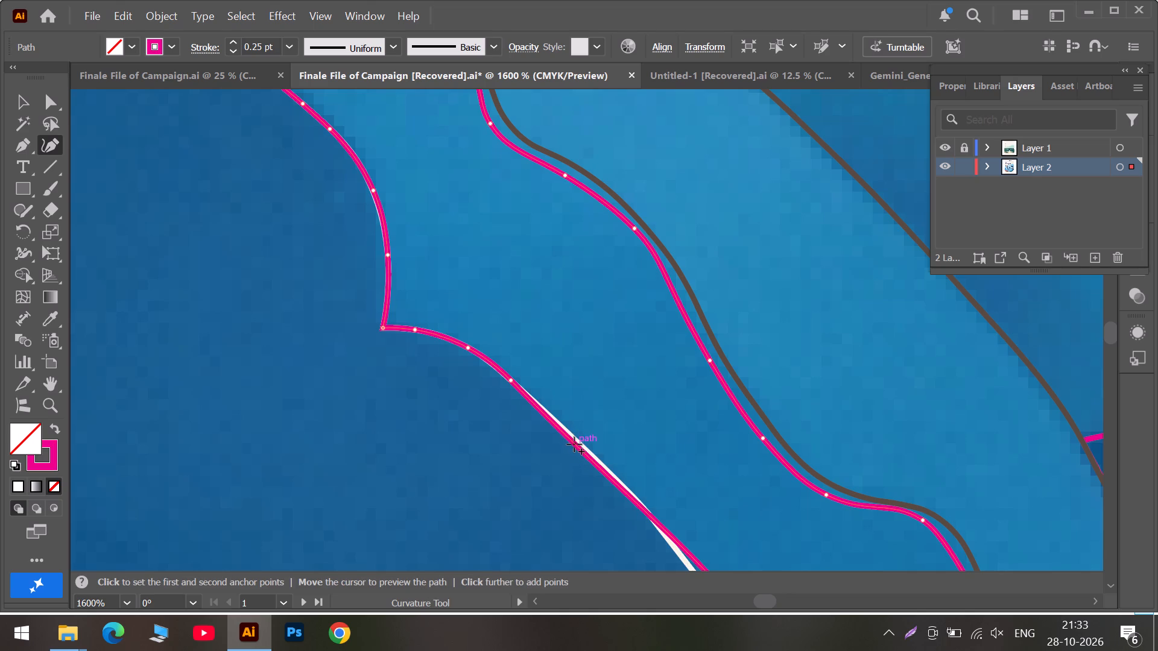
# Fit the magenta edge below the rounded shoulder to the white outline by adding two anchors along its diagonal stretch.
pyautogui.moveTo(574, 444); pyautogui.dragTo(576, 438)
pyautogui.moveTo(622, 487); pyautogui.dragTo(624, 486)
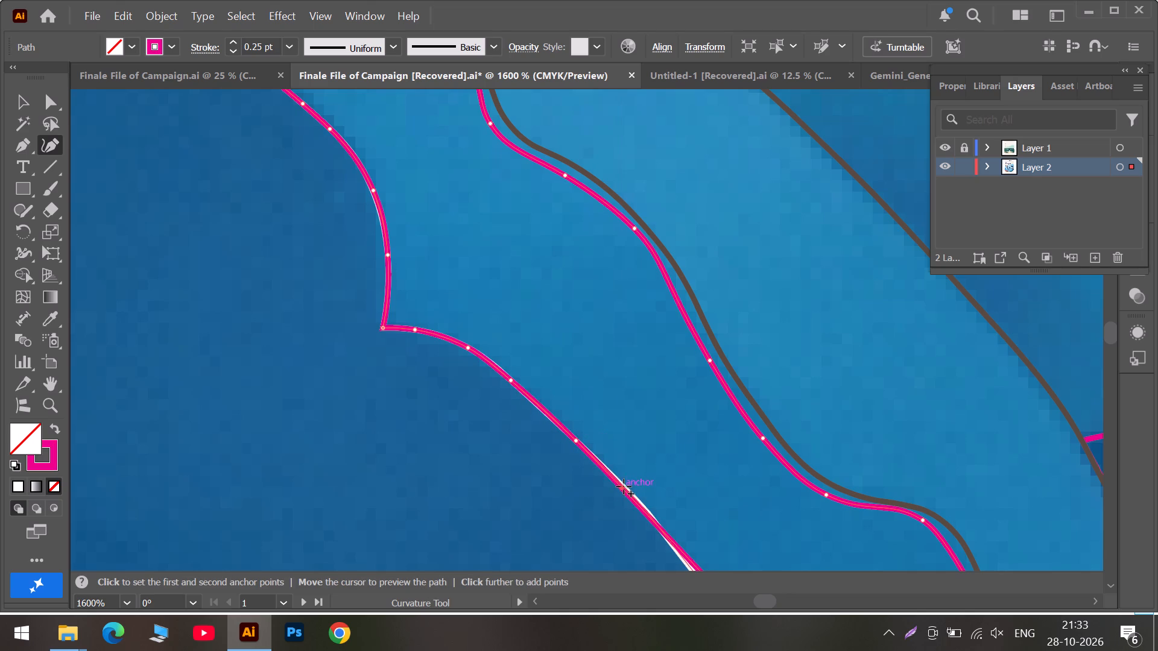
pyautogui.moveTo(624, 486); pyautogui.dragTo(624, 490)
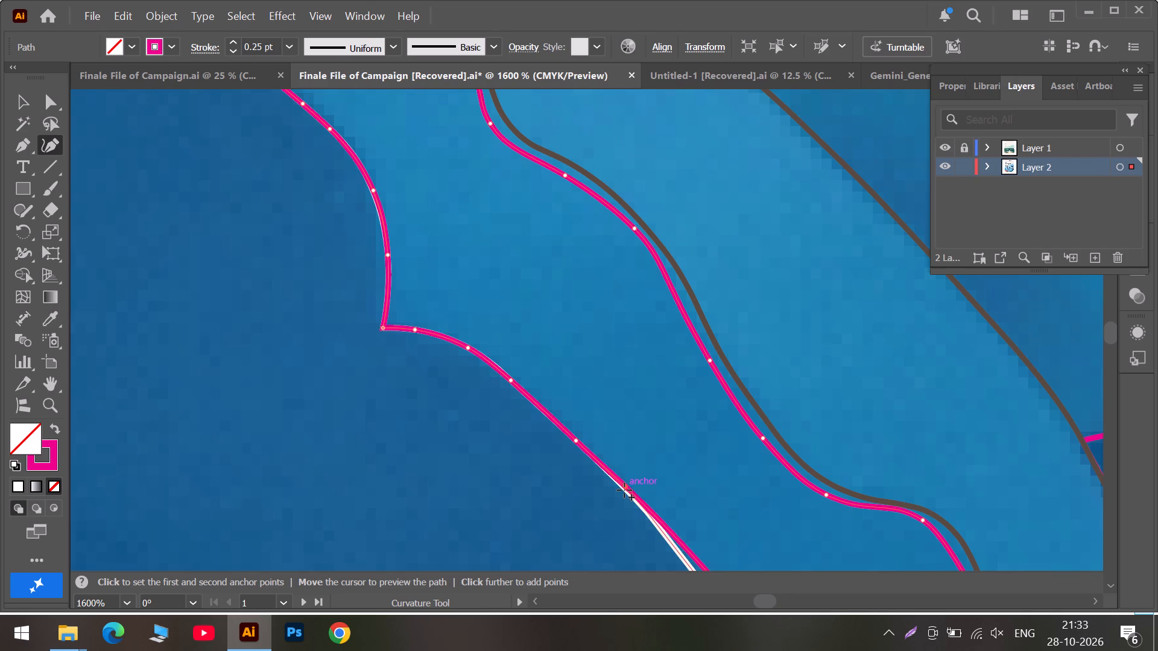
pyautogui.moveTo(624, 490); pyautogui.dragTo(629, 493)
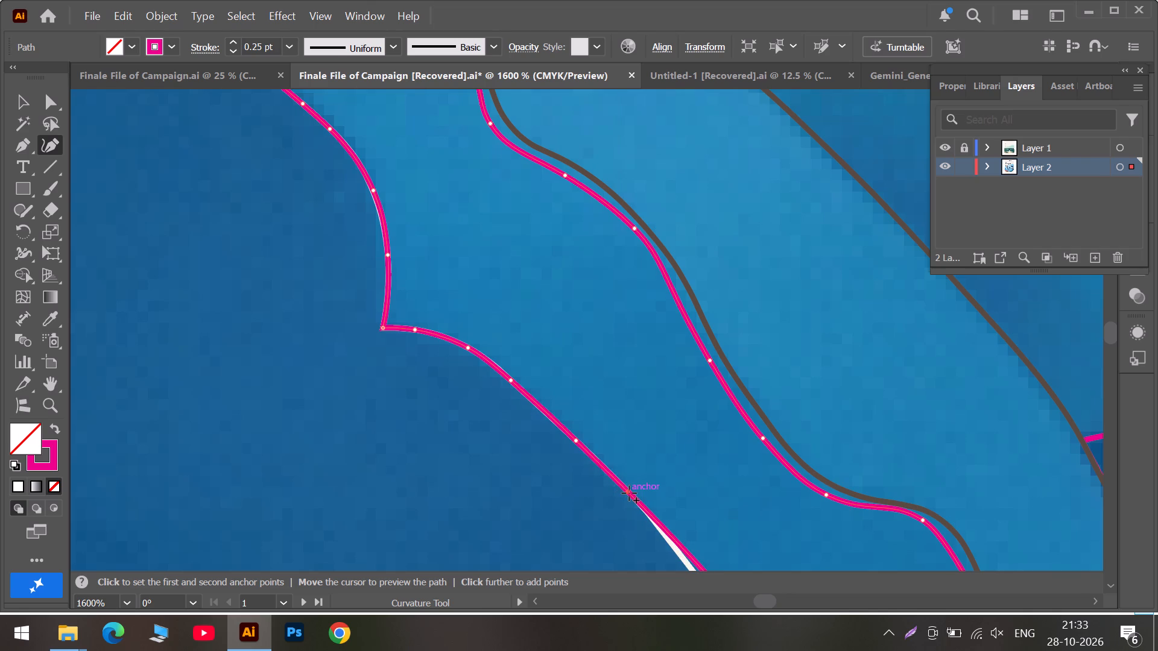
# Move the next four anchors down the magenta path's long diagonal edge onto the white outline.
pyautogui.scroll(-6, 676, 542)
pyautogui.scroll(-2, 840, 570)
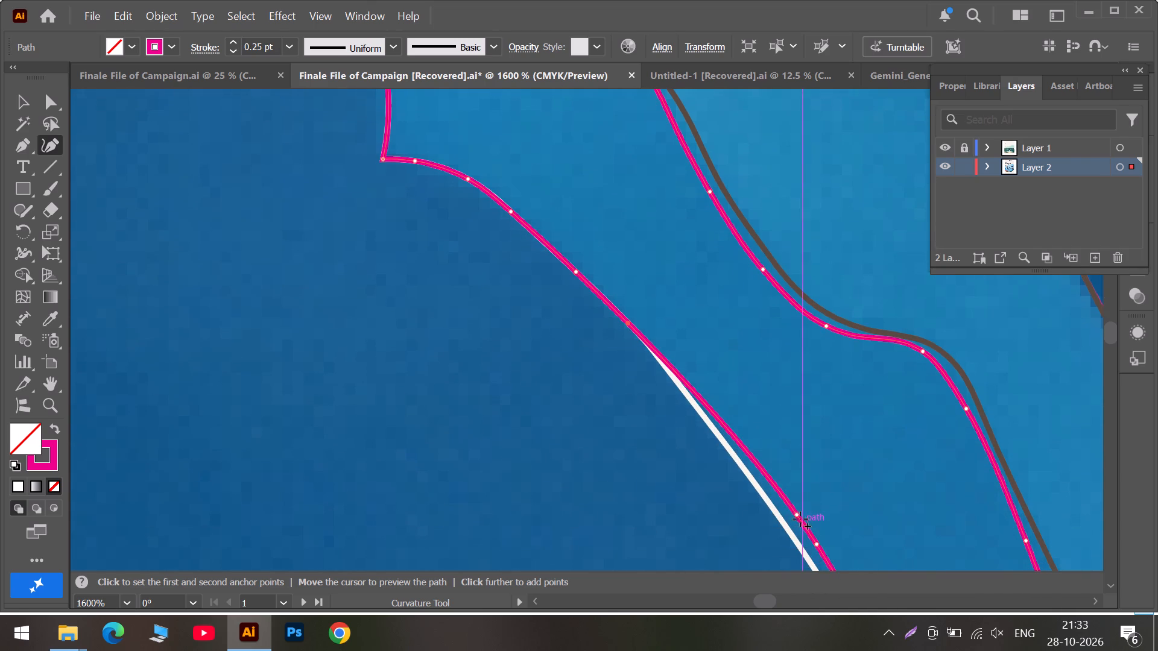
pyautogui.moveTo(797, 516); pyautogui.dragTo(718, 435)
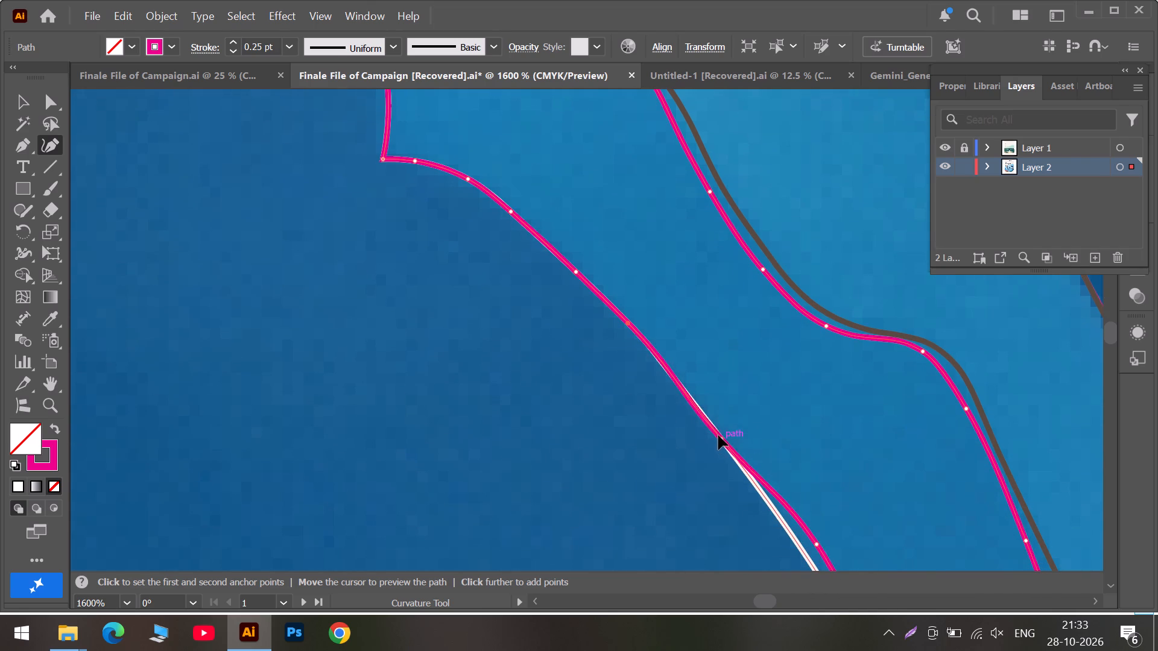
pyautogui.moveTo(718, 435); pyautogui.dragTo(713, 426)
pyautogui.scroll(-2, 746, 481)
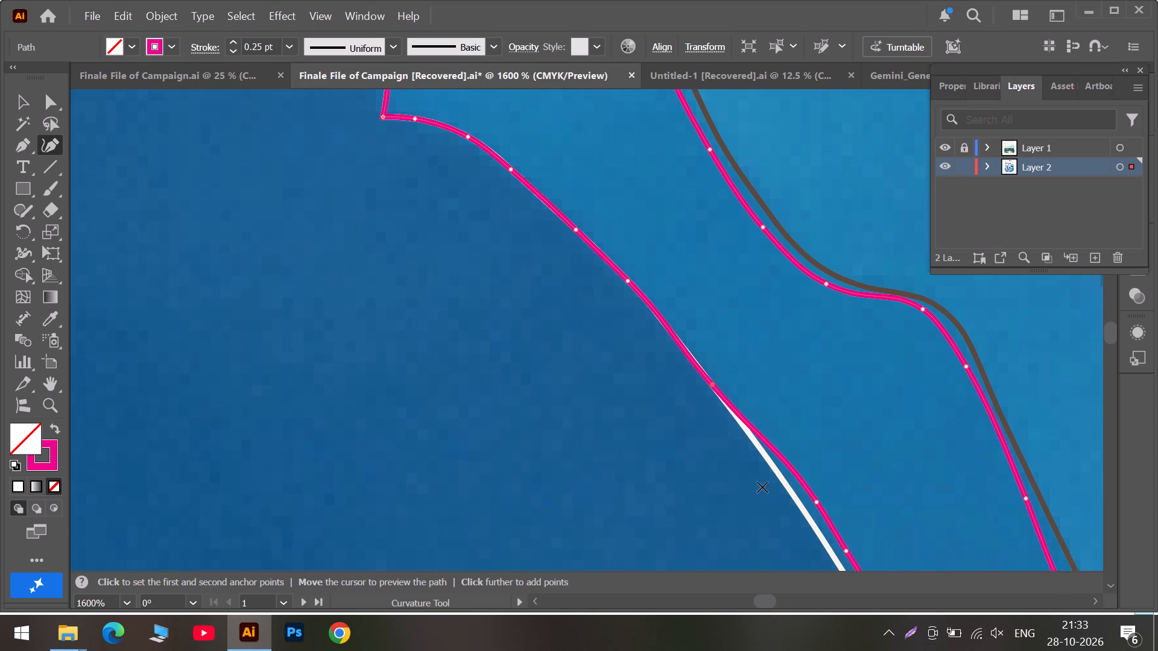
pyautogui.moveTo(816, 500); pyautogui.dragTo(785, 481)
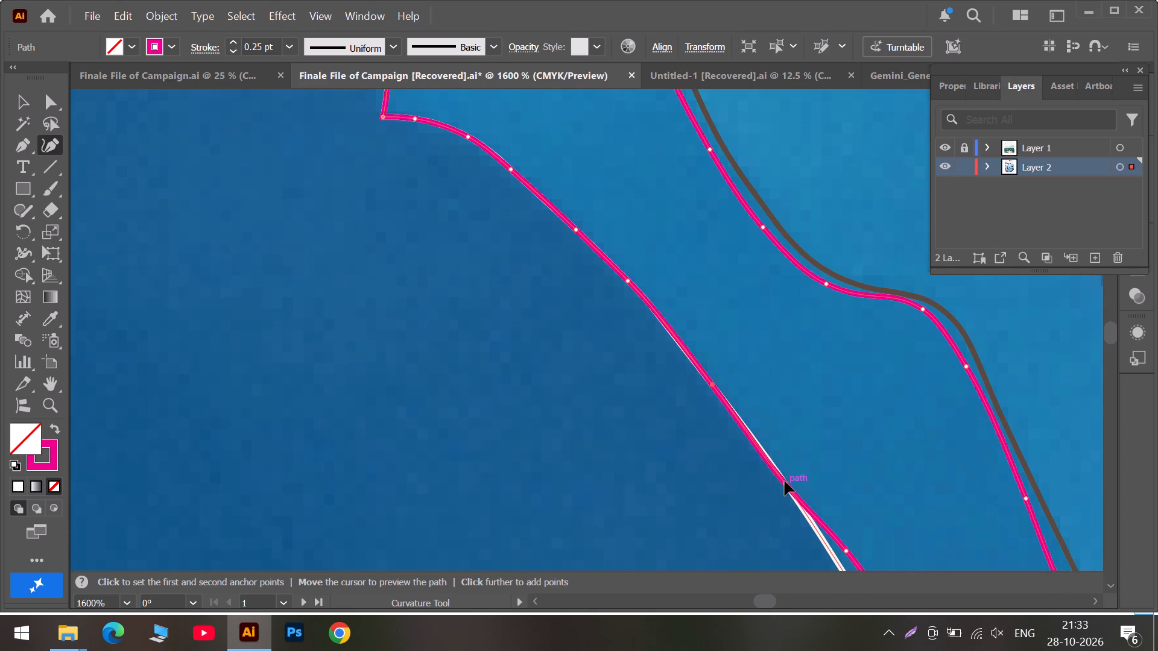
pyautogui.moveTo(785, 481); pyautogui.dragTo(774, 464)
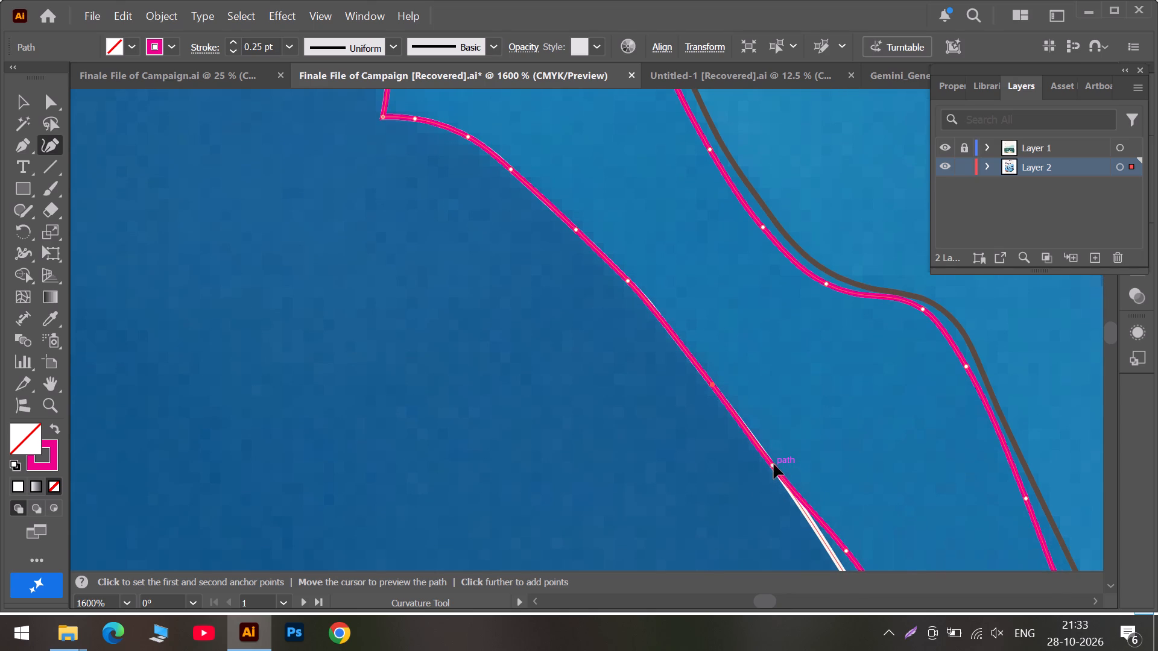
pyautogui.moveTo(774, 464); pyautogui.dragTo(768, 461)
pyautogui.scroll(-3, 783, 485)
pyautogui.scroll(-4, 889, 521)
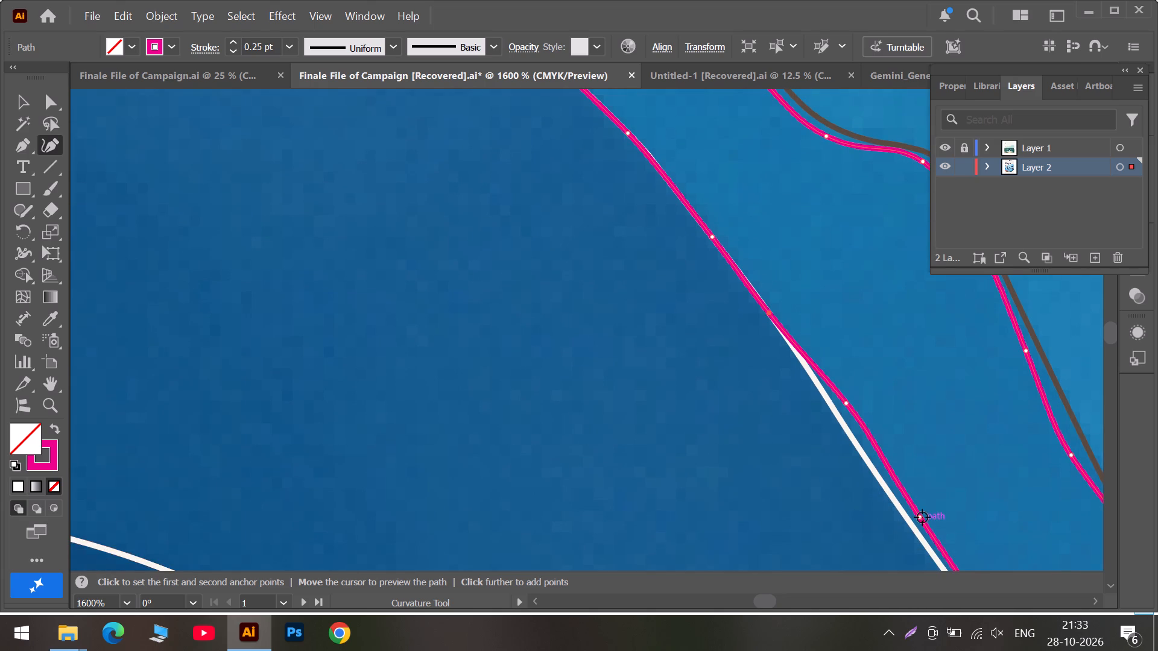
pyautogui.moveTo(922, 517); pyautogui.dragTo(900, 509)
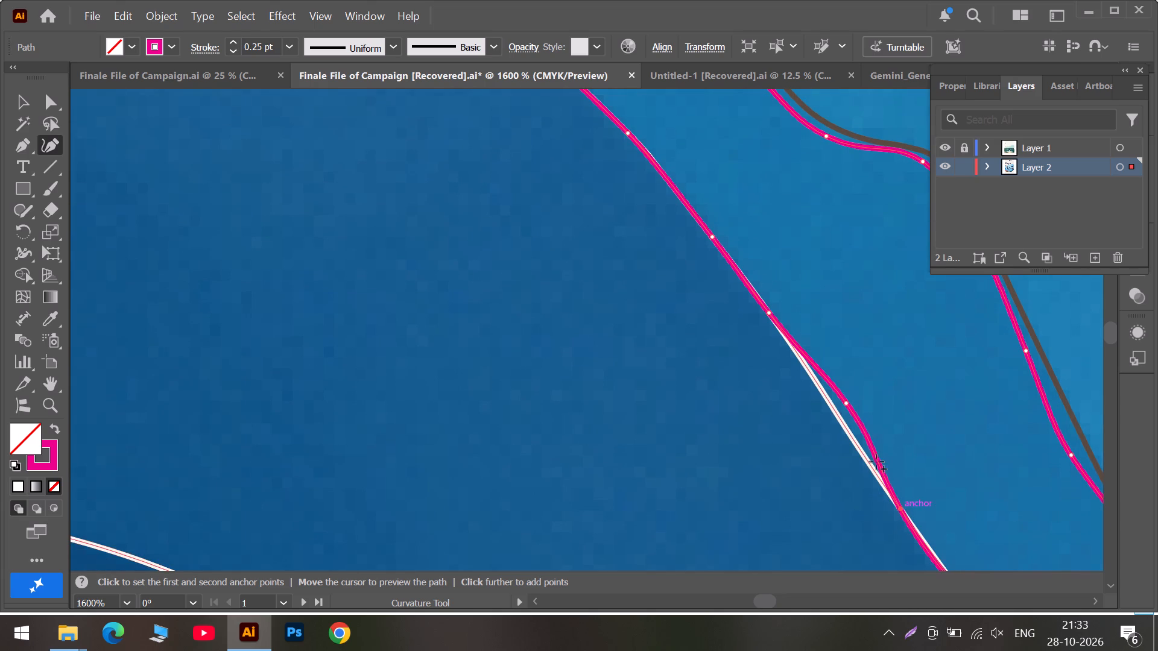
pyautogui.moveTo(845, 403); pyautogui.dragTo(839, 412)
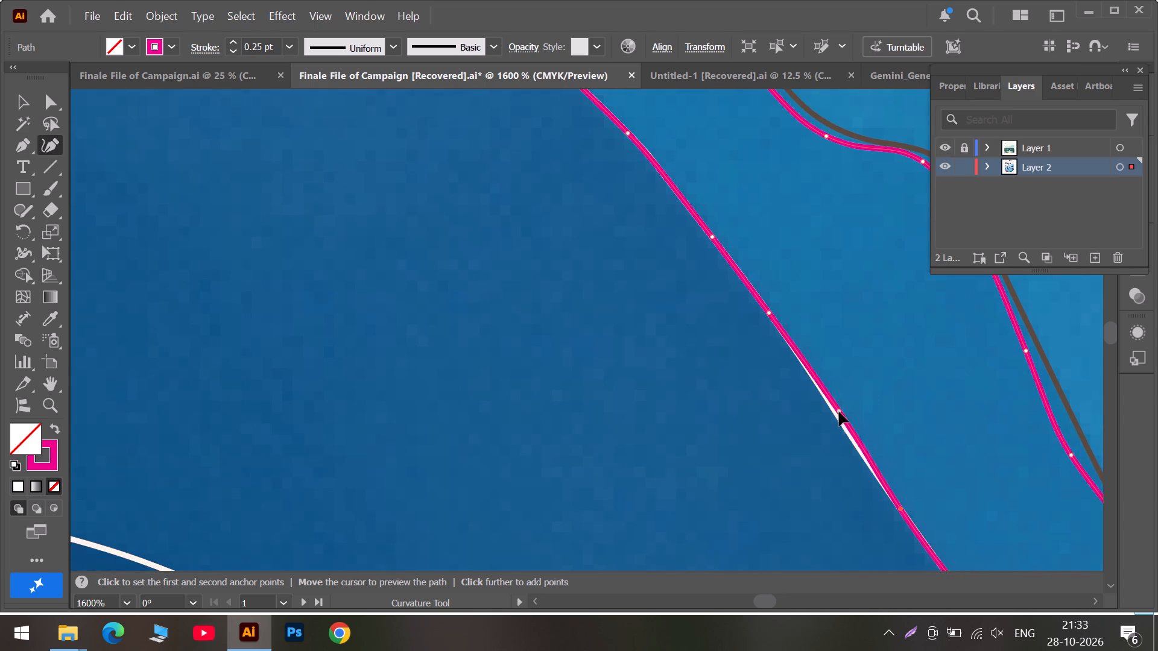
pyautogui.moveTo(839, 412); pyautogui.dragTo(838, 412)
# Move the anchor at the slight inward bend of the band's opposite magenta edge onto the brown outline.
pyautogui.scroll(-5, 879, 483)
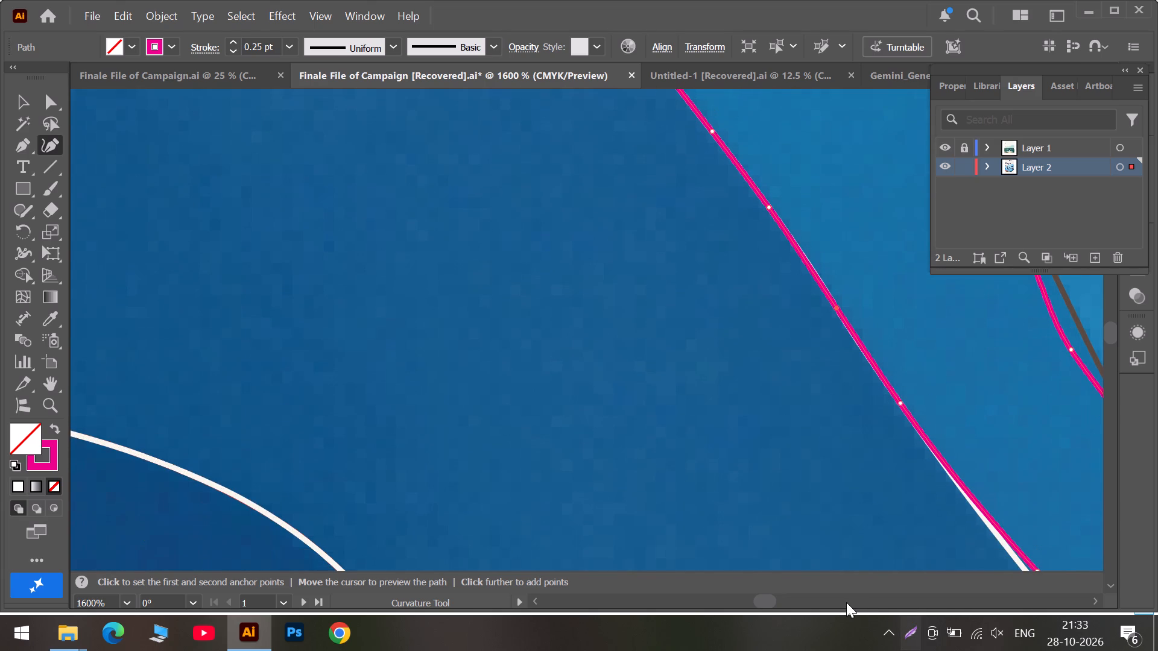
pyautogui.click(846, 602)
pyautogui.scroll(-4, 801, 567)
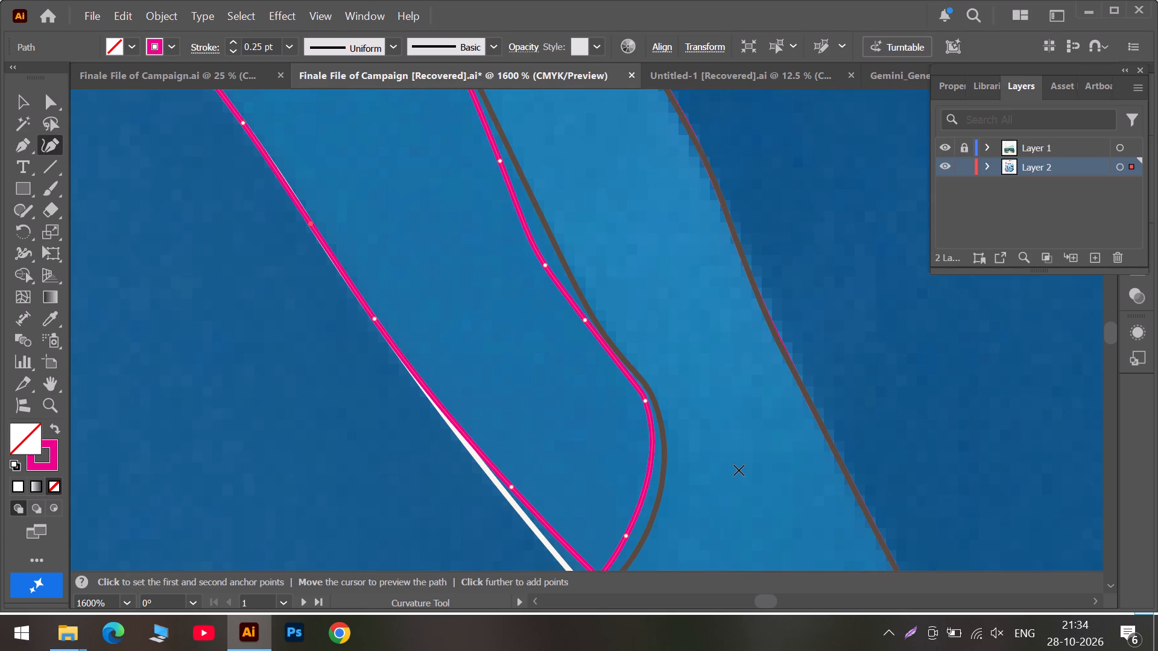
pyautogui.scroll(-1, 739, 470)
pyautogui.scroll(4, 574, 305)
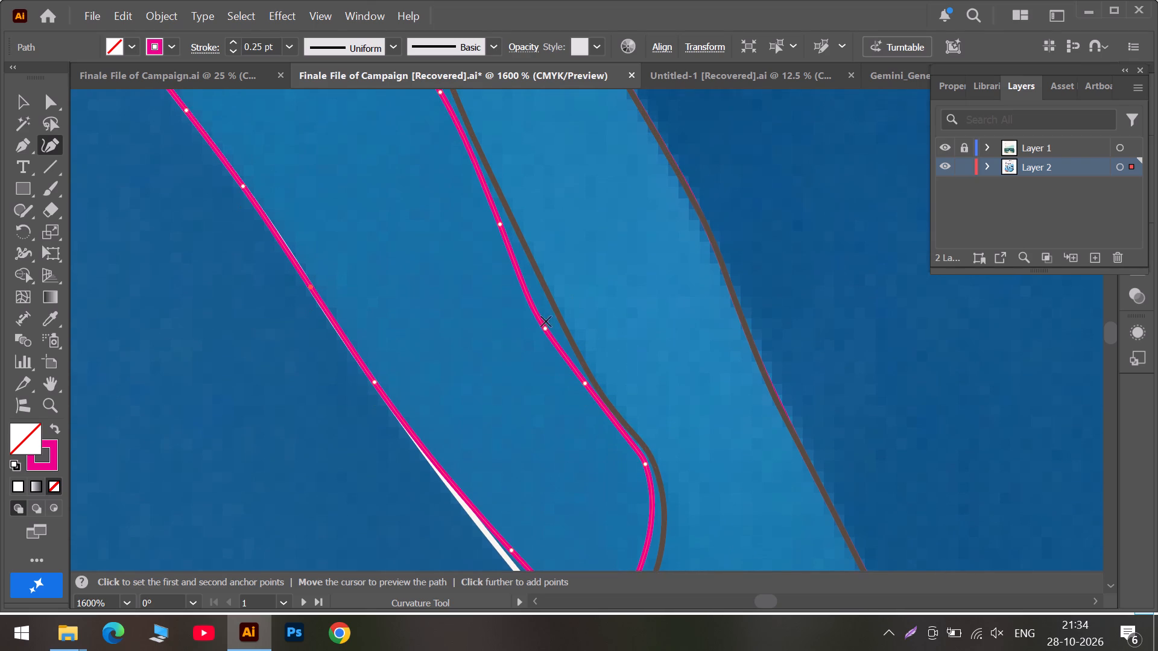
pyautogui.moveTo(547, 330); pyautogui.dragTo(561, 324)
# Move the next two anchors up the band's inner magenta edge onto the brown outline.
pyautogui.scroll(4, 488, 145)
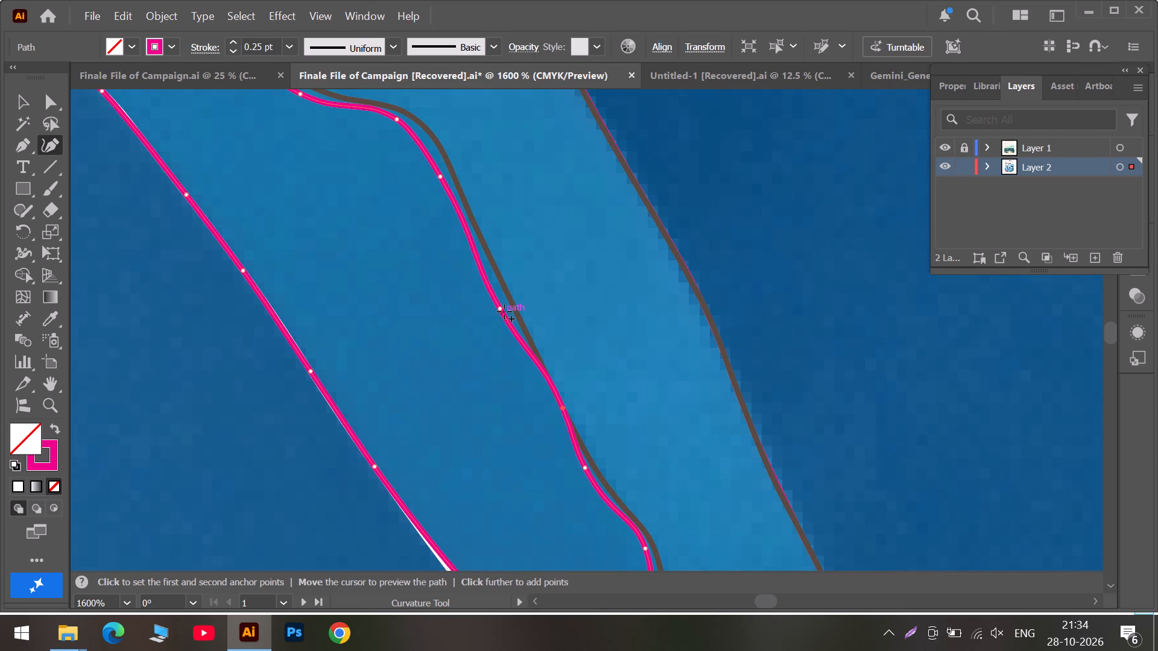
pyautogui.moveTo(502, 308); pyautogui.dragTo(514, 309)
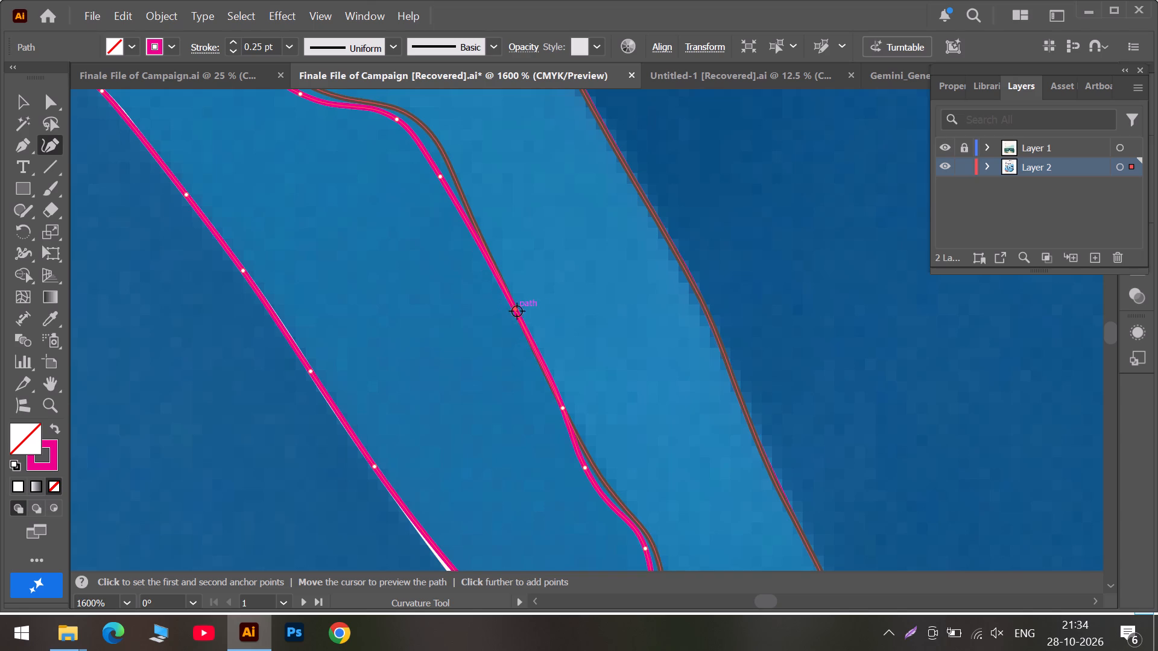
pyautogui.scroll(3, 486, 262)
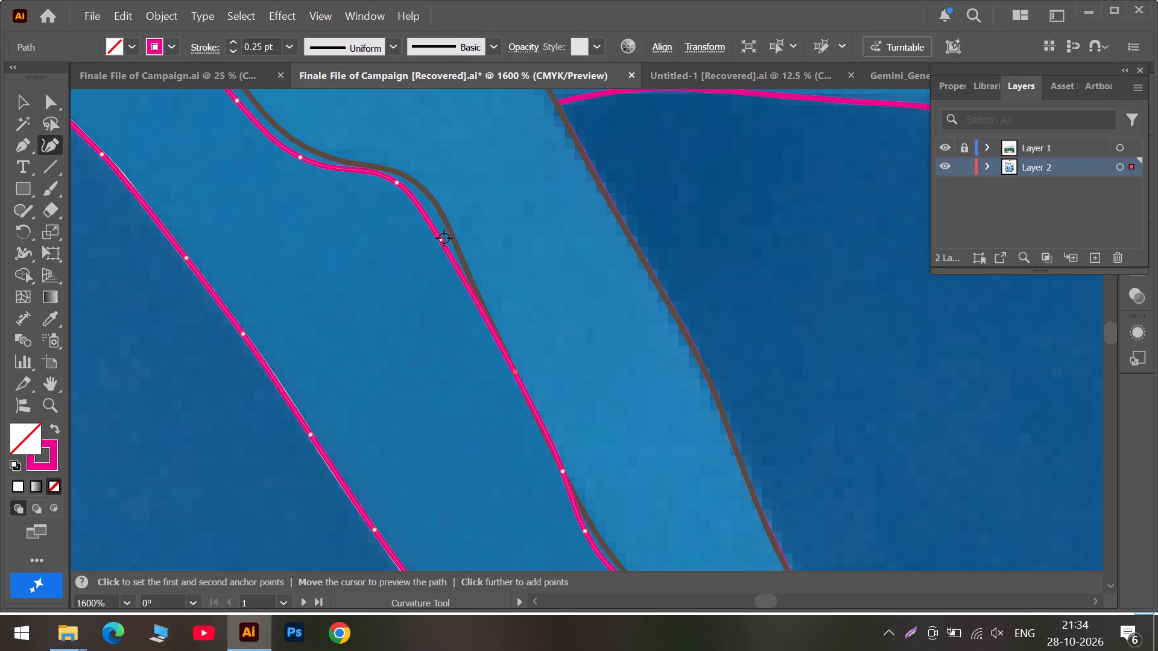
pyautogui.moveTo(441, 241); pyautogui.dragTo(461, 260)
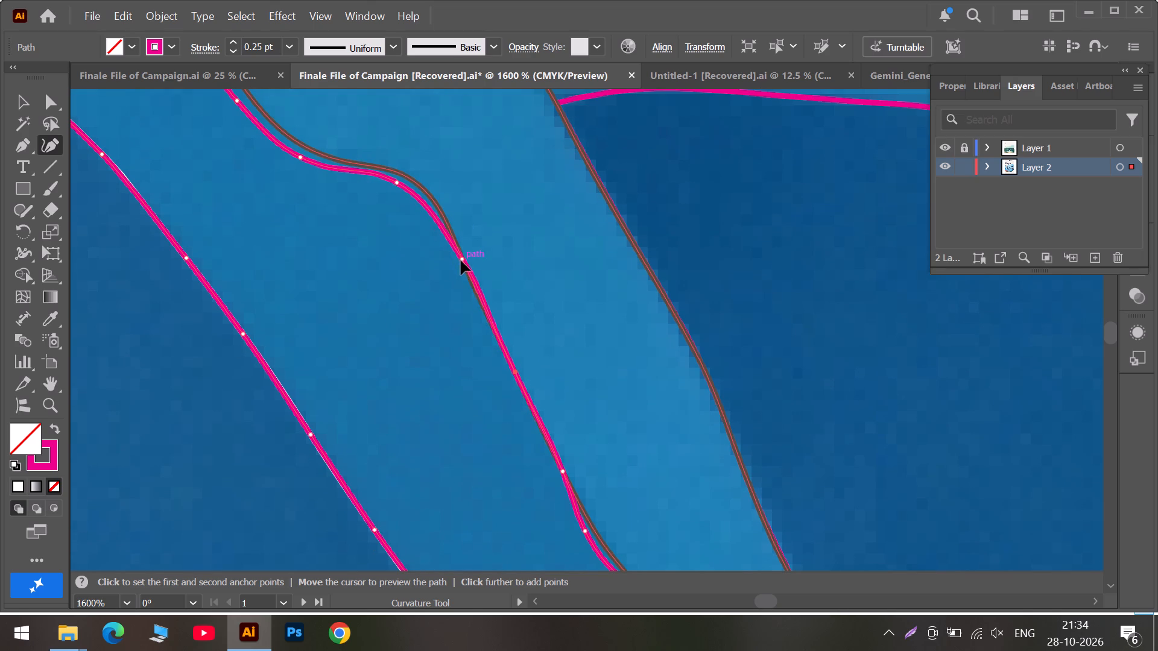
pyautogui.moveTo(461, 260); pyautogui.dragTo(468, 277)
# Fit the magenta edge around the rounded bulge to the brown outline by repositioning two anchors and adding one on each side.
pyautogui.scroll(4, 423, 231)
pyautogui.moveTo(399, 268); pyautogui.dragTo(416, 271)
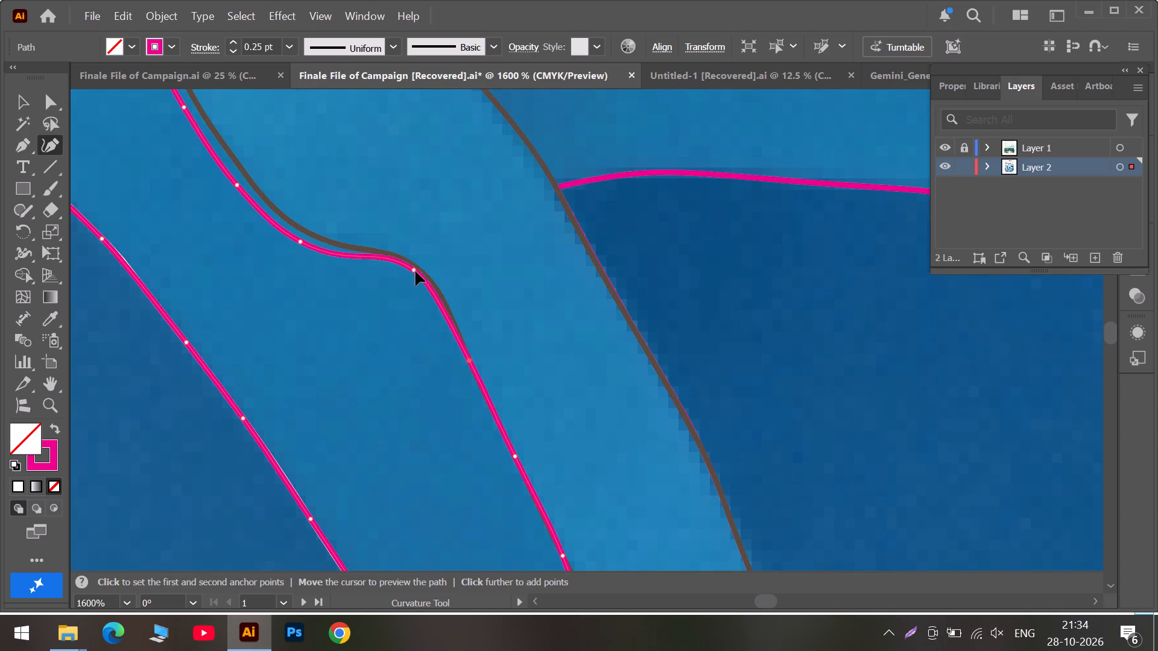
pyautogui.moveTo(416, 271); pyautogui.dragTo(431, 283)
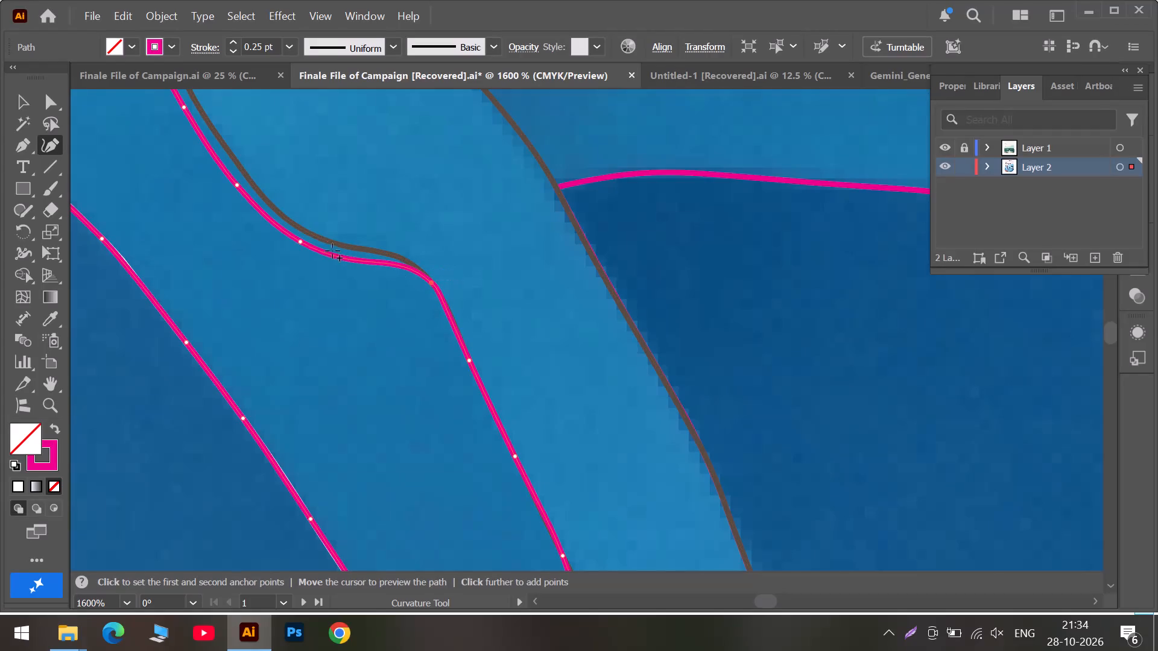
pyautogui.moveTo(302, 243); pyautogui.dragTo(371, 252)
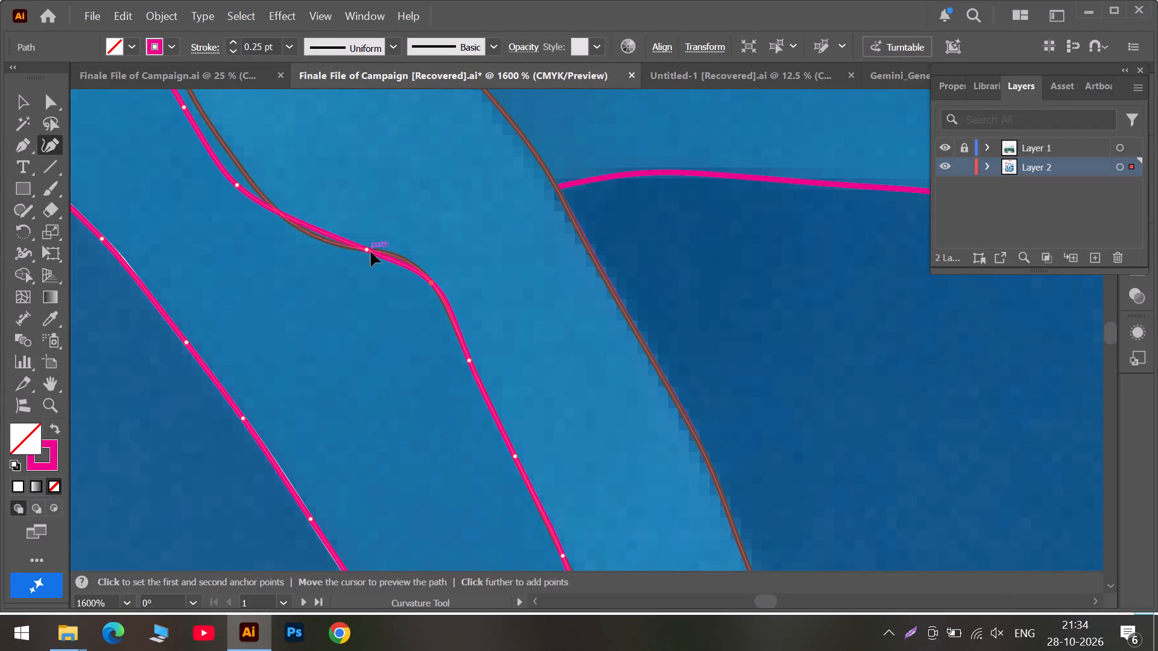
pyautogui.moveTo(371, 252); pyautogui.dragTo(411, 265)
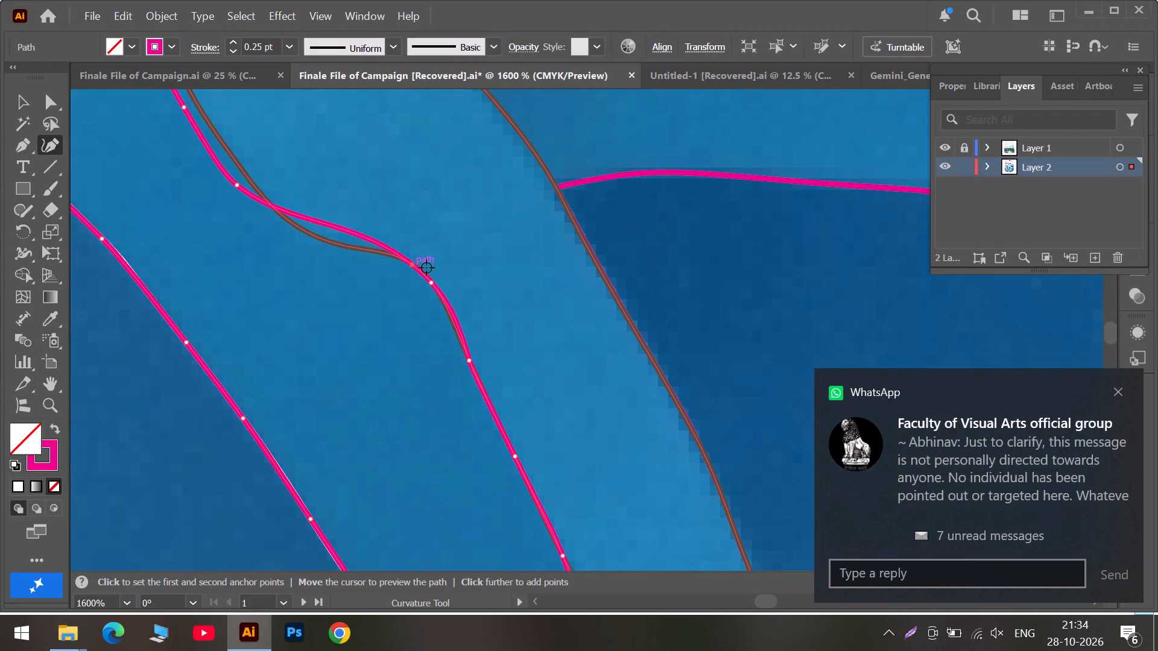
pyautogui.click(454, 318)
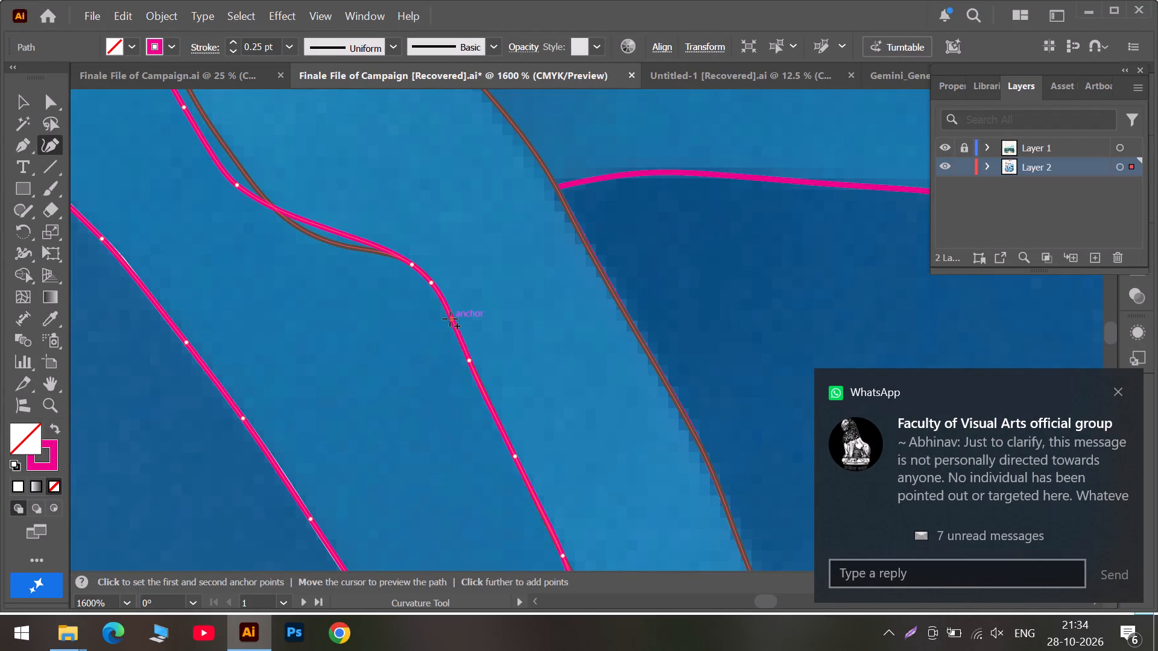
pyautogui.moveTo(340, 231); pyautogui.dragTo(340, 238)
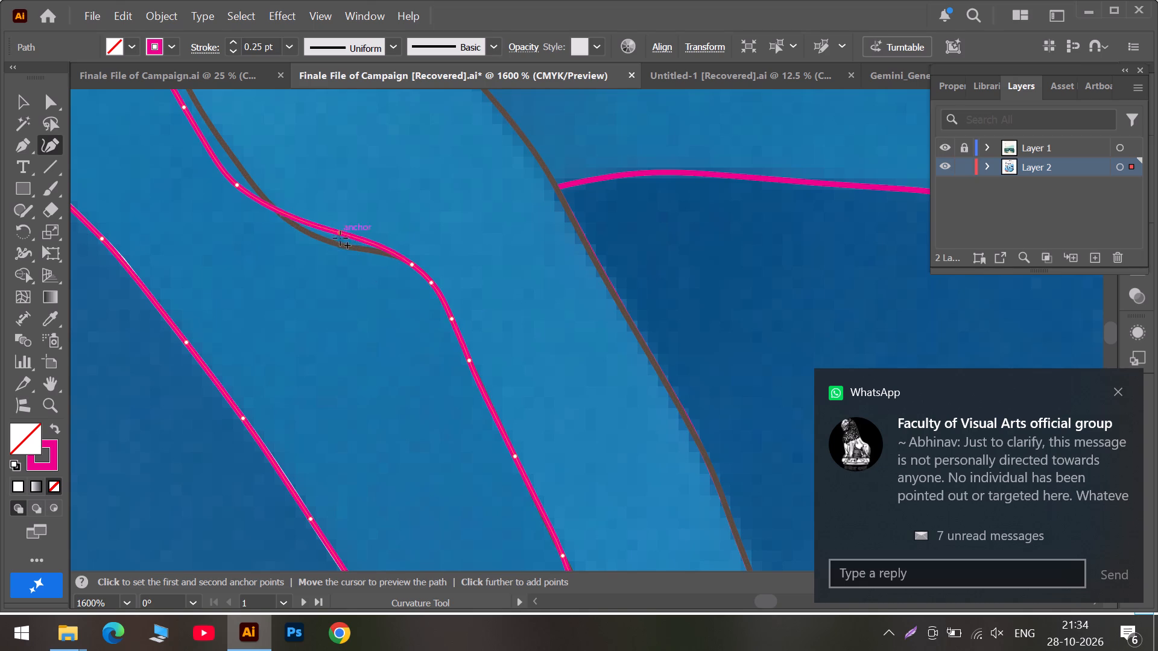
pyautogui.moveTo(340, 238); pyautogui.dragTo(361, 250)
# Move the two anchors along the concave stretch above the bulge onto the brown outline.
pyautogui.scroll(3, 266, 213)
pyautogui.moveTo(239, 251); pyautogui.dragTo(240, 247)
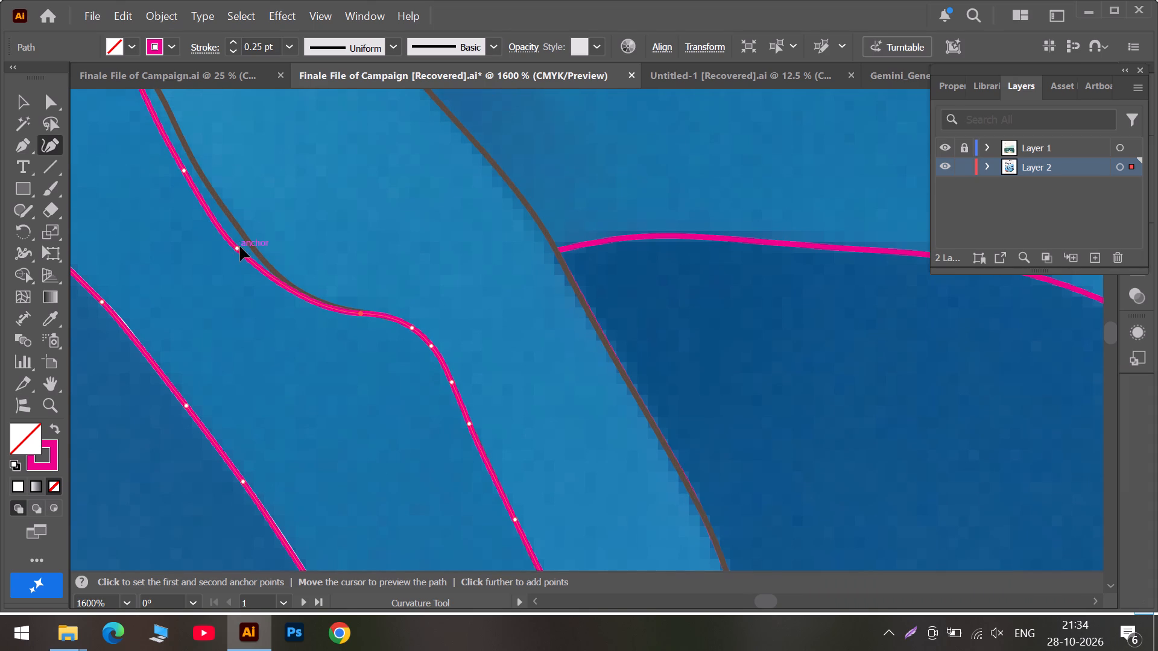
pyautogui.moveTo(240, 247); pyautogui.dragTo(302, 295)
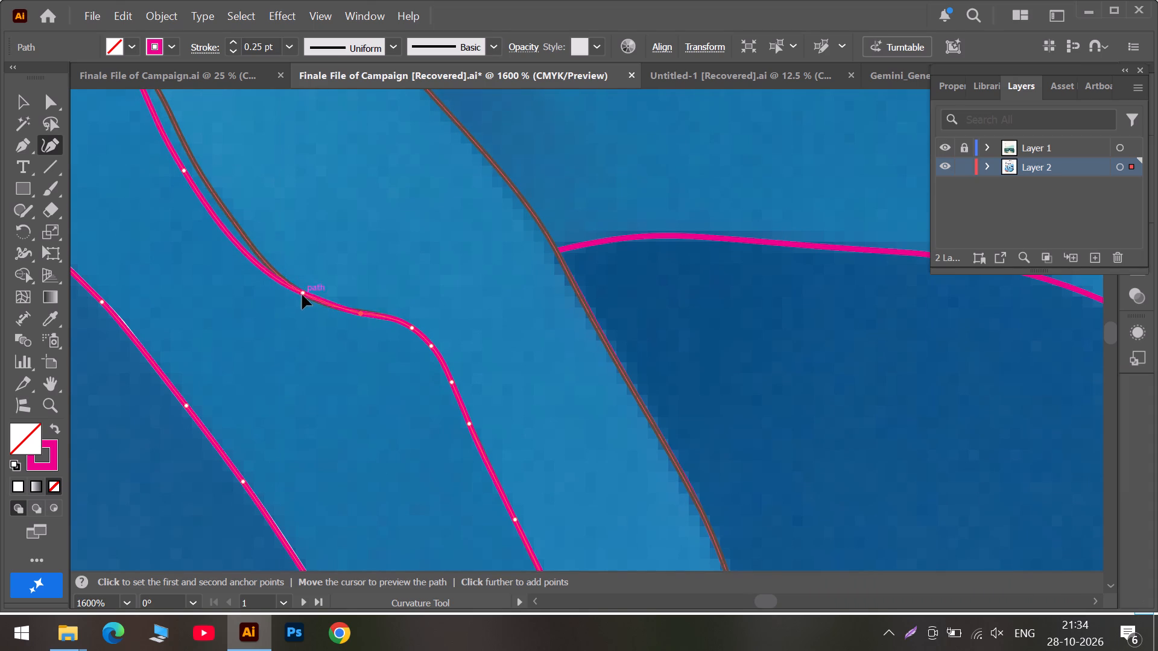
pyautogui.moveTo(302, 295); pyautogui.dragTo(312, 300)
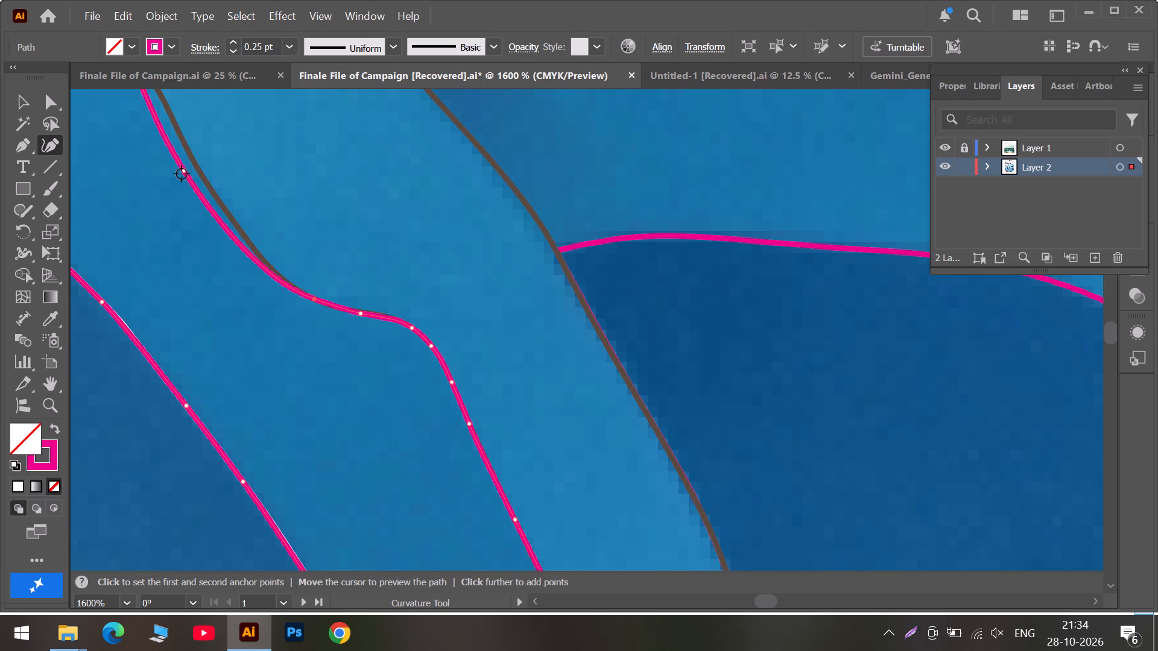
pyautogui.moveTo(186, 172); pyautogui.dragTo(218, 199)
# Refine the concave magenta curve against the brown outline by nudging the two anchors before the bulge and adding three more along it.
pyautogui.scroll(3, 220, 223)
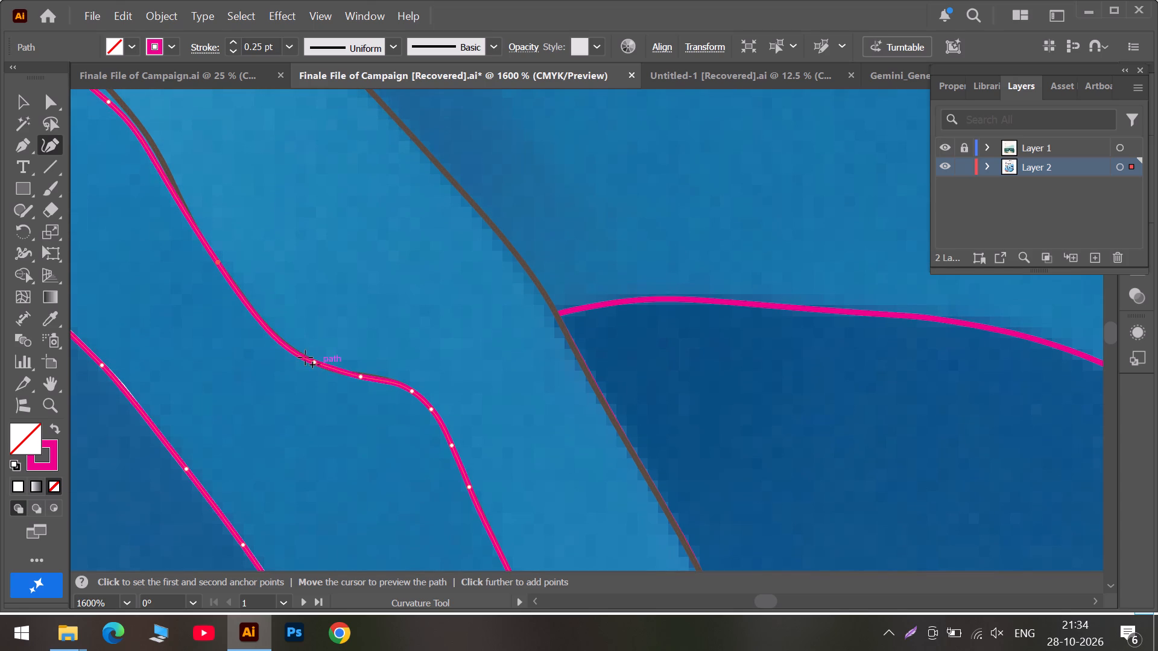
pyautogui.click(315, 363)
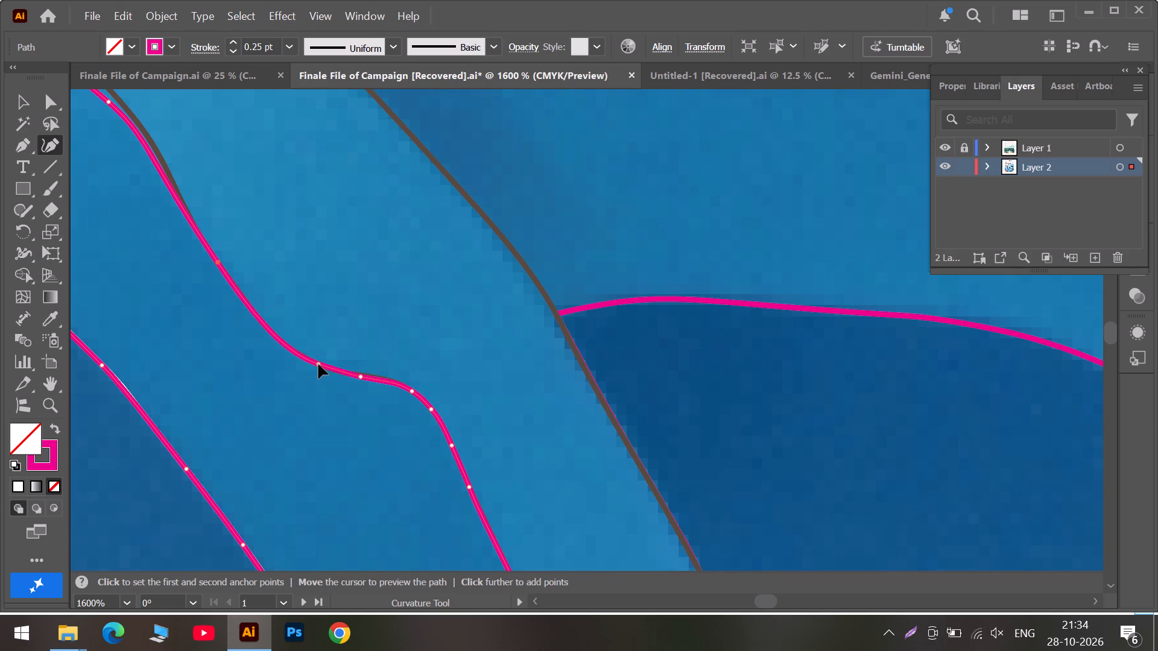
pyautogui.moveTo(361, 377); pyautogui.dragTo(347, 374)
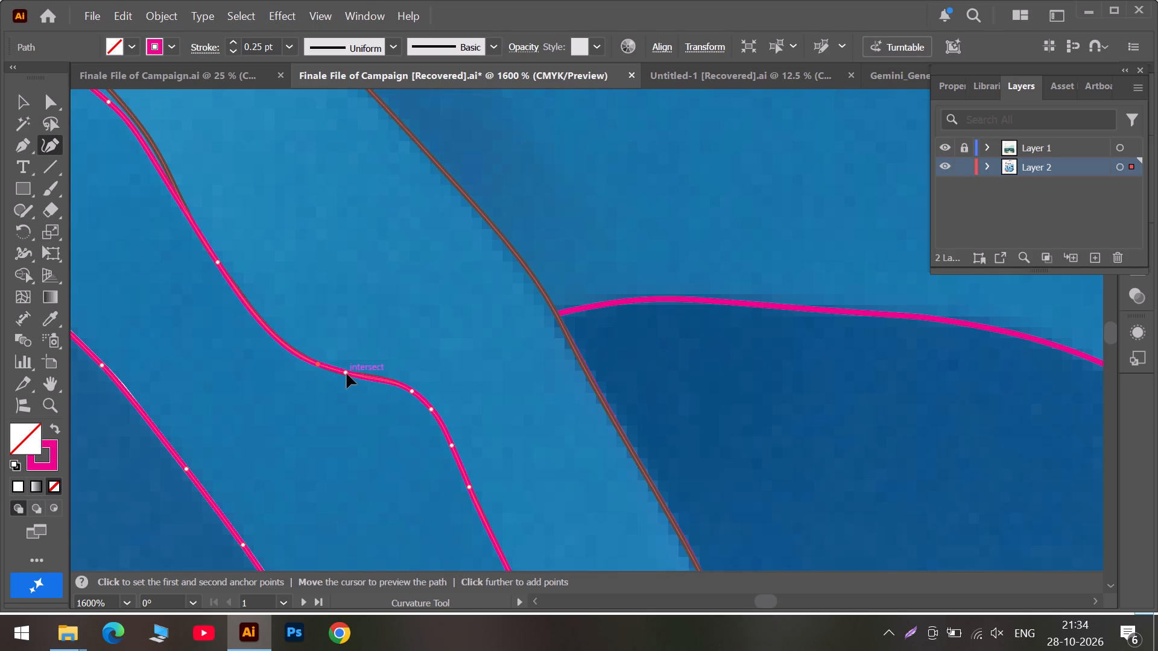
pyautogui.moveTo(347, 374); pyautogui.dragTo(343, 373)
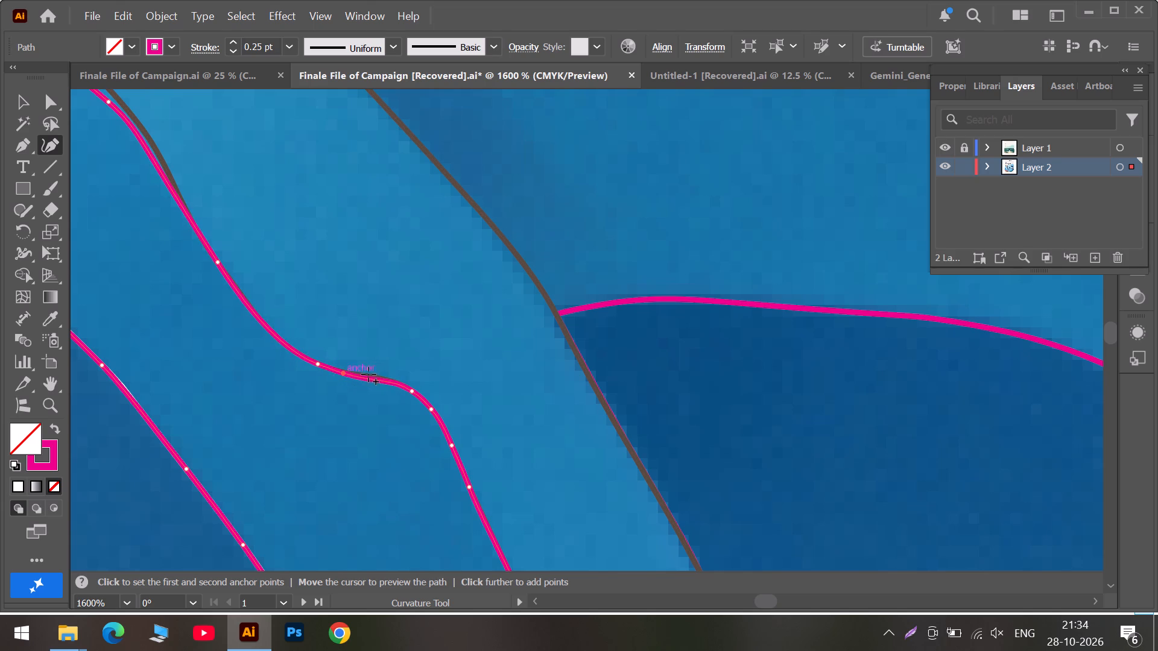
pyautogui.click(368, 379)
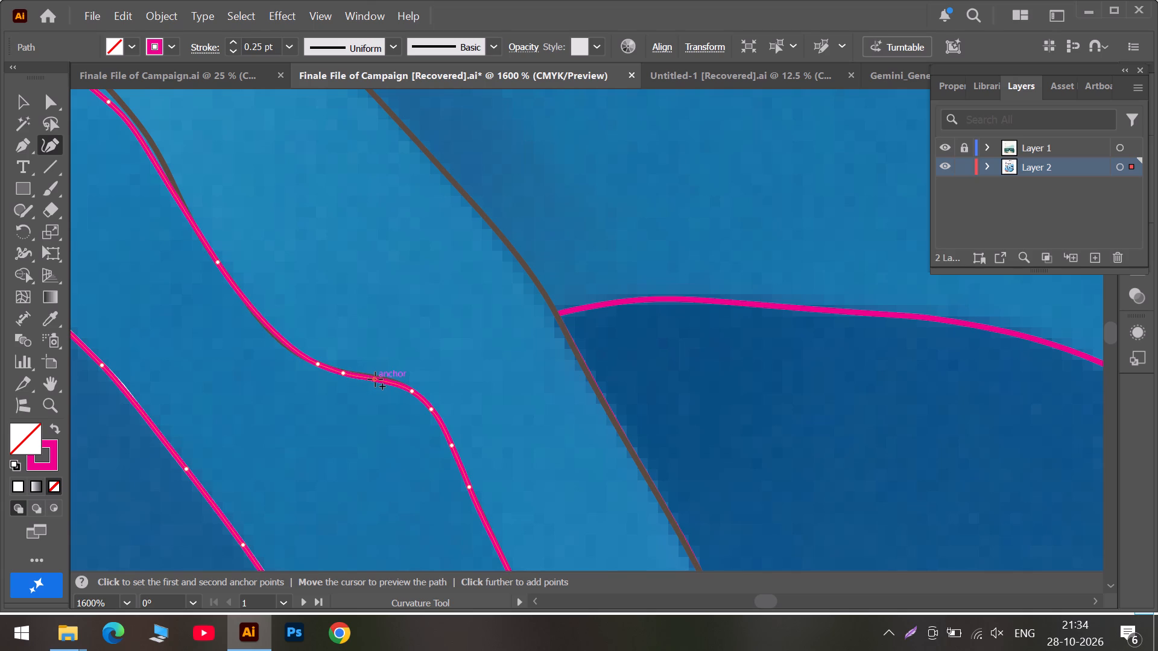
pyautogui.click(285, 343)
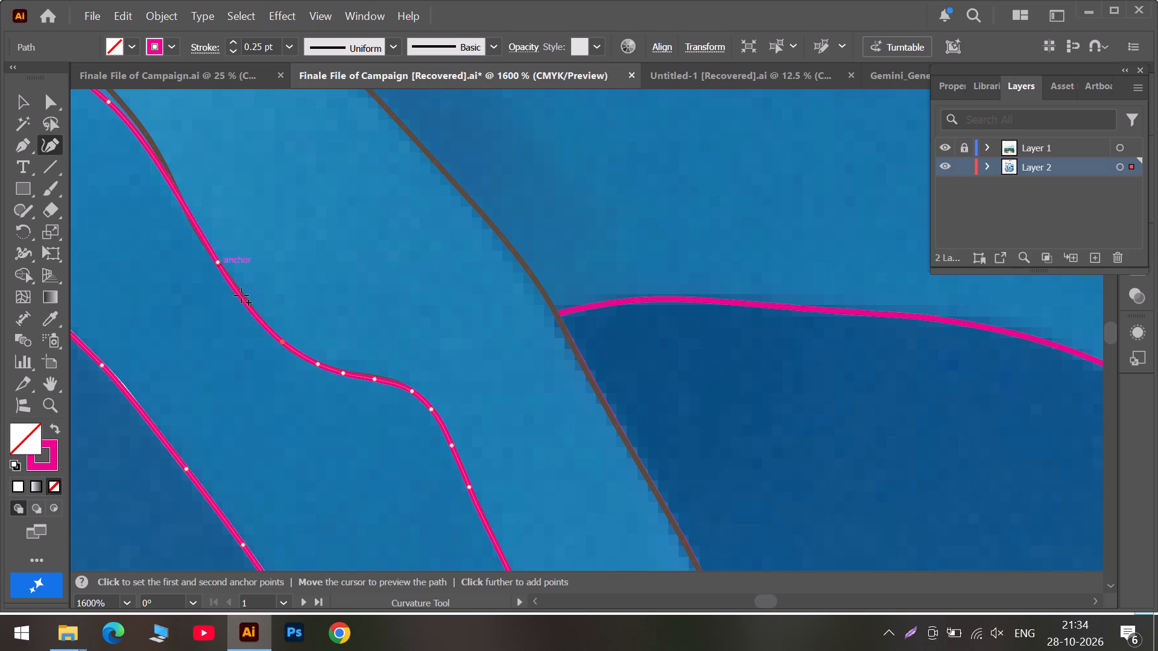
pyautogui.click(241, 297)
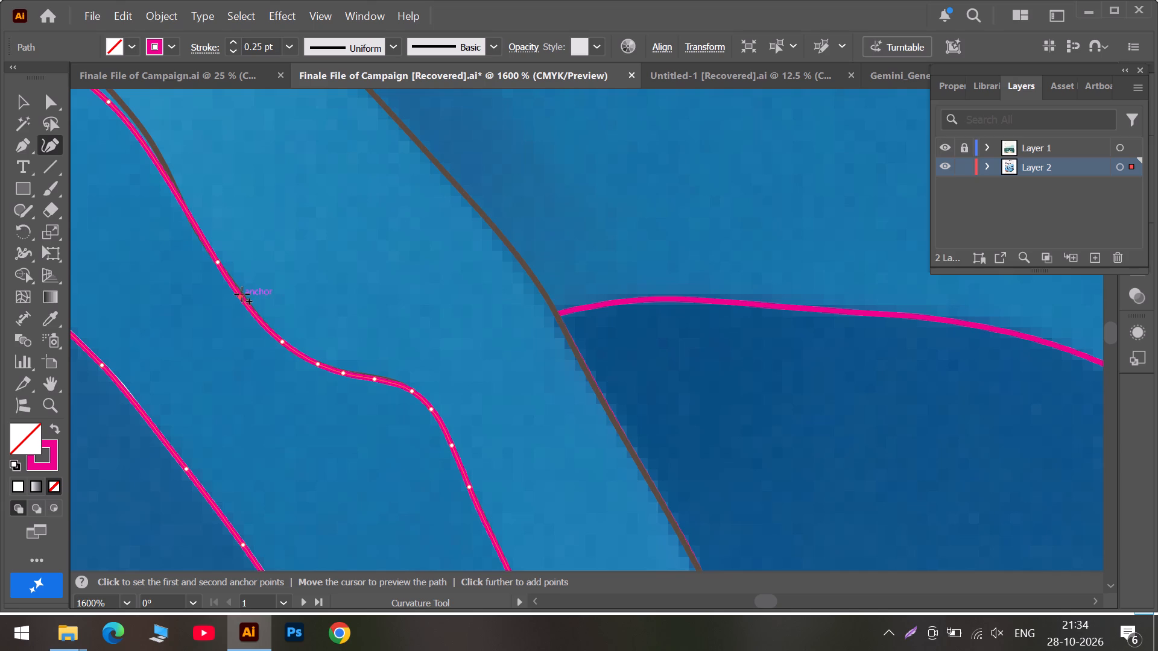
# Fit the curve above the S-shaped bend to the brown outline by moving its anchor down the edge and adding two more above it.
pyautogui.scroll(3, 166, 192)
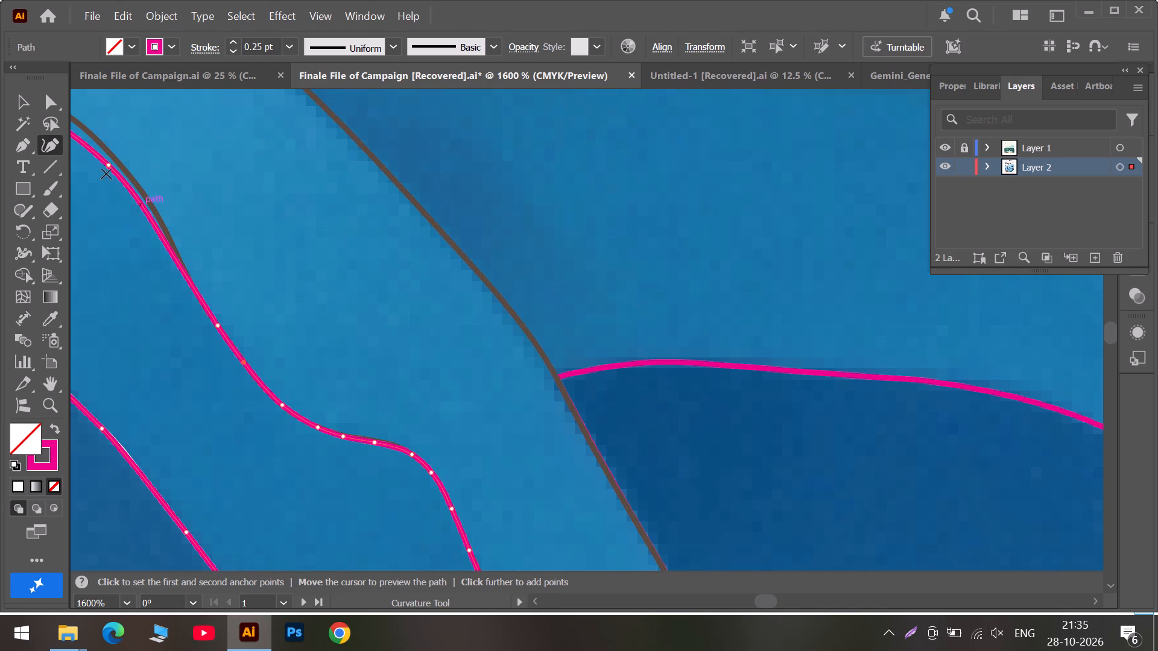
pyautogui.moveTo(108, 166); pyautogui.dragTo(121, 174)
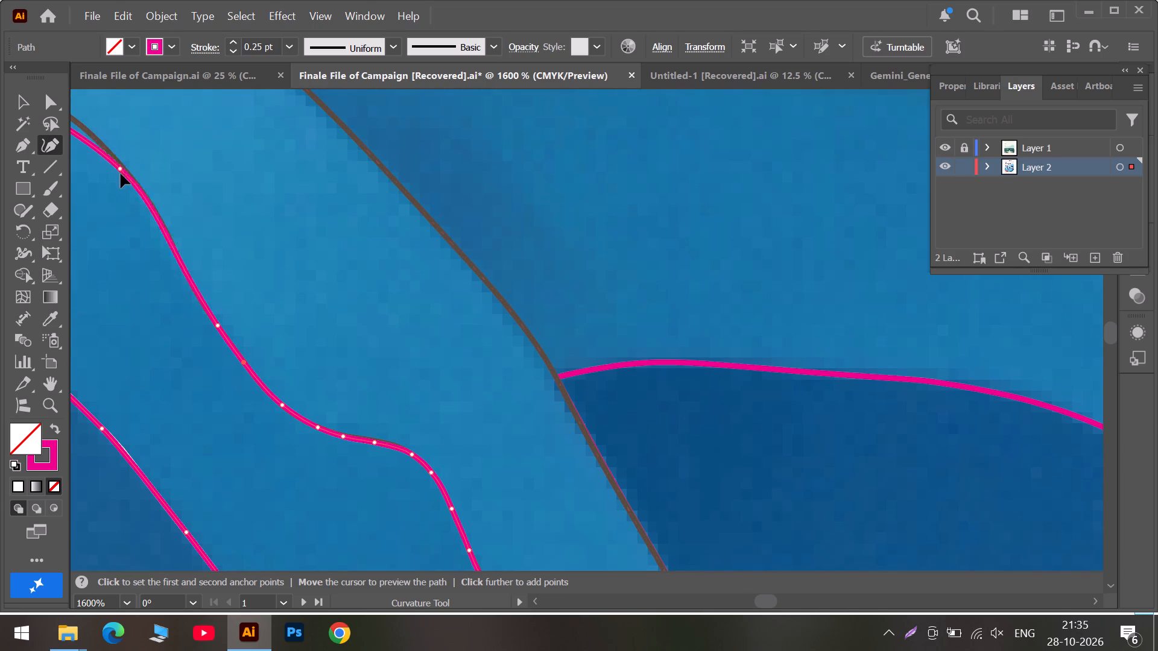
pyautogui.moveTo(121, 174); pyautogui.dragTo(180, 259)
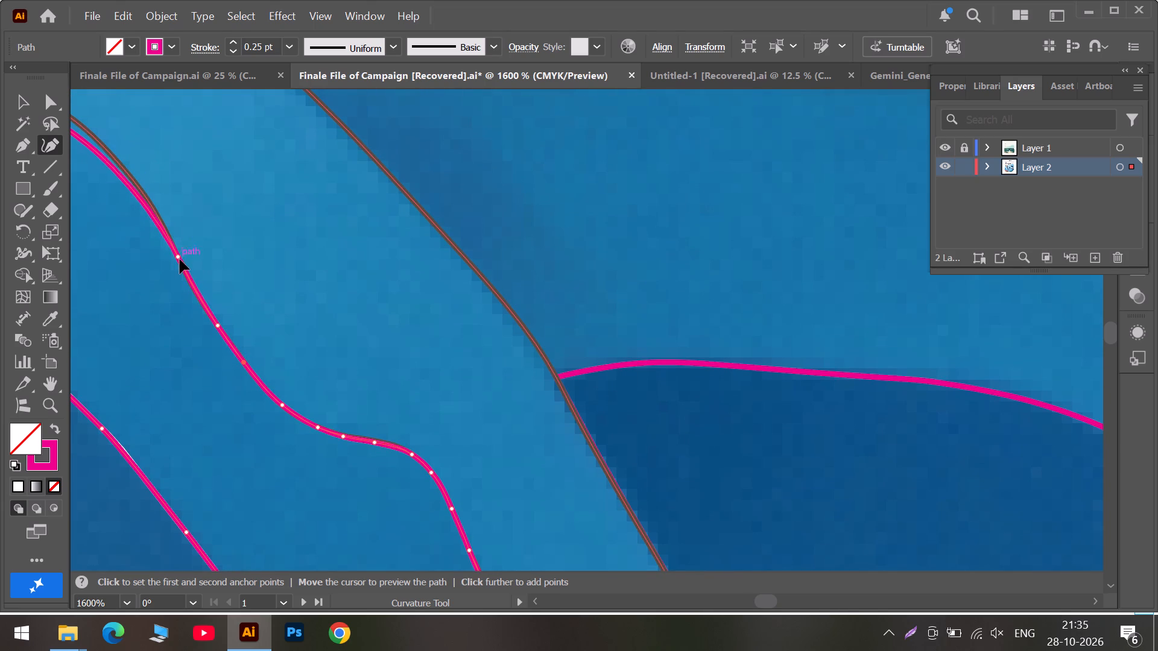
pyautogui.moveTo(180, 259); pyautogui.dragTo(182, 262)
pyautogui.moveTo(108, 164); pyautogui.dragTo(114, 162)
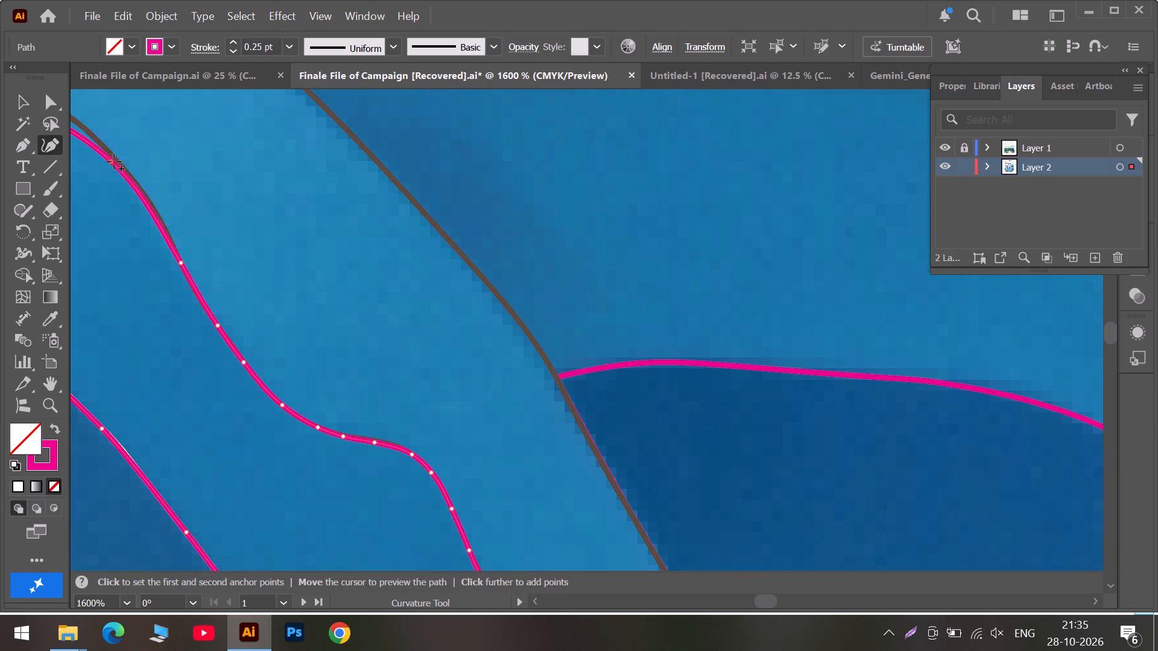
pyautogui.moveTo(114, 162); pyautogui.dragTo(128, 175)
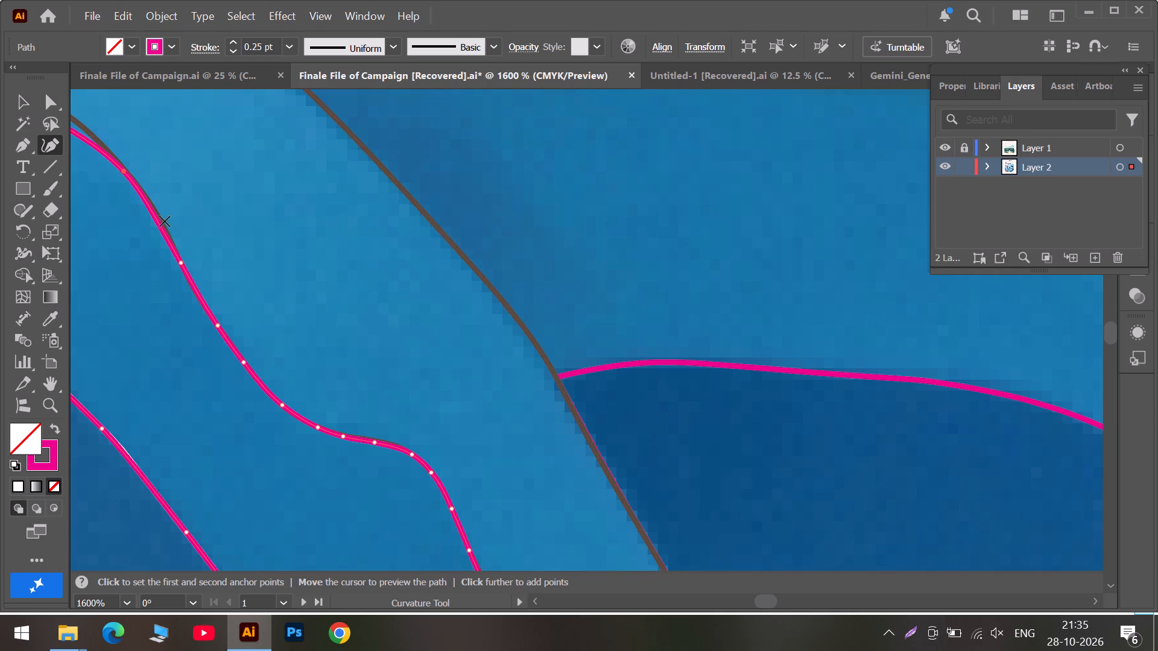
pyautogui.click(153, 215)
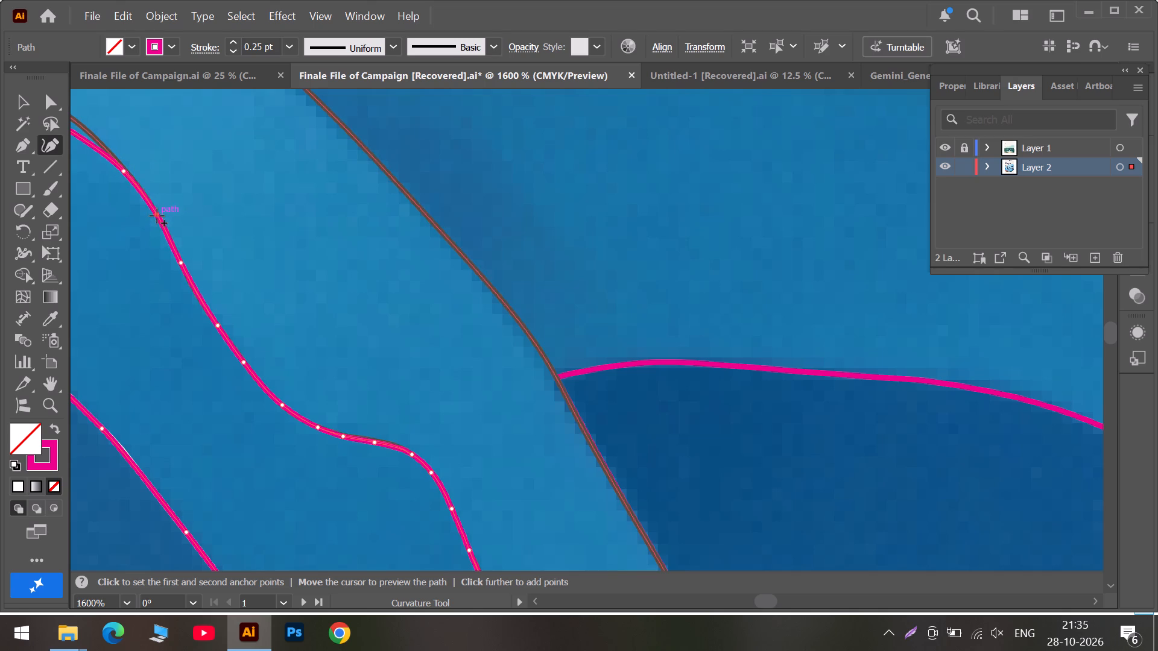
# Move the magenta band's pointed lower tip to where the white and brown outlines meet, and its neighbouring long-edge anchor onto the white outline.
pyautogui.scroll(-6, 274, 349)
pyautogui.scroll(-10, 501, 385)
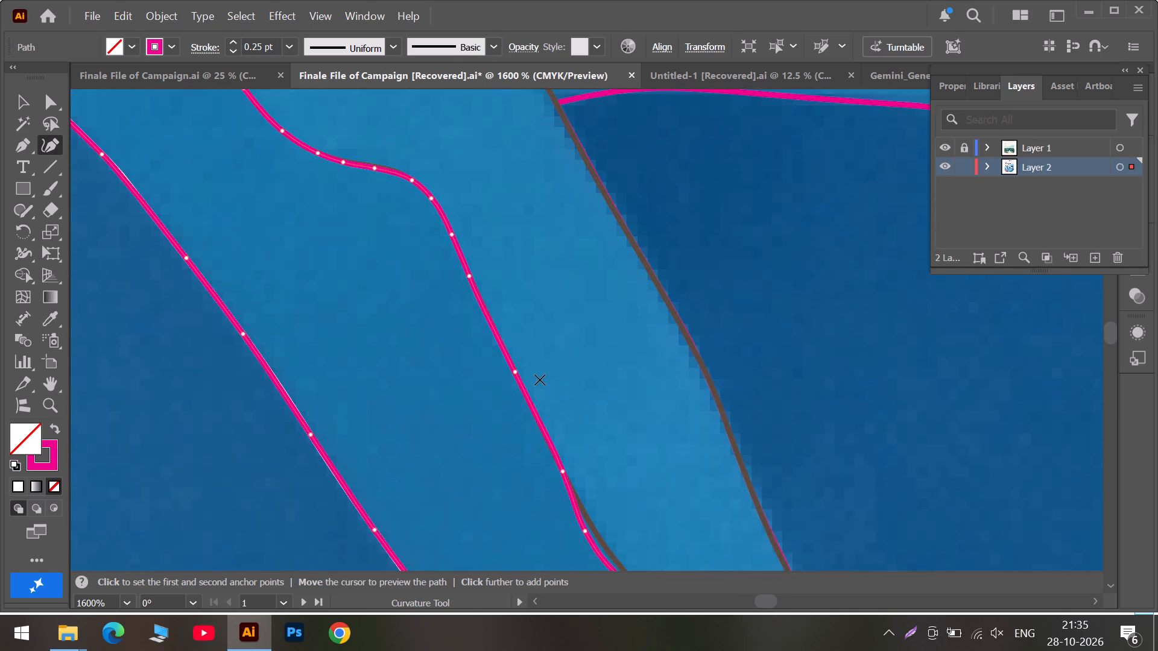
pyautogui.scroll(-4, 540, 380)
pyautogui.scroll(-11, 663, 468)
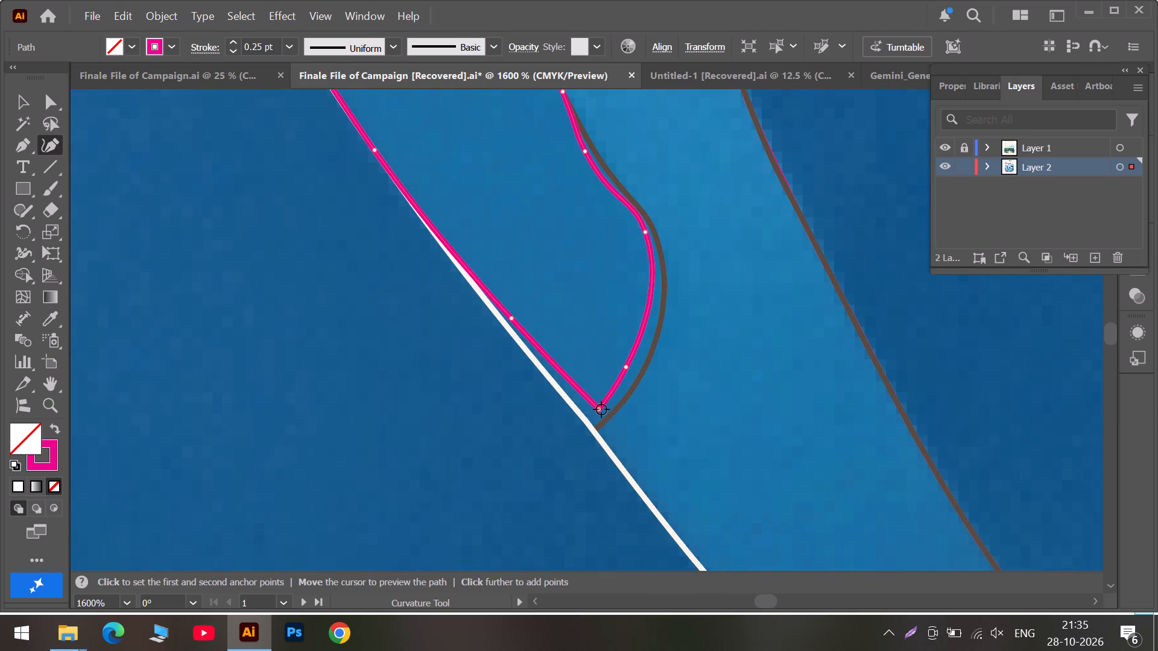
pyautogui.moveTo(601, 409); pyautogui.dragTo(594, 432)
pyautogui.moveTo(512, 319); pyautogui.dragTo(508, 326)
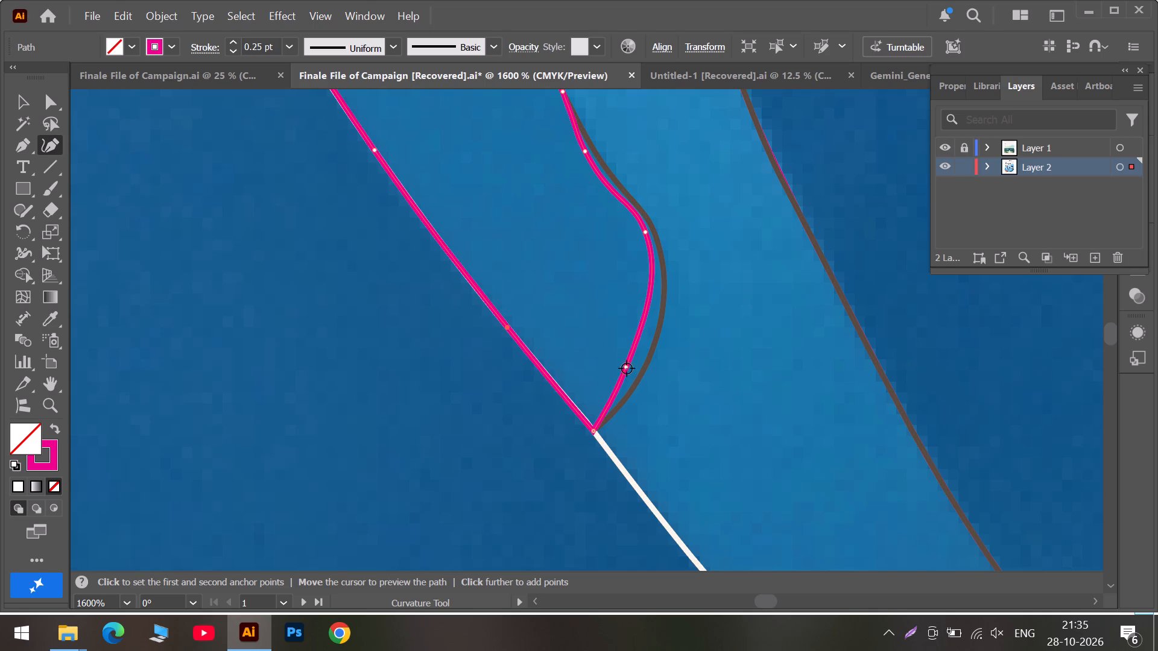
# Move the three anchors along the bulging curve above the band's lower tip onto the brown outline.
pyautogui.moveTo(627, 368); pyautogui.dragTo(633, 387)
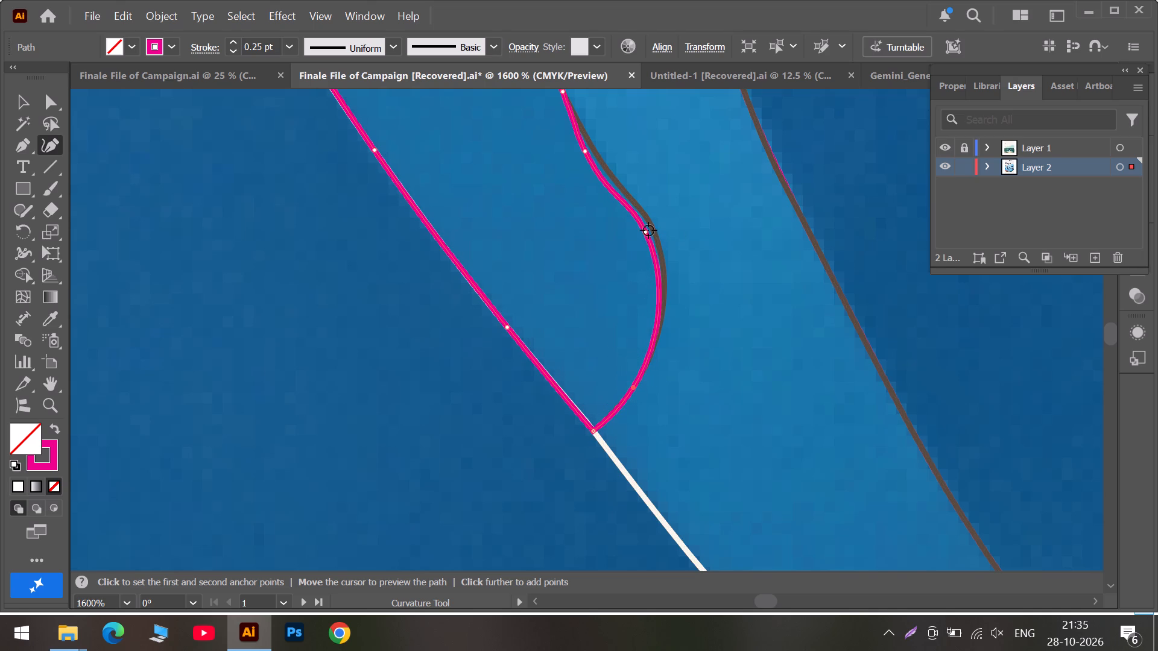
pyautogui.moveTo(648, 230); pyautogui.dragTo(654, 231)
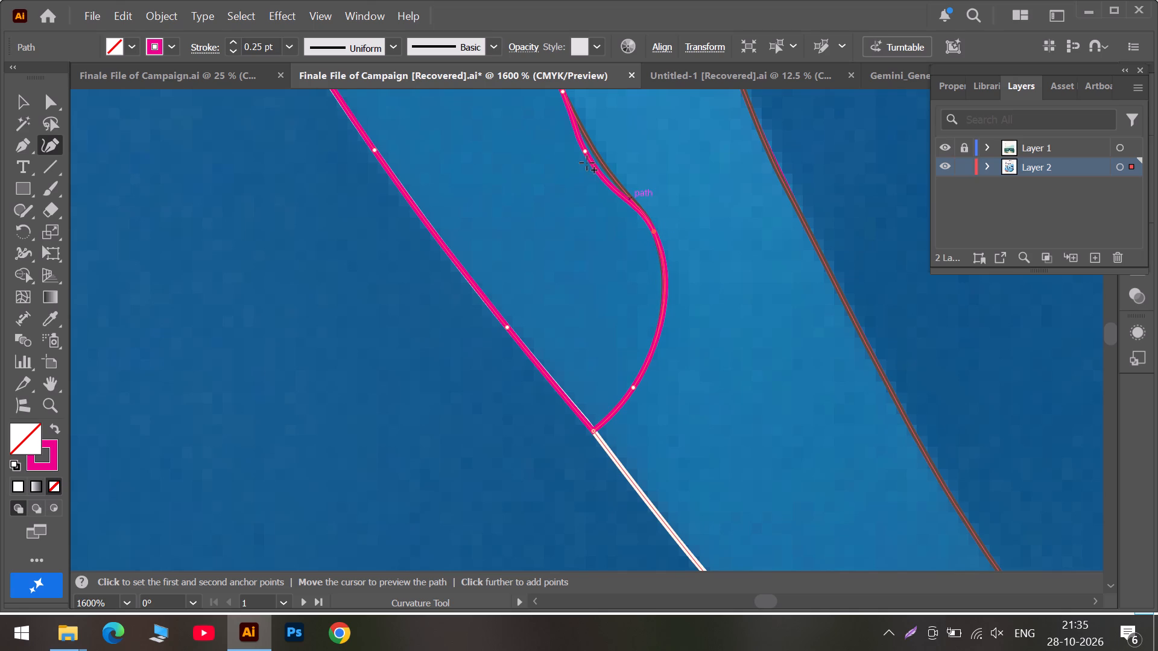
pyautogui.scroll(2, 587, 163)
pyautogui.moveTo(585, 193); pyautogui.dragTo(590, 193)
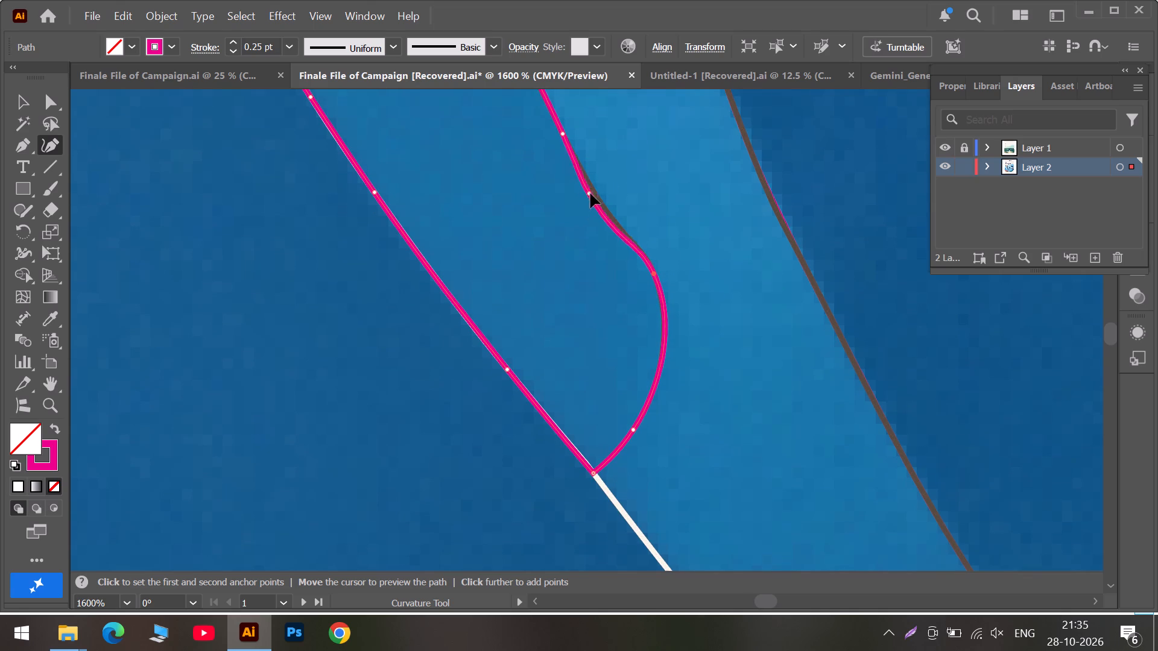
pyautogui.moveTo(590, 193); pyautogui.dragTo(595, 193)
# Move the magenta anchor at the upper junction of the brown outlines and the one before it onto the band's upper edge.
pyautogui.scroll(5, 585, 263)
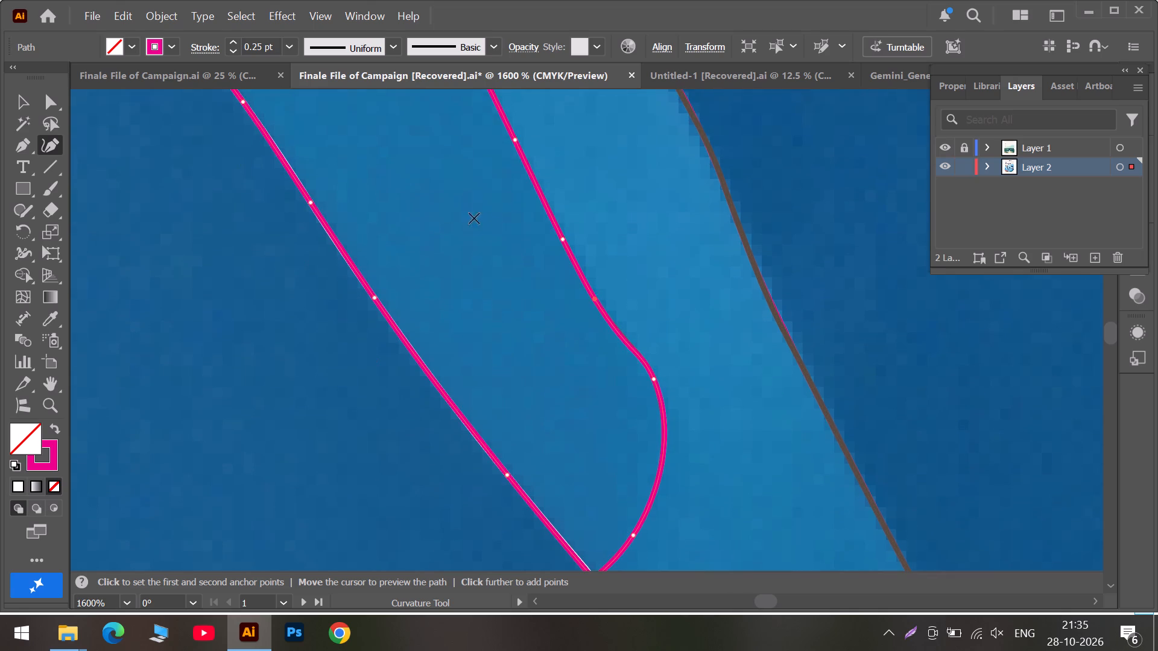
pyautogui.scroll(12, 456, 208)
pyautogui.scroll(6, 370, 219)
pyautogui.scroll(5, 394, 307)
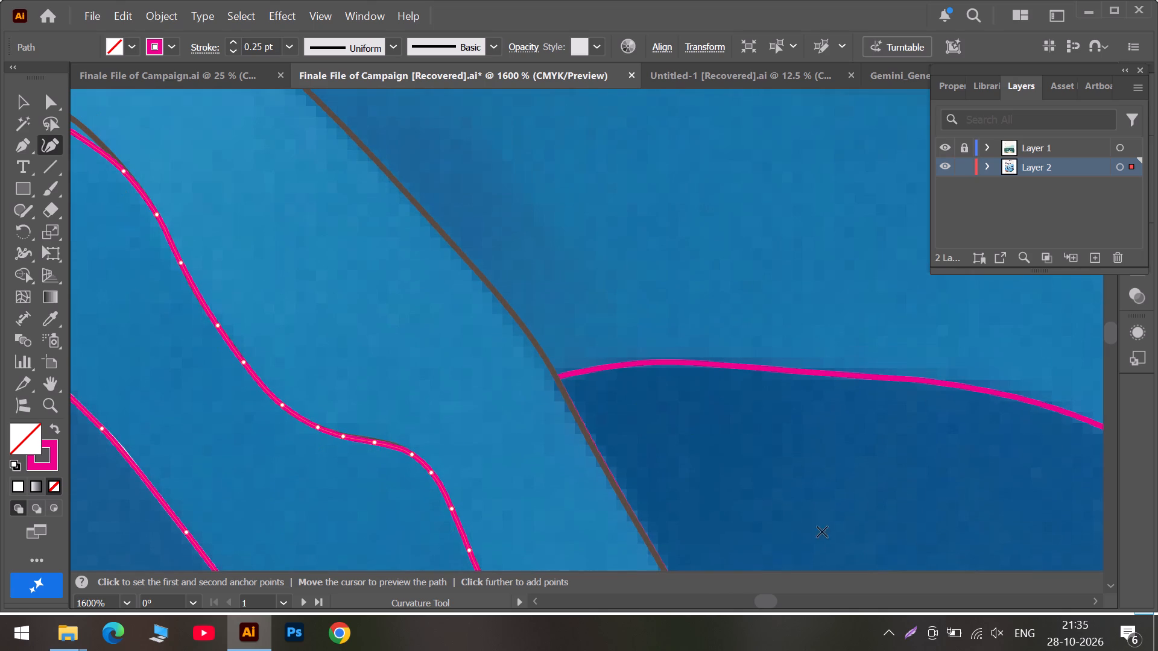
pyautogui.click(733, 600)
pyautogui.scroll(5, 647, 315)
pyautogui.scroll(5, 517, 259)
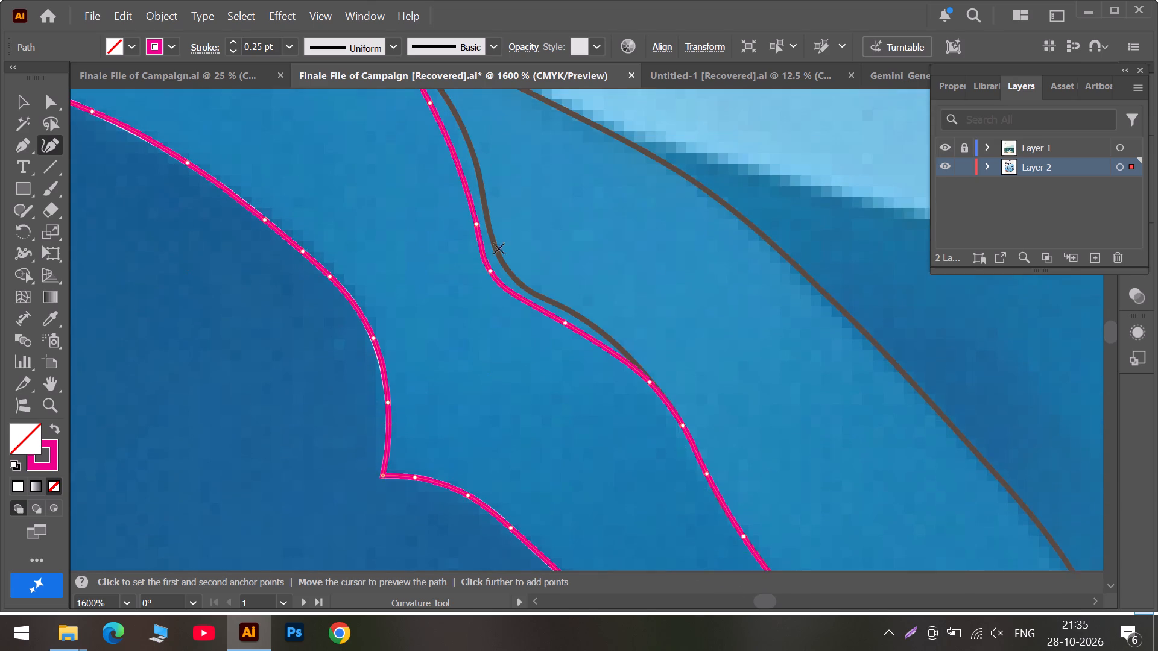
pyautogui.scroll(10, 430, 226)
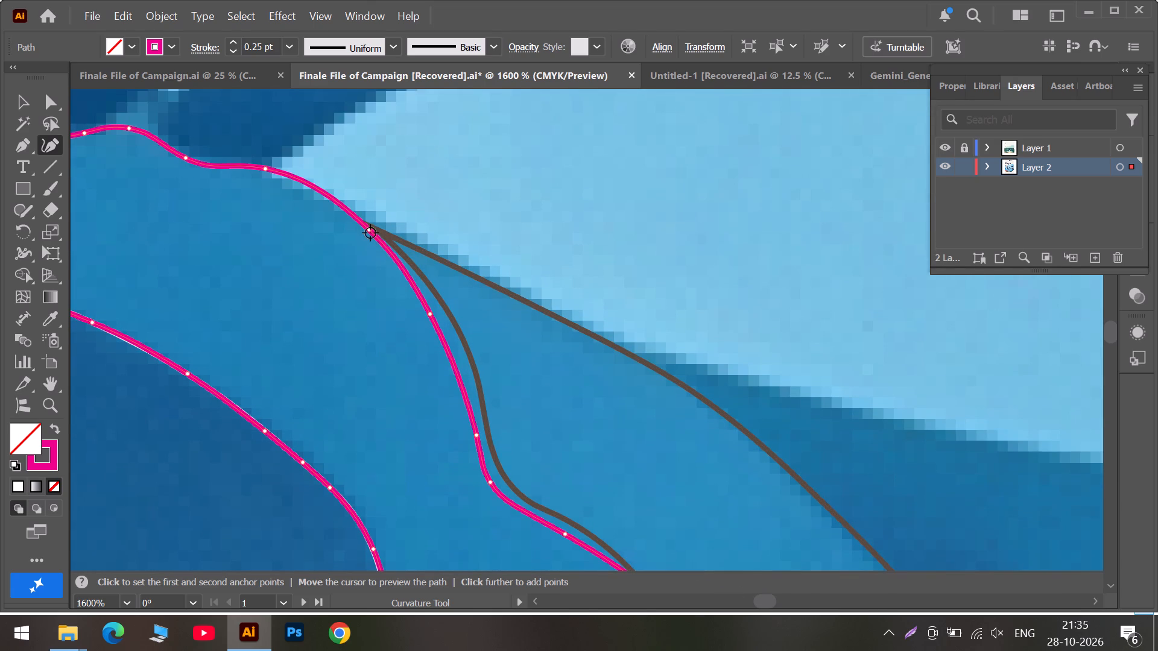
pyautogui.scroll(2, 371, 231)
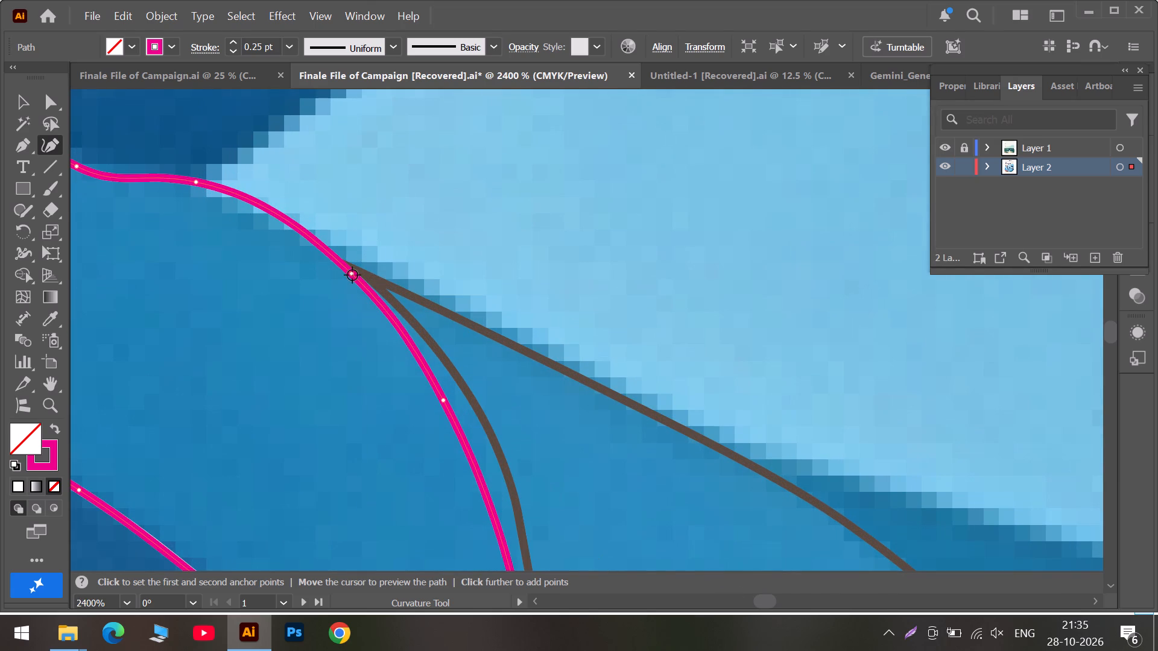
pyautogui.moveTo(352, 275); pyautogui.dragTo(369, 282)
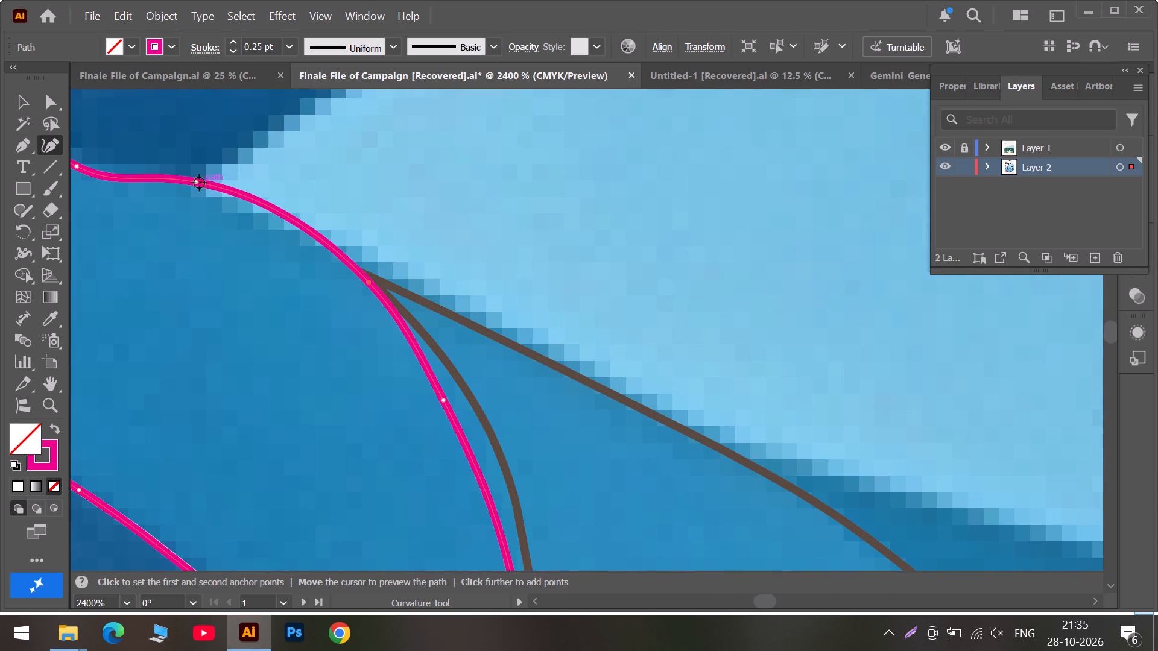
pyautogui.moveTo(199, 183); pyautogui.dragTo(223, 193)
# Fit the magenta curve below the upper junction to the brown outline by moving three anchors and adding two between them.
pyautogui.scroll(-4, 312, 280)
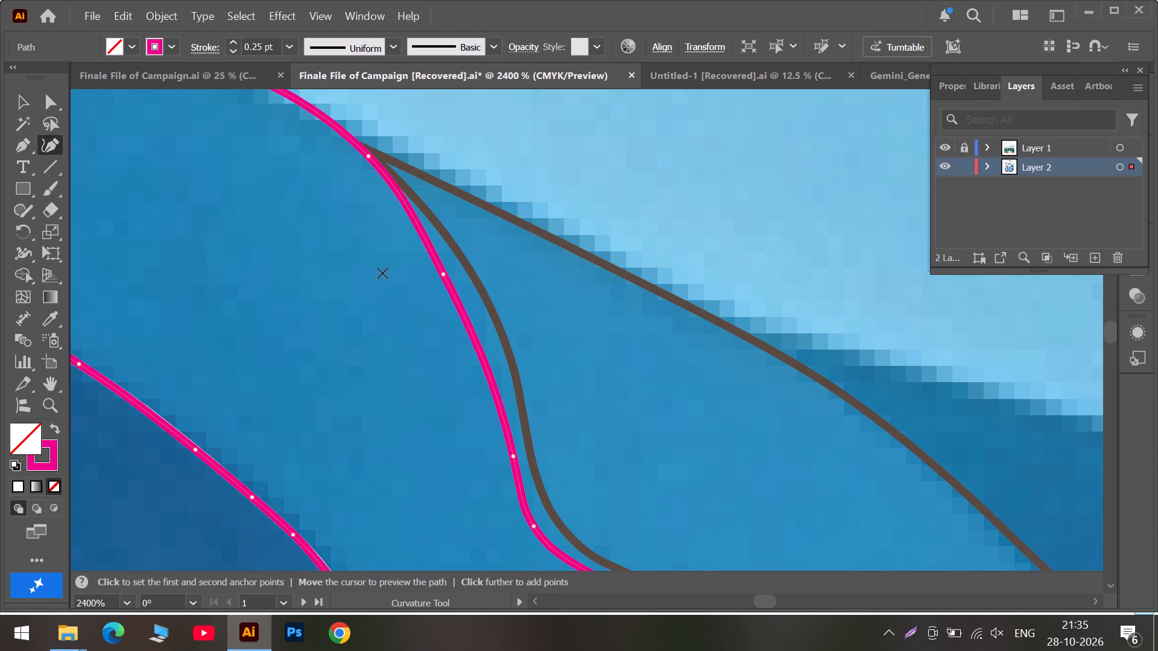
pyautogui.moveTo(447, 275); pyautogui.dragTo(463, 257)
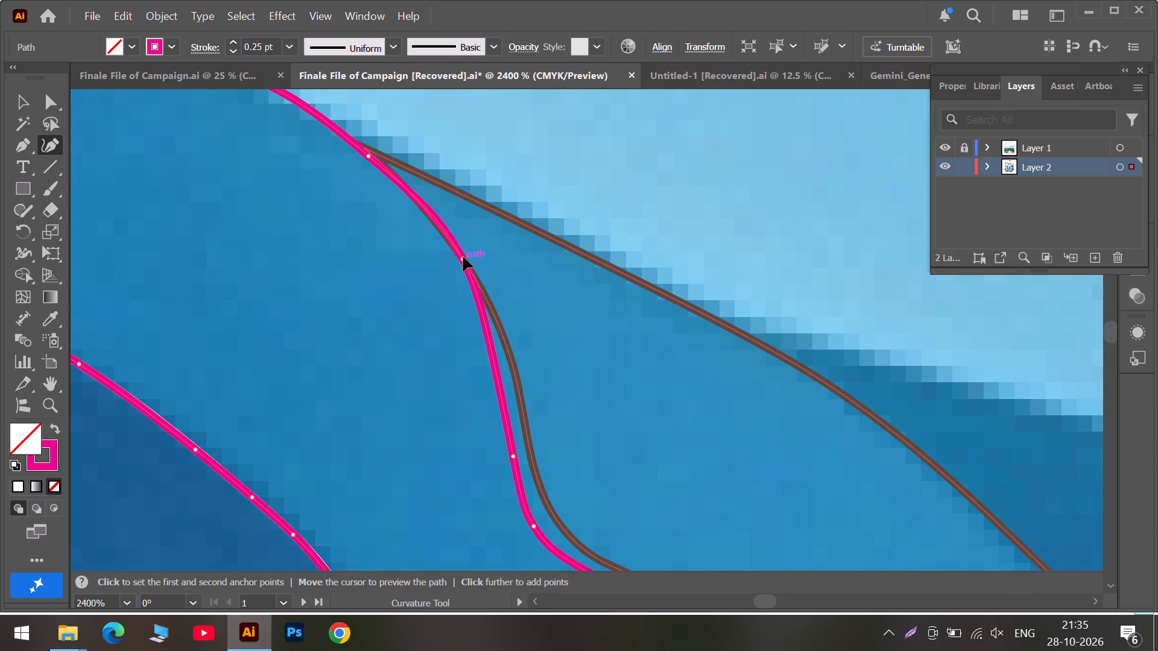
pyautogui.moveTo(463, 257); pyautogui.dragTo(436, 225)
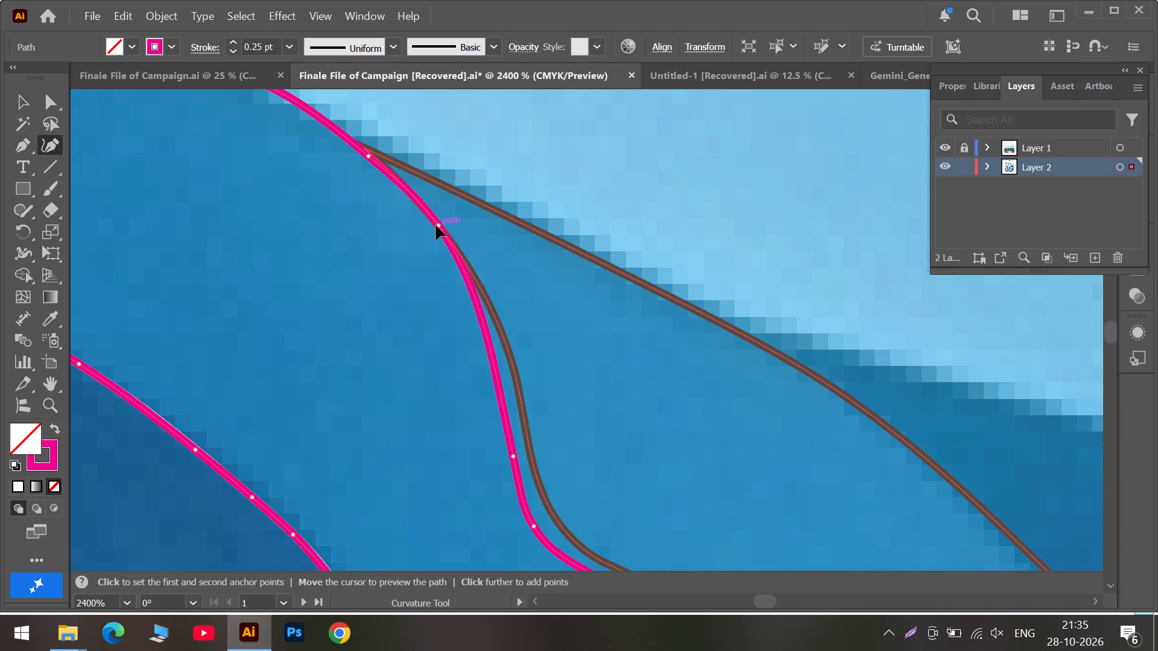
pyautogui.moveTo(436, 225); pyautogui.dragTo(435, 225)
pyautogui.scroll(-2, 480, 366)
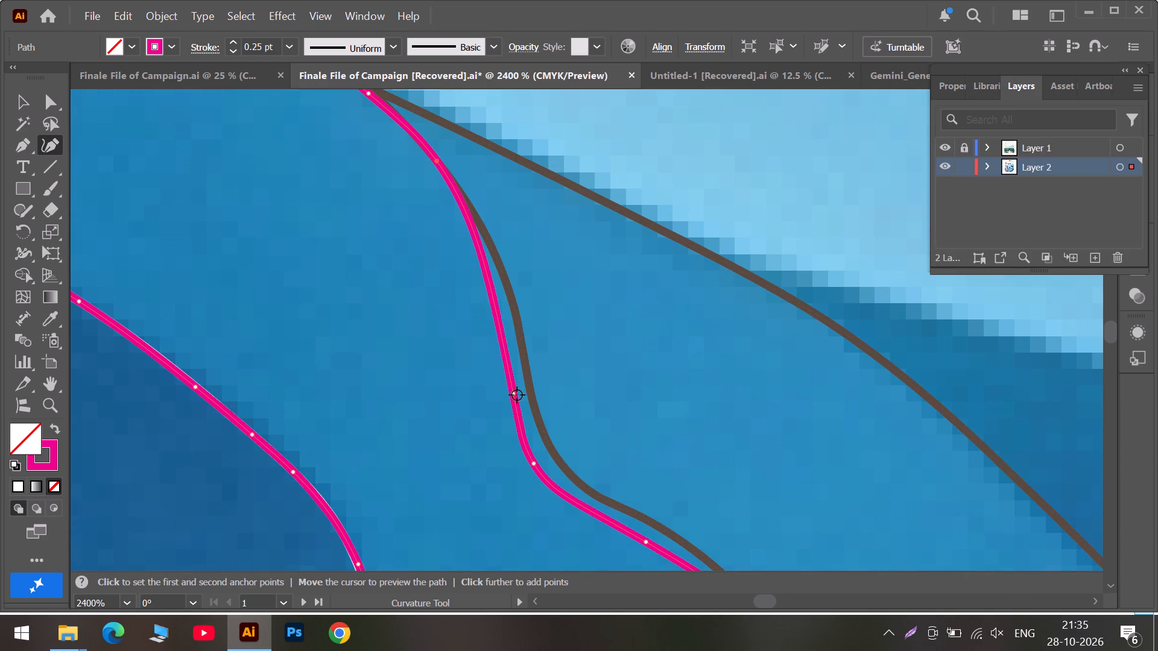
pyautogui.moveTo(517, 395); pyautogui.dragTo(523, 354)
pyautogui.scroll(-2, 523, 388)
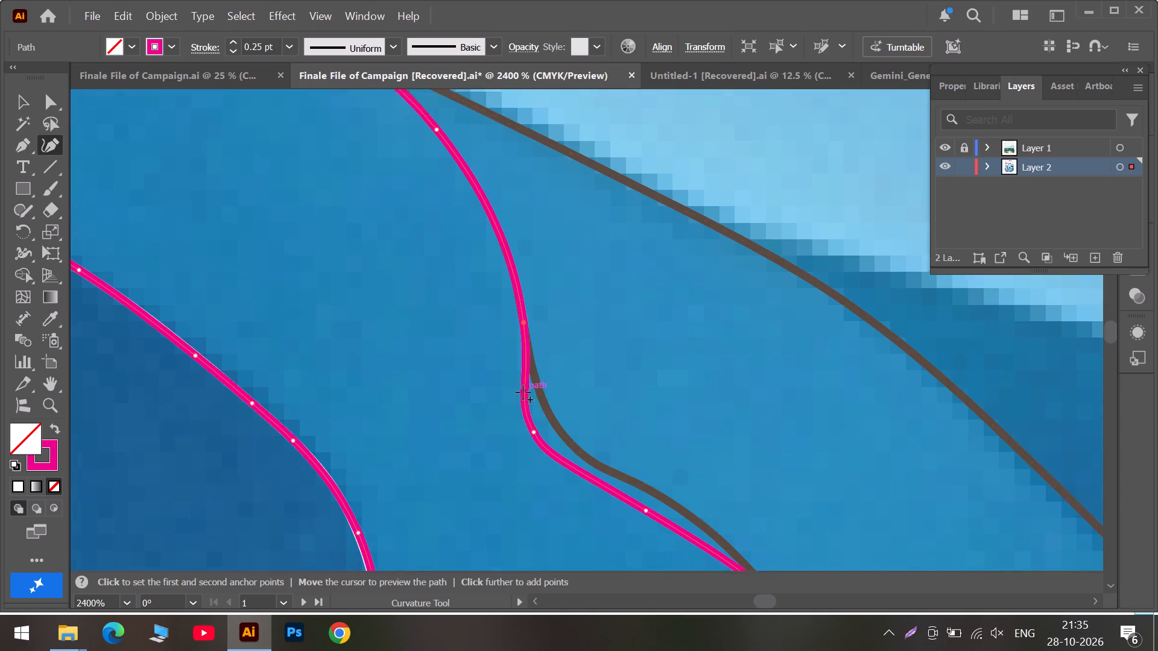
pyautogui.scroll(-1, 523, 392)
pyautogui.moveTo(536, 371); pyautogui.dragTo(549, 351)
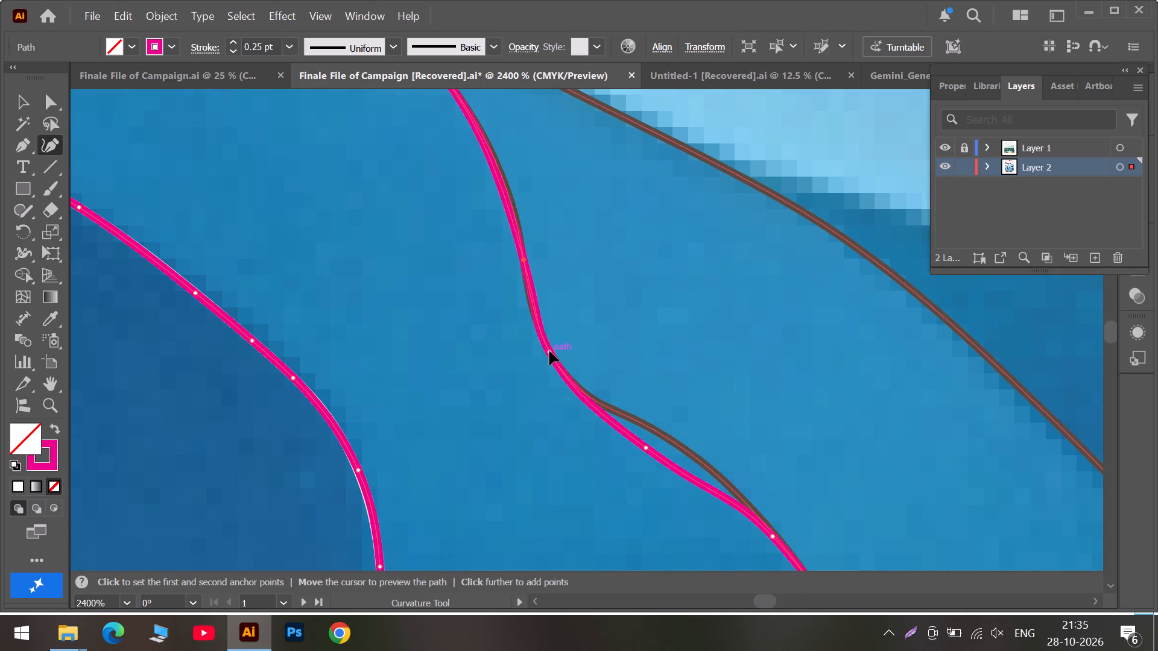
pyautogui.moveTo(549, 351); pyautogui.dragTo(539, 324)
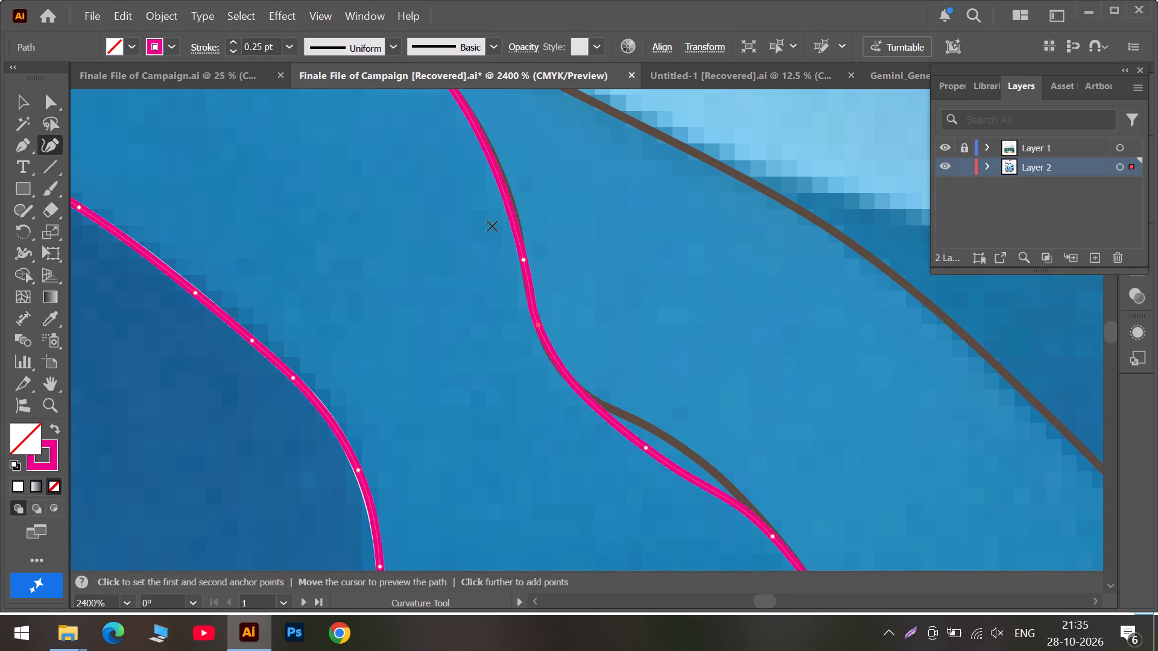
pyautogui.click(505, 194)
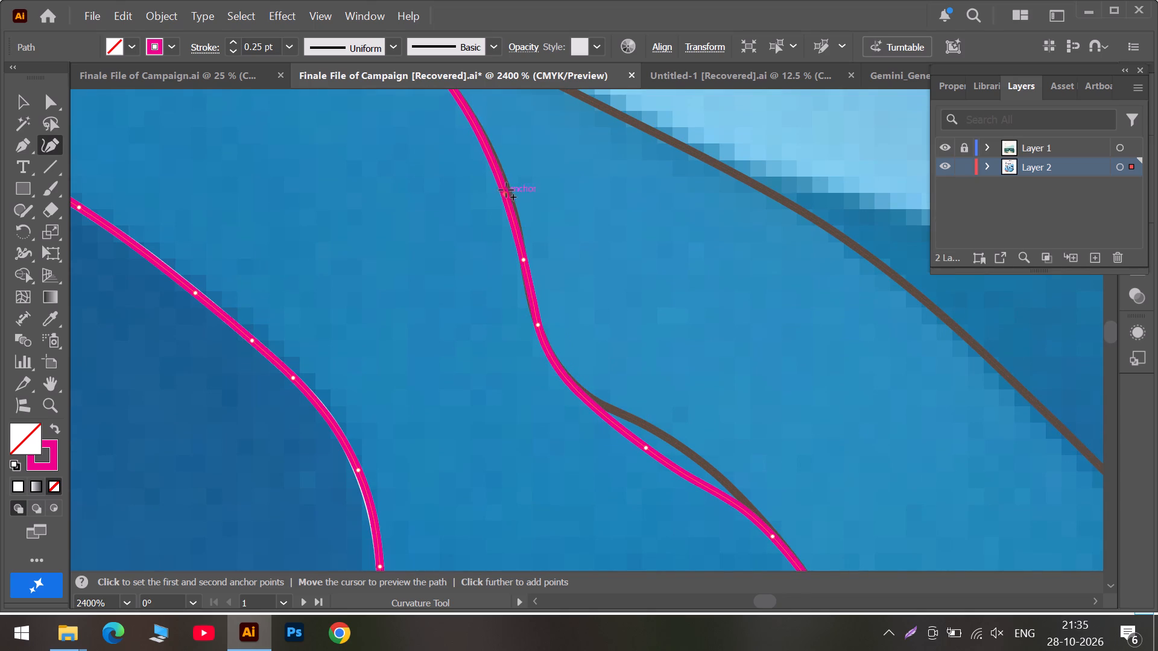
pyautogui.scroll(4, 501, 200)
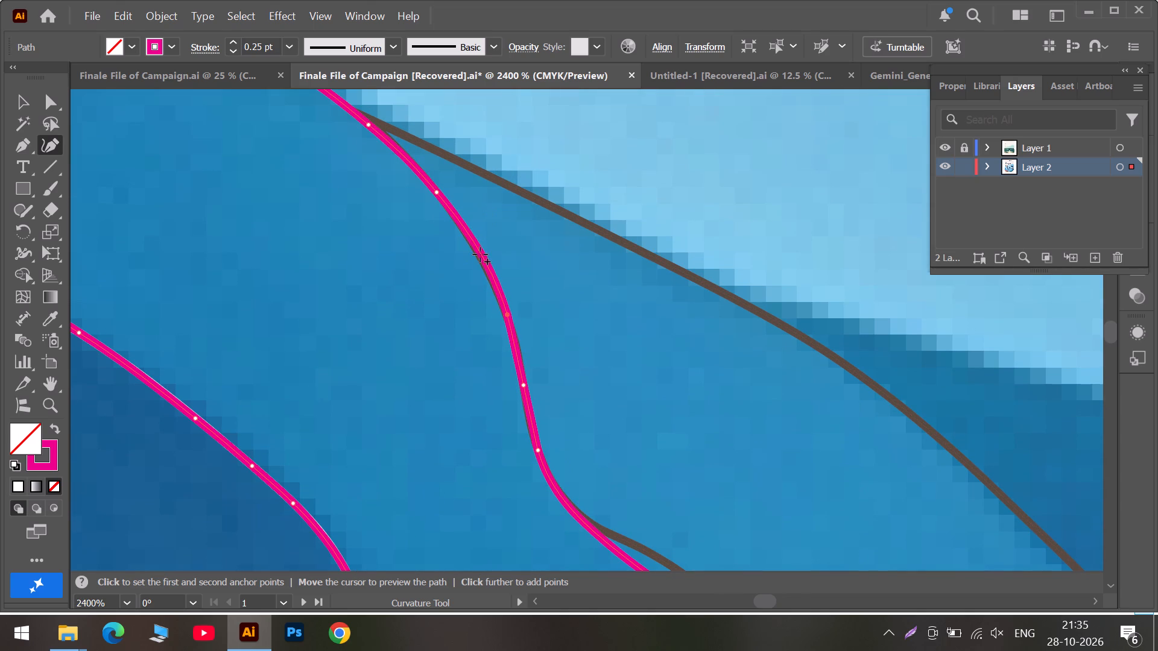
pyautogui.click(482, 254)
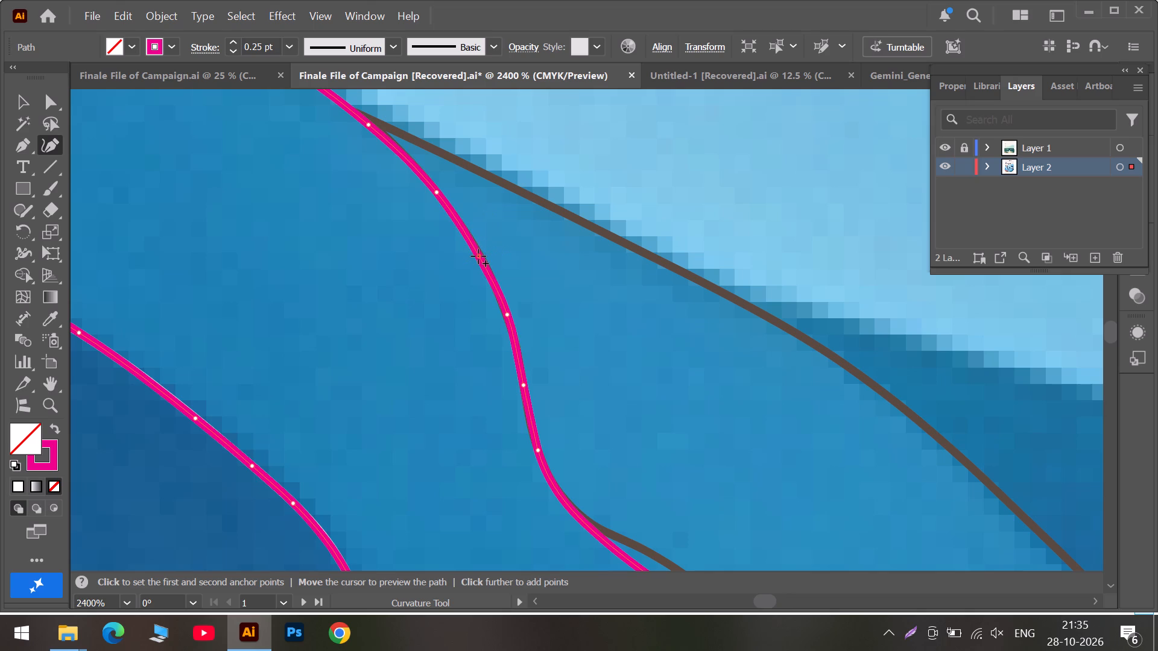
# Fit the next bend to the brown outline by sliding its anchor back up, adding one farther down and nudging the following anchor.
pyautogui.scroll(-4, 489, 270)
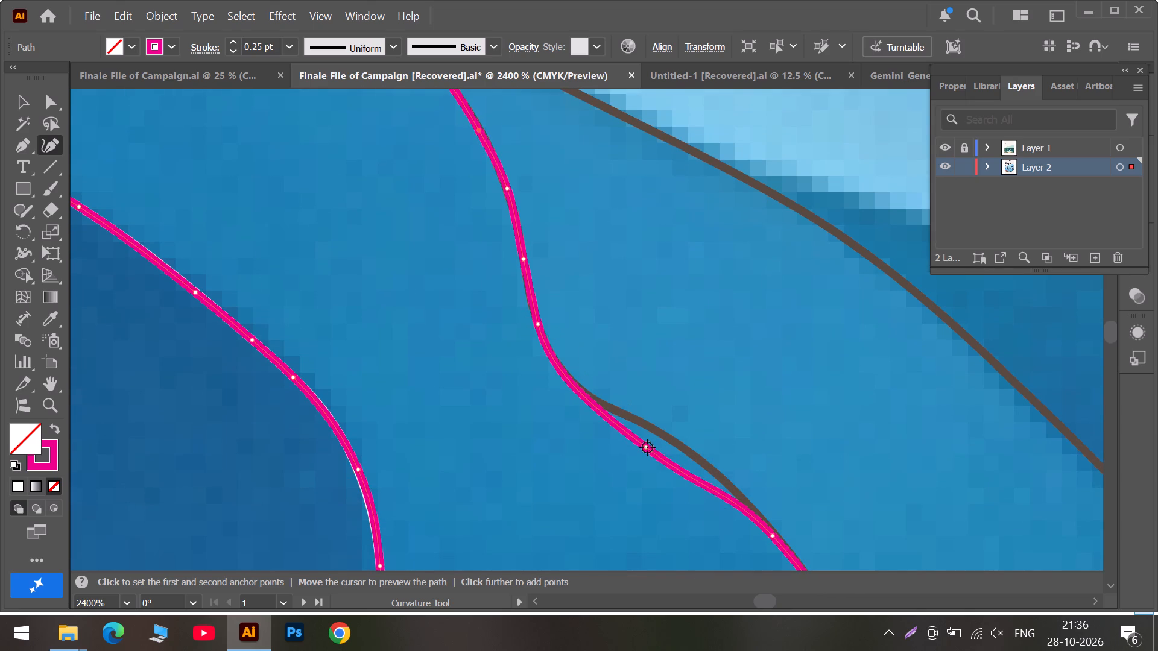
pyautogui.moveTo(647, 447); pyautogui.dragTo(571, 379)
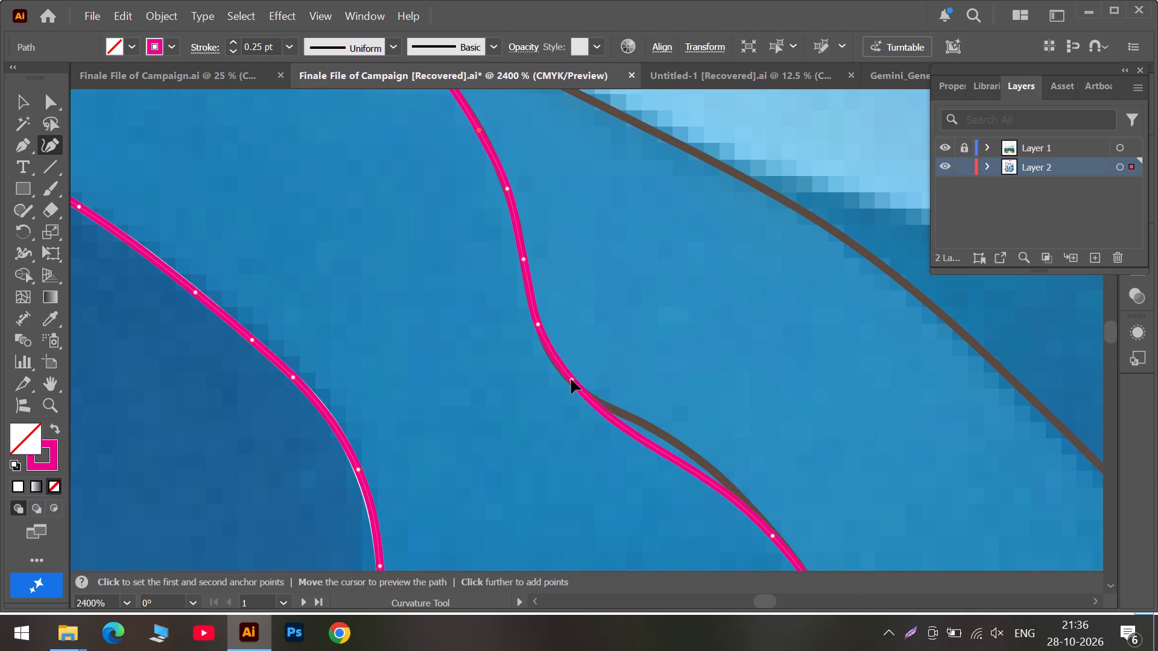
pyautogui.moveTo(571, 379); pyautogui.dragTo(559, 366)
pyautogui.scroll(-3, 559, 367)
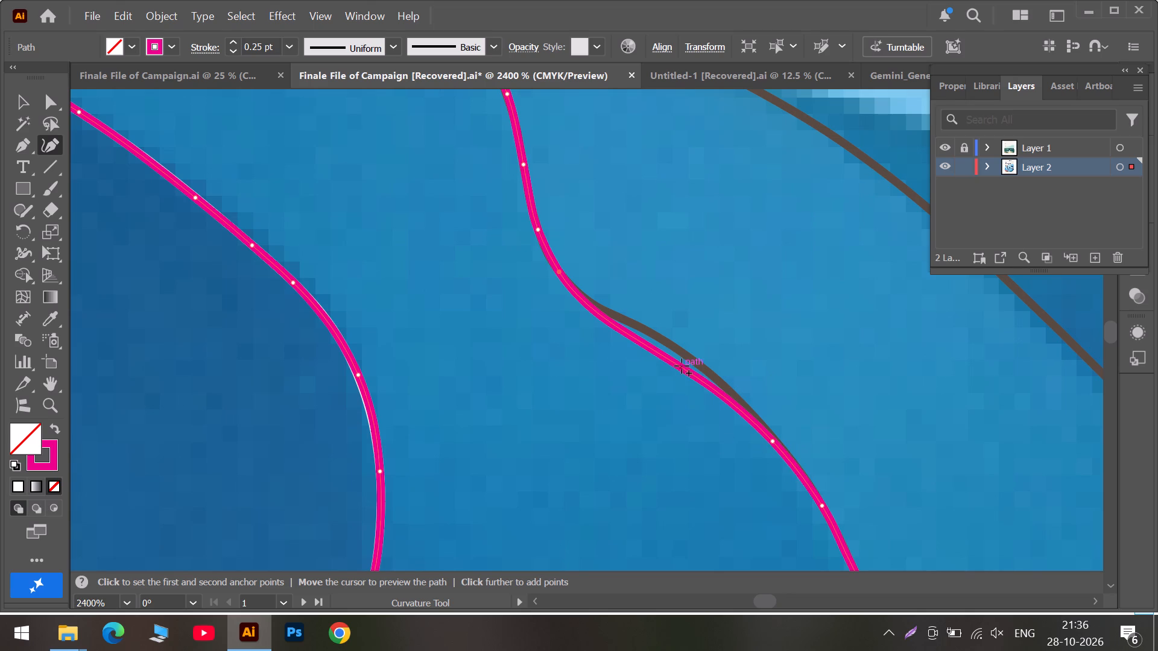
pyautogui.moveTo(682, 366); pyautogui.dragTo(686, 354)
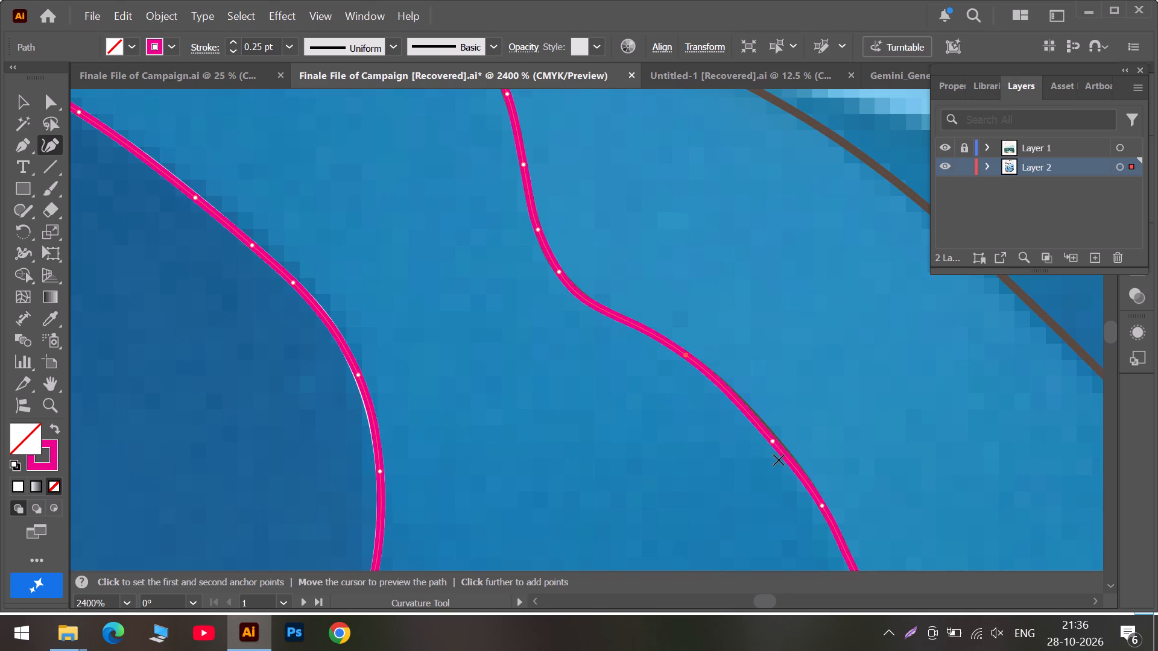
pyautogui.click(773, 441)
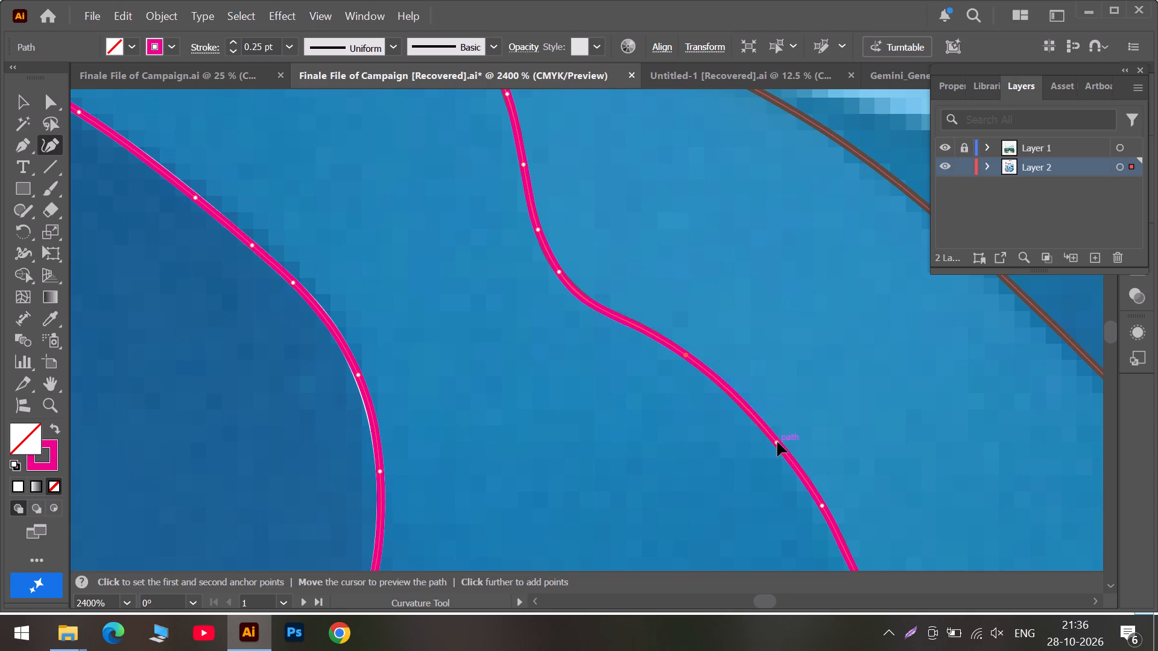
# Switch to the Selection tool and examine the untraced seaweed and coral shapes above the outlined bands.
pyautogui.keyDown('alt'); pyautogui.scroll(-3, 776, 442); pyautogui.keyUp('alt')
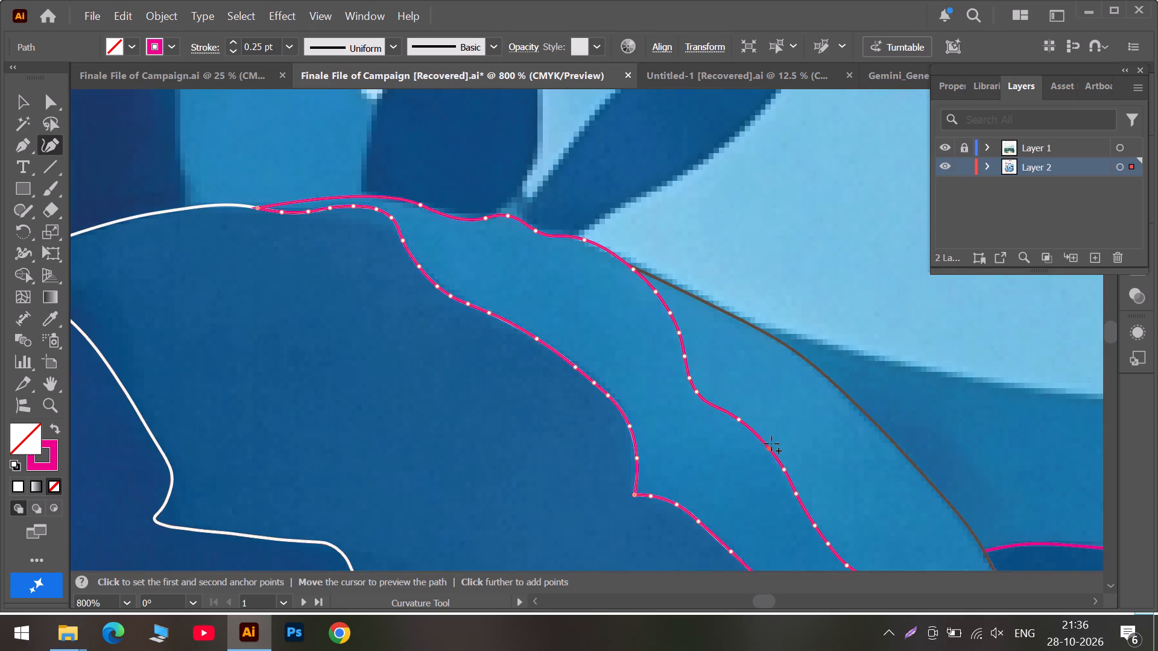
pyautogui.keyDown('alt'); pyautogui.scroll(-3, 771, 444); pyautogui.keyUp('alt')
pyautogui.scroll(-5, 763, 449)
pyautogui.scroll(-5, 533, 368)
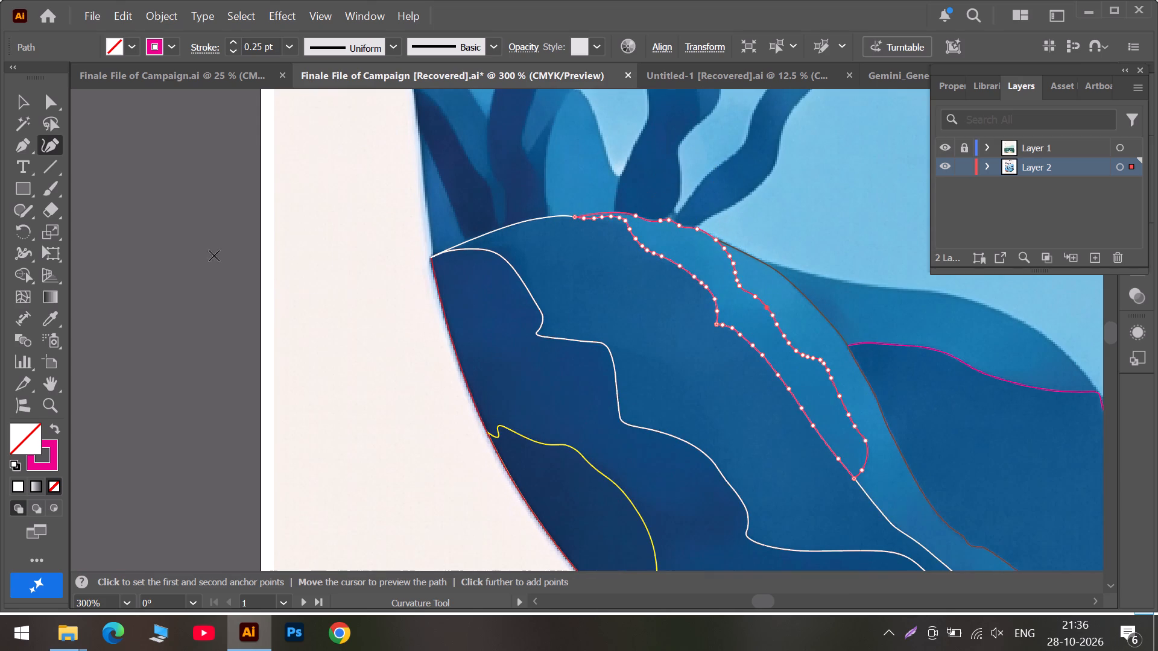
pyautogui.scroll(-6, 189, 248)
pyautogui.click(27, 96)
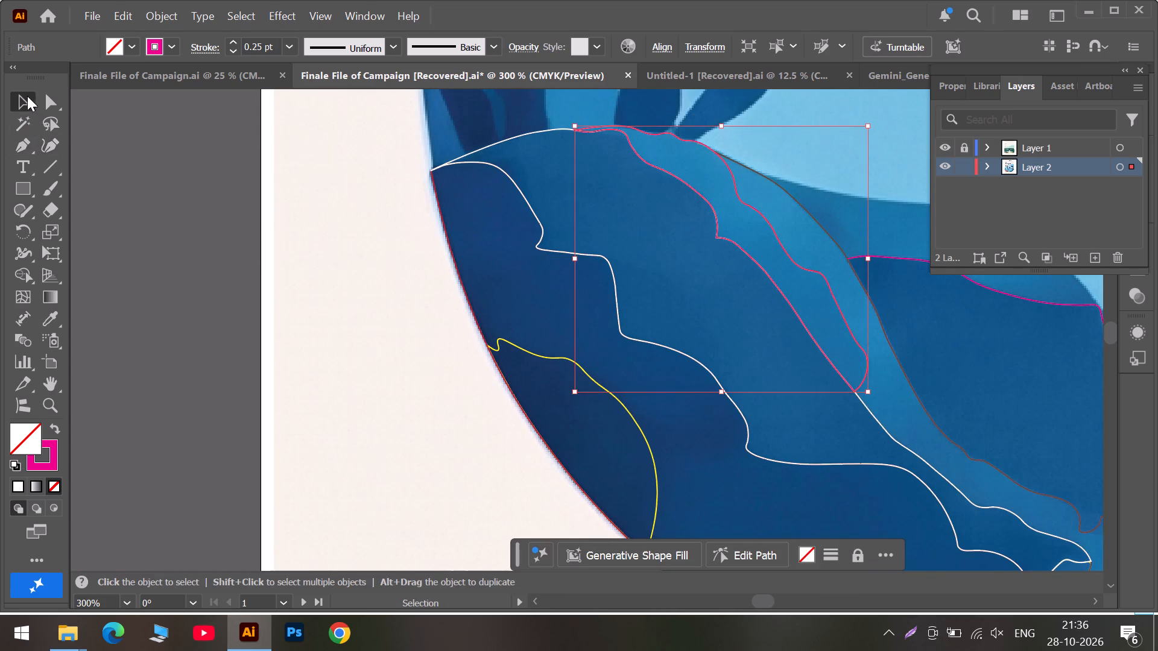
pyautogui.scroll(12, 341, 343)
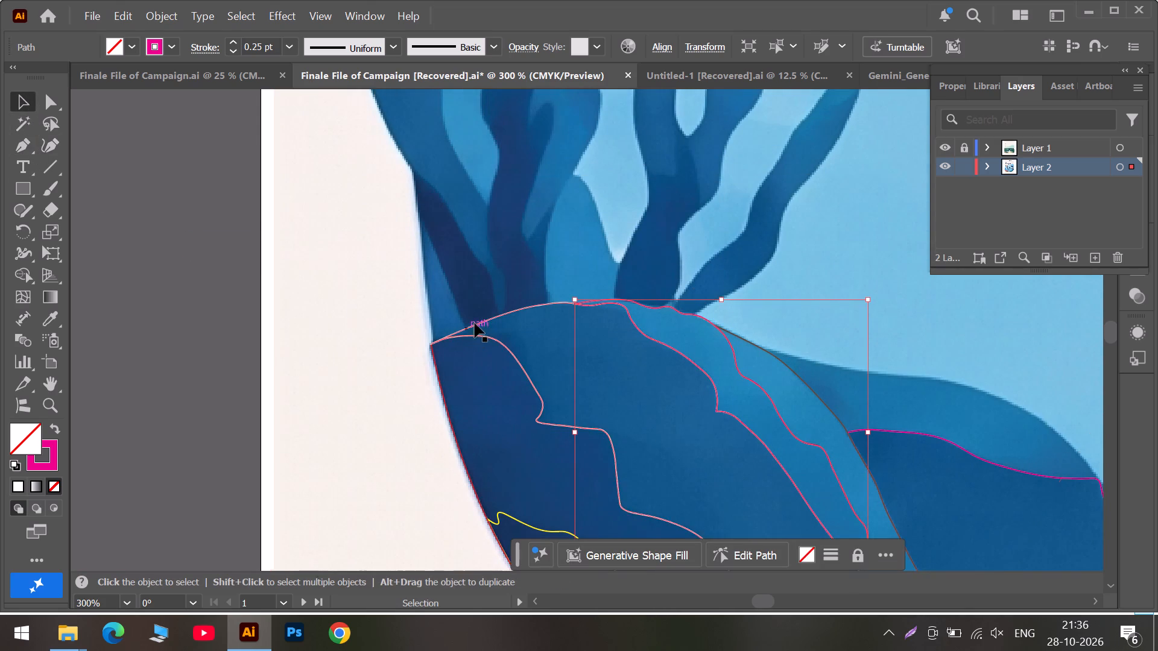
pyautogui.scroll(12, 478, 315)
pyautogui.scroll(11, 549, 325)
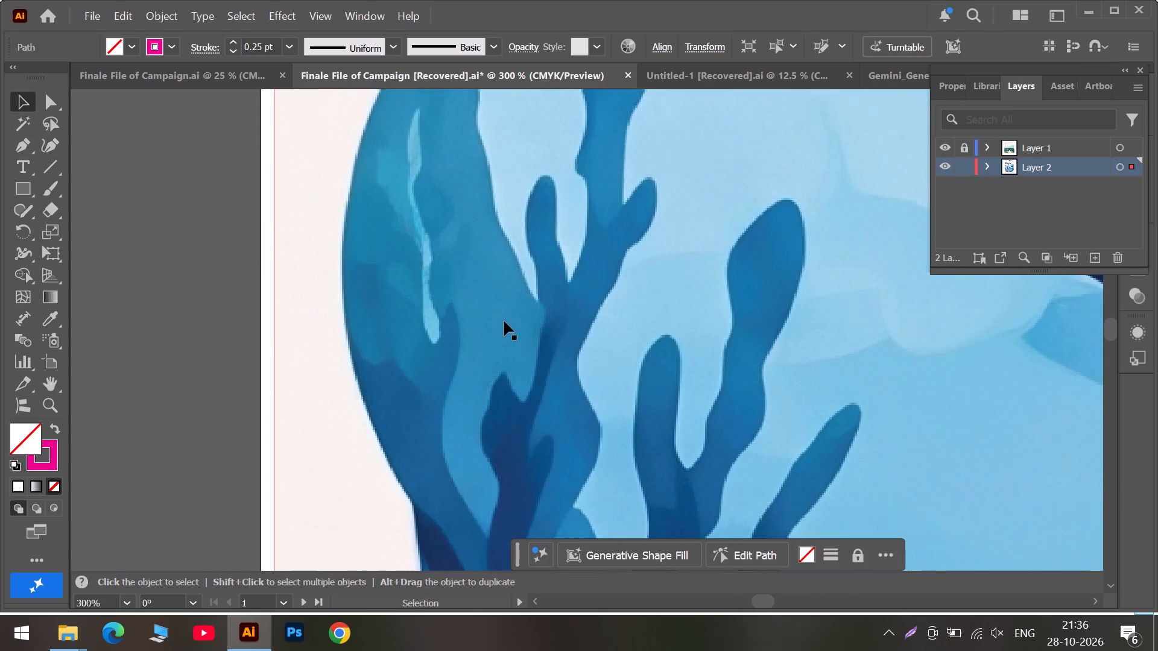
pyautogui.scroll(12, 504, 321)
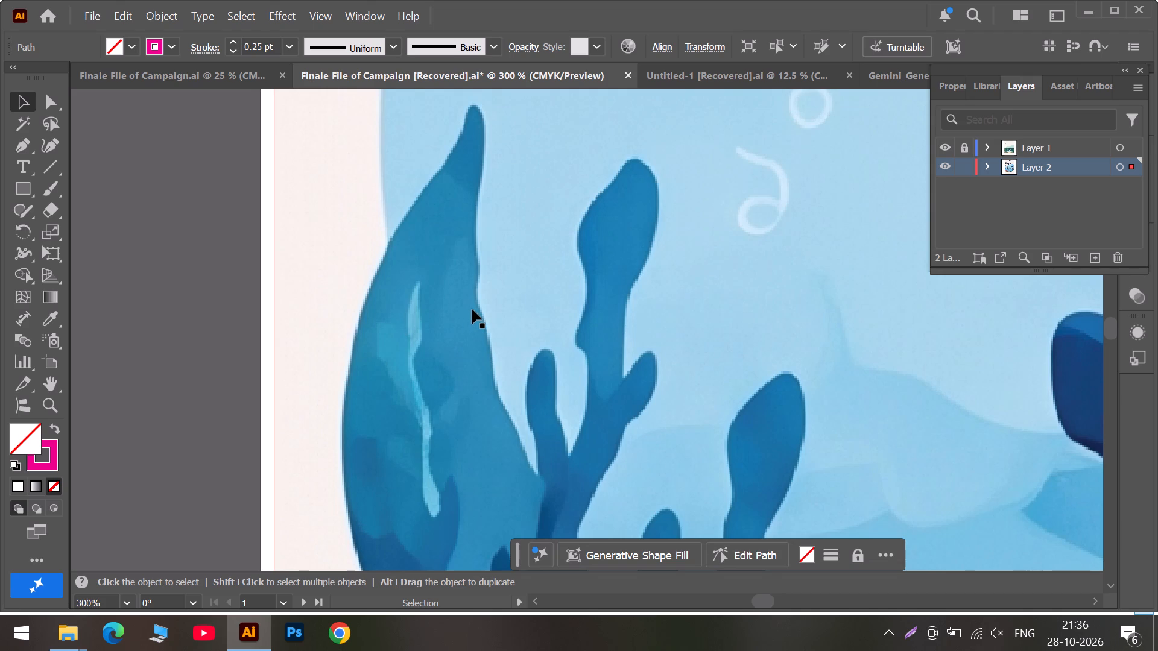
pyautogui.scroll(-9, 472, 309)
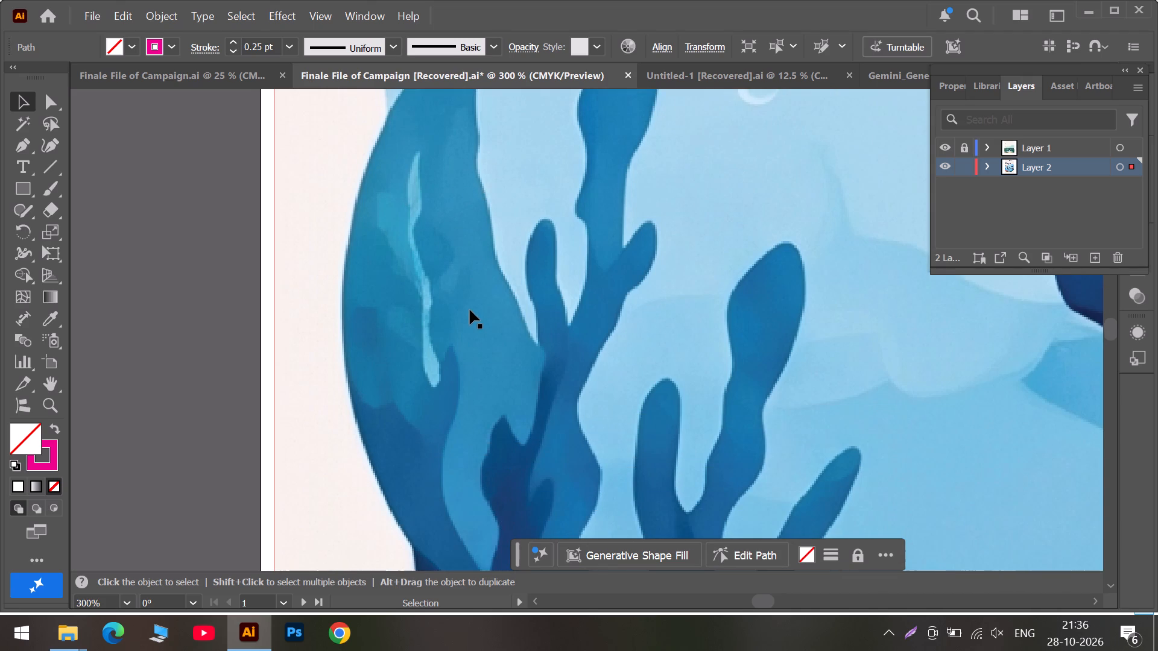
pyautogui.scroll(-10, 469, 310)
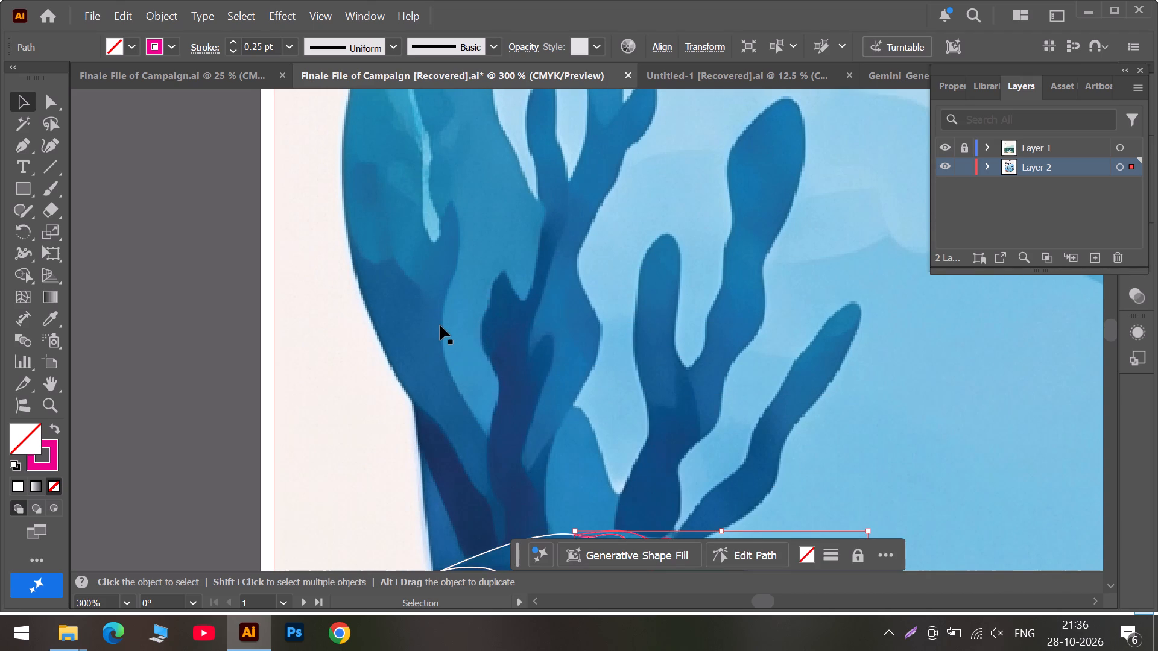
# Start a Curvature path at the large leaf's outer edge, tracing the scalloped shade boundary through its dip, corner peak and downward diagonal.
pyautogui.keyDown('alt'); pyautogui.scroll(3, 440, 325); pyautogui.keyUp('alt')
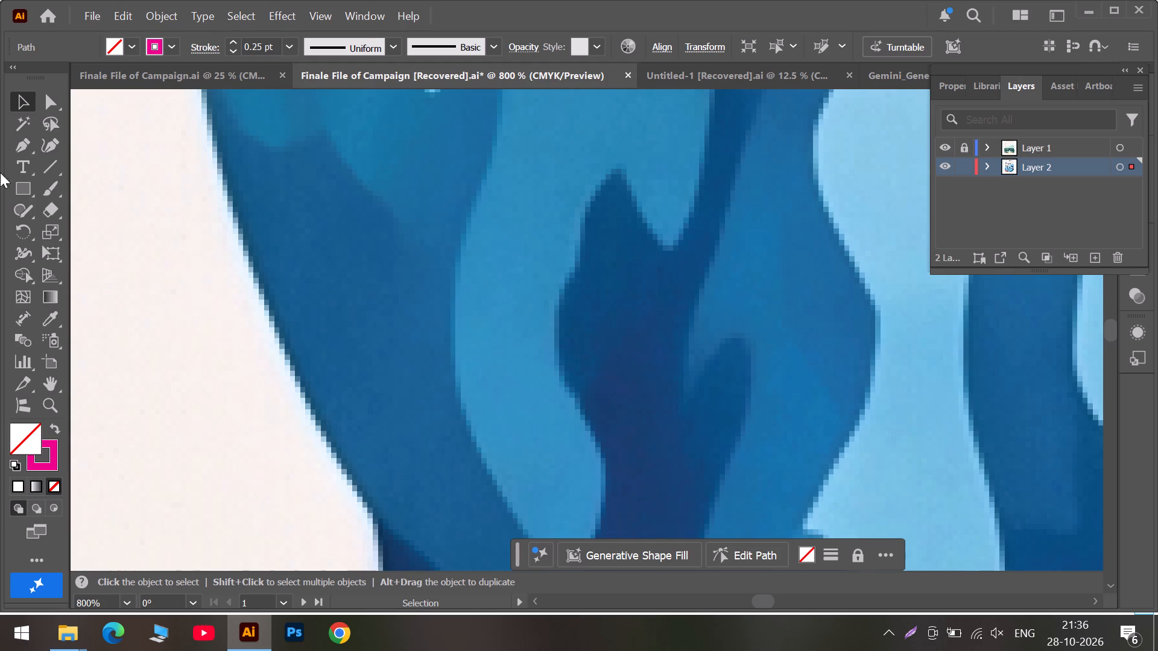
pyautogui.click(45, 142)
pyautogui.scroll(5, 323, 241)
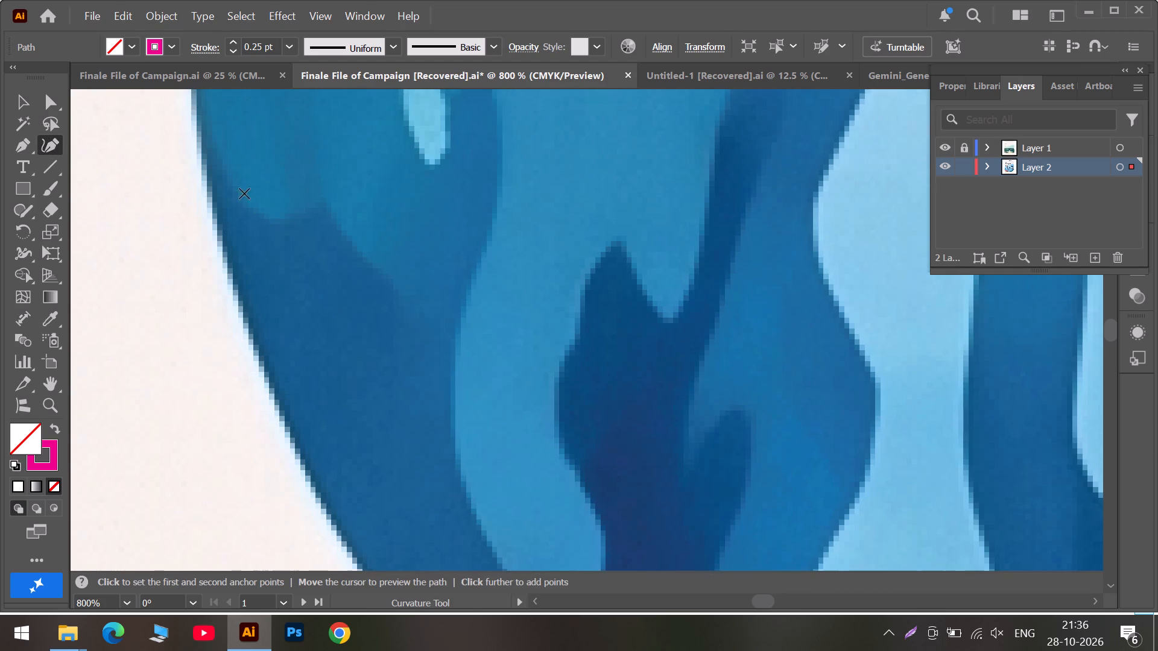
pyautogui.scroll(4, 191, 110)
pyautogui.click(199, 162)
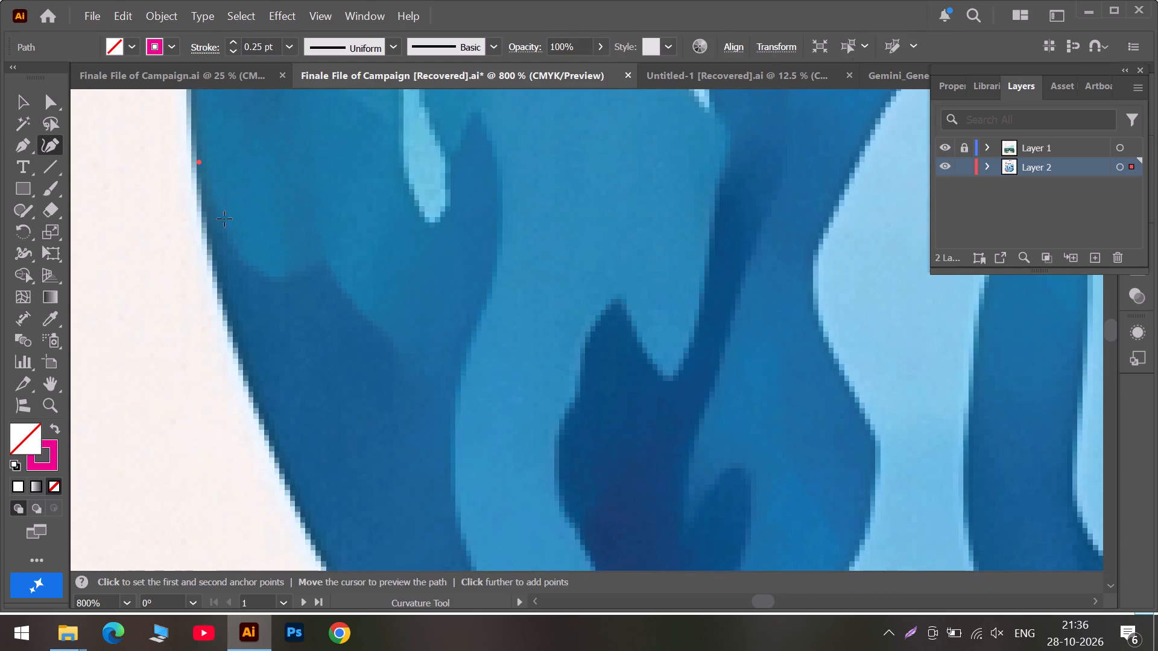
pyautogui.click(222, 225)
pyautogui.click(245, 264)
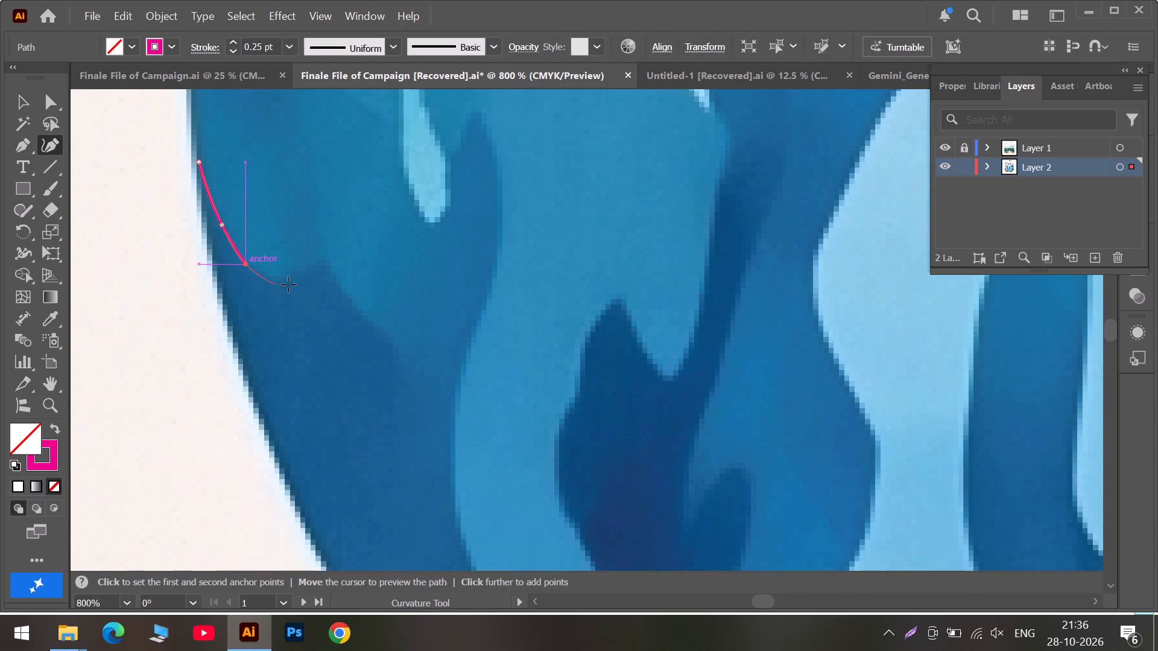
pyautogui.click(322, 263)
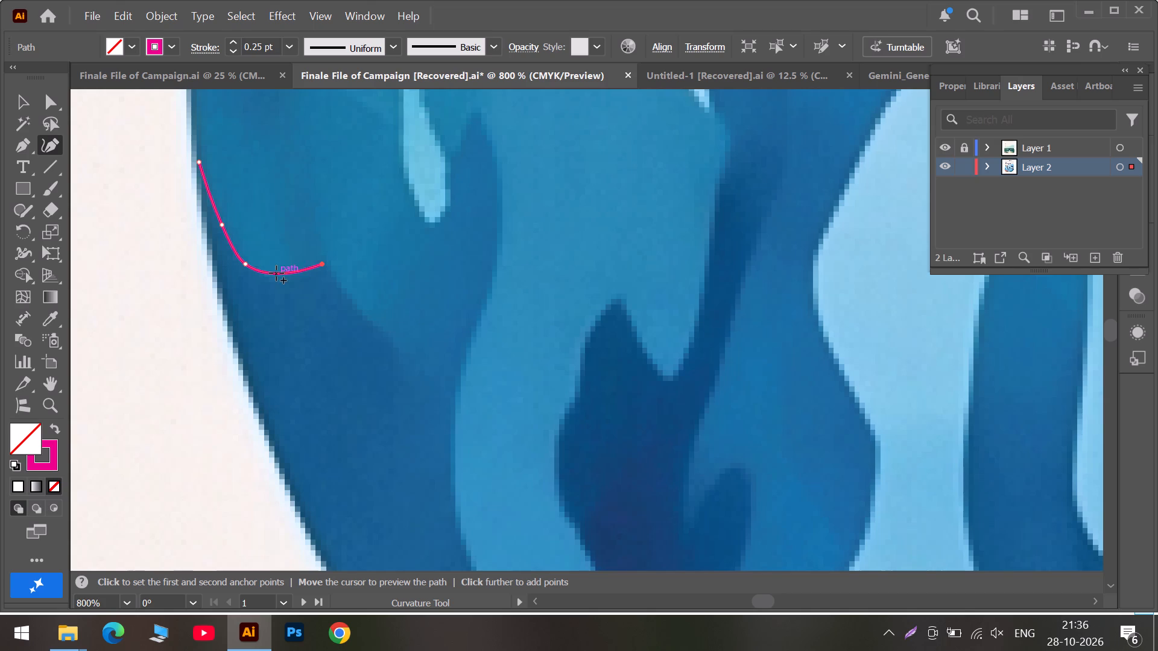
pyautogui.moveTo(276, 273); pyautogui.dragTo(277, 282)
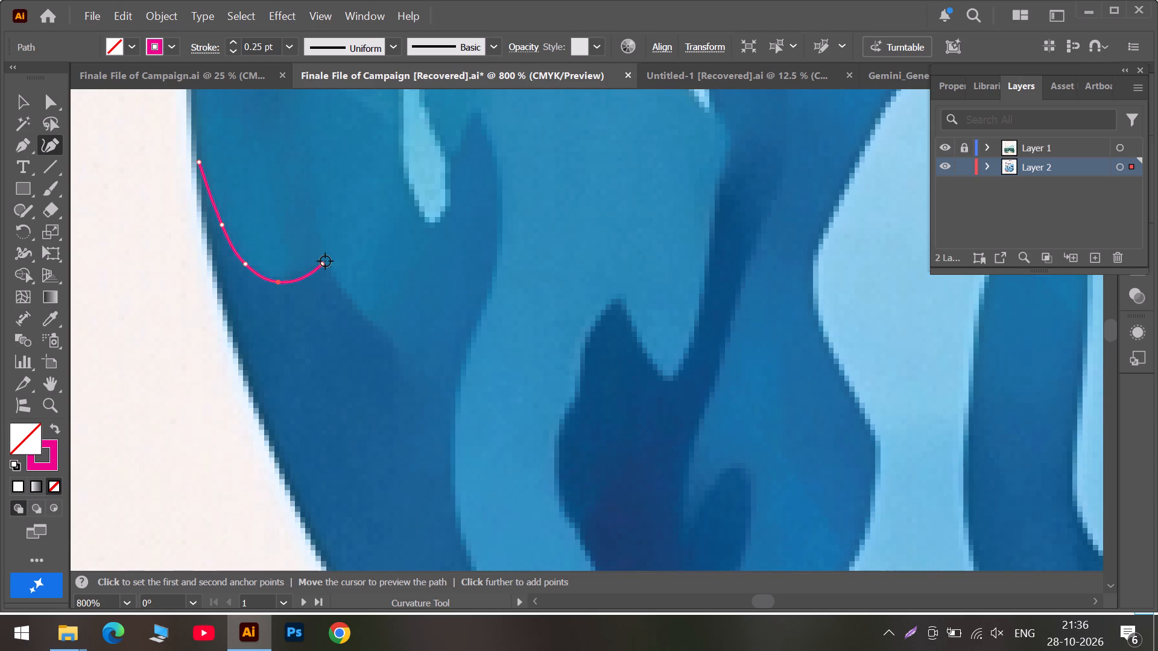
pyautogui.doubleClick(325, 261)
pyautogui.click(335, 285)
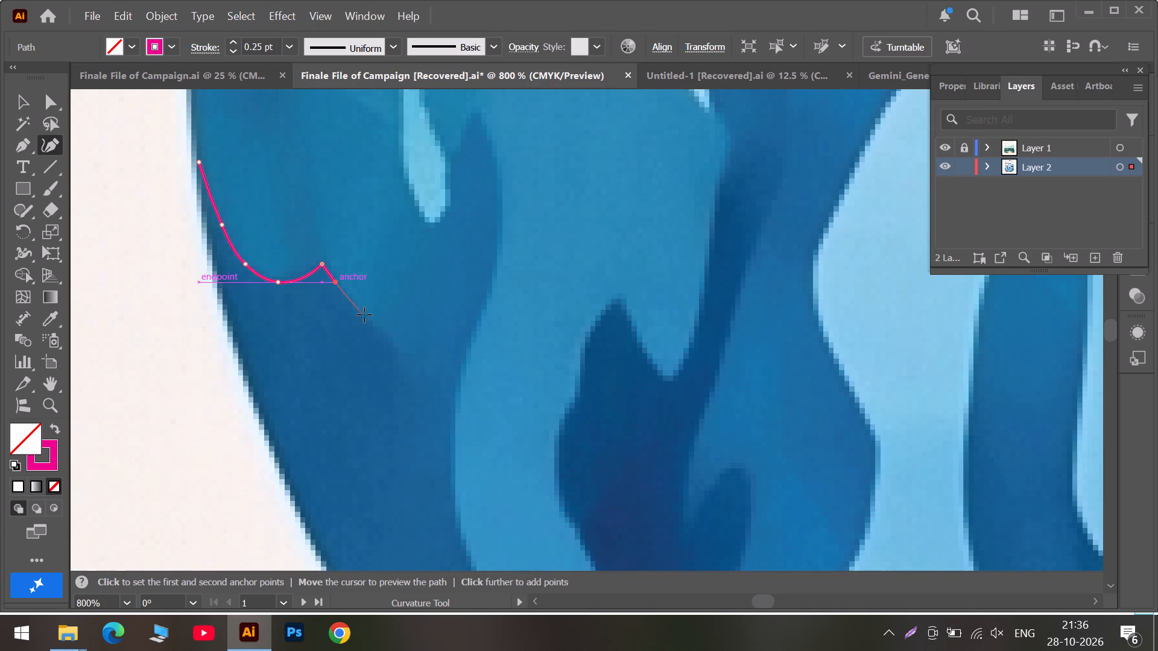
pyautogui.click(364, 315)
pyautogui.click(403, 356)
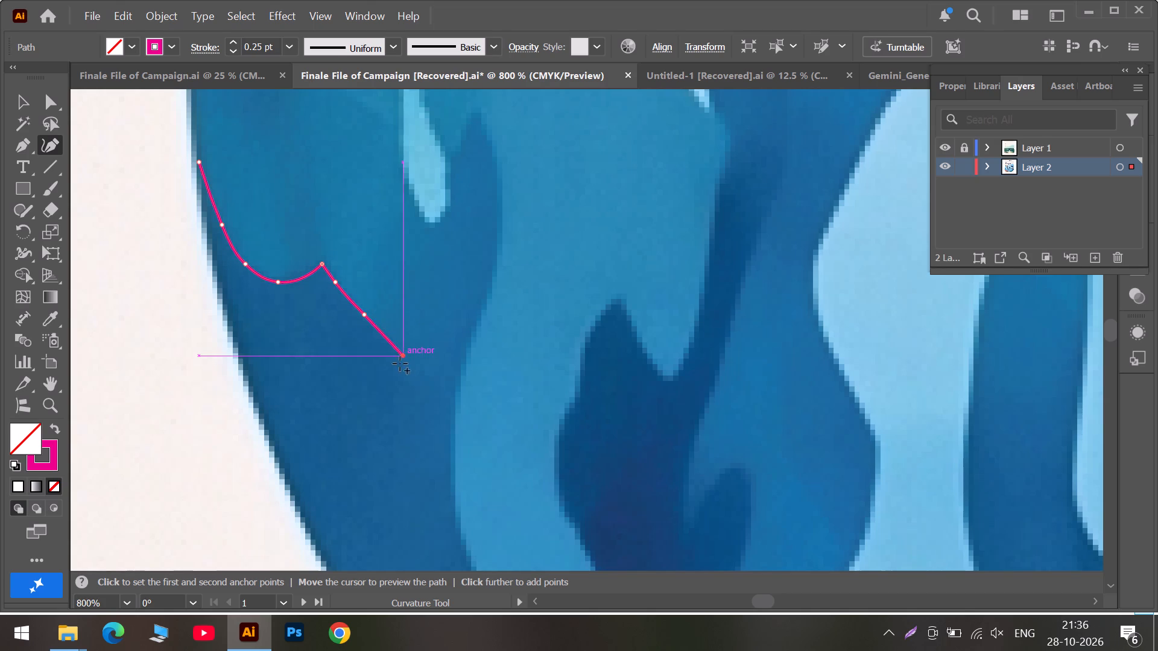
# Extend the leaf path to a corner on the light-blue strand's edge and follow that edge down to a corner at its lower tip.
pyautogui.scroll(-5, 399, 373)
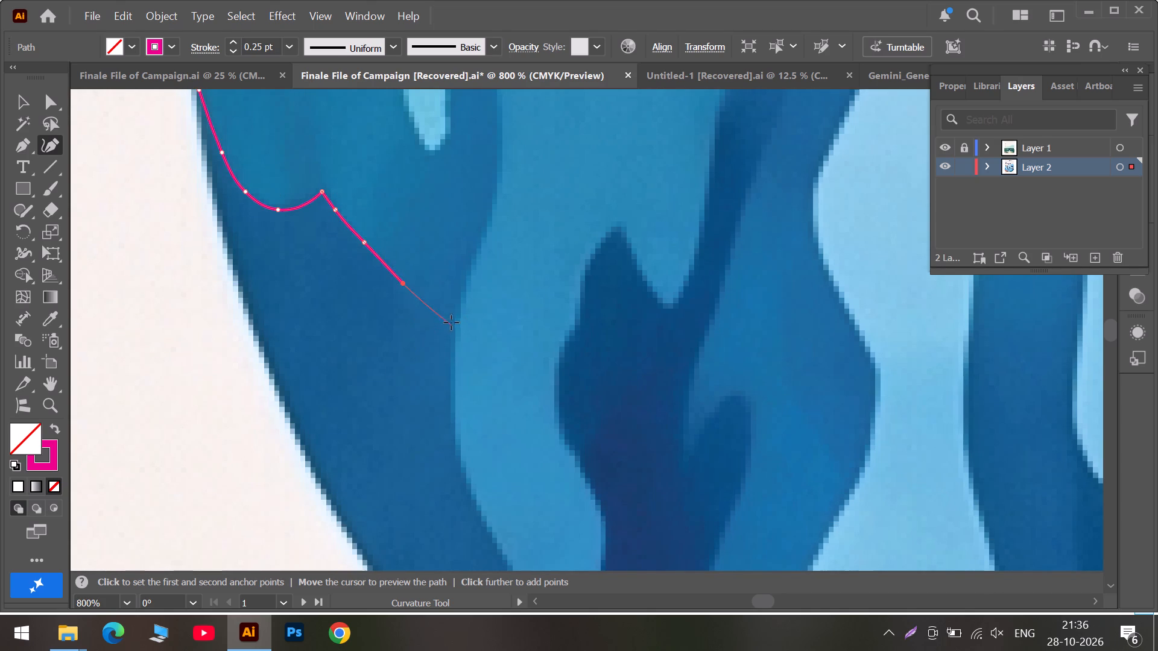
pyautogui.tripleClick(456, 313)
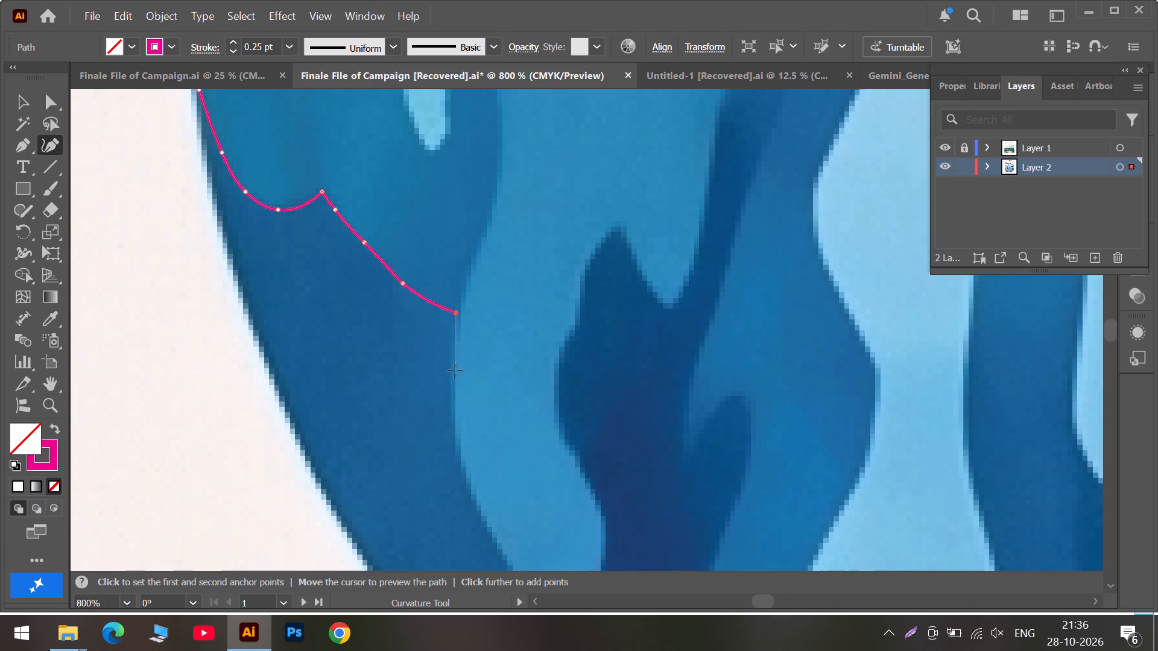
pyautogui.click(451, 374)
pyautogui.scroll(-6, 451, 375)
pyautogui.click(467, 397)
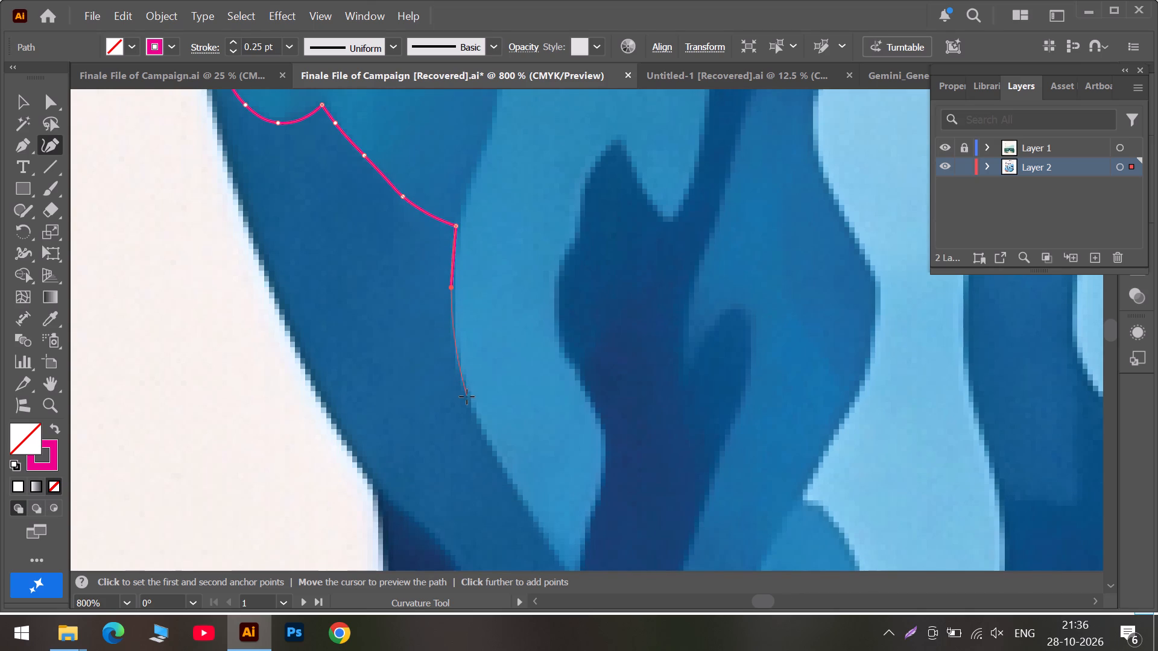
pyautogui.scroll(-6, 467, 399)
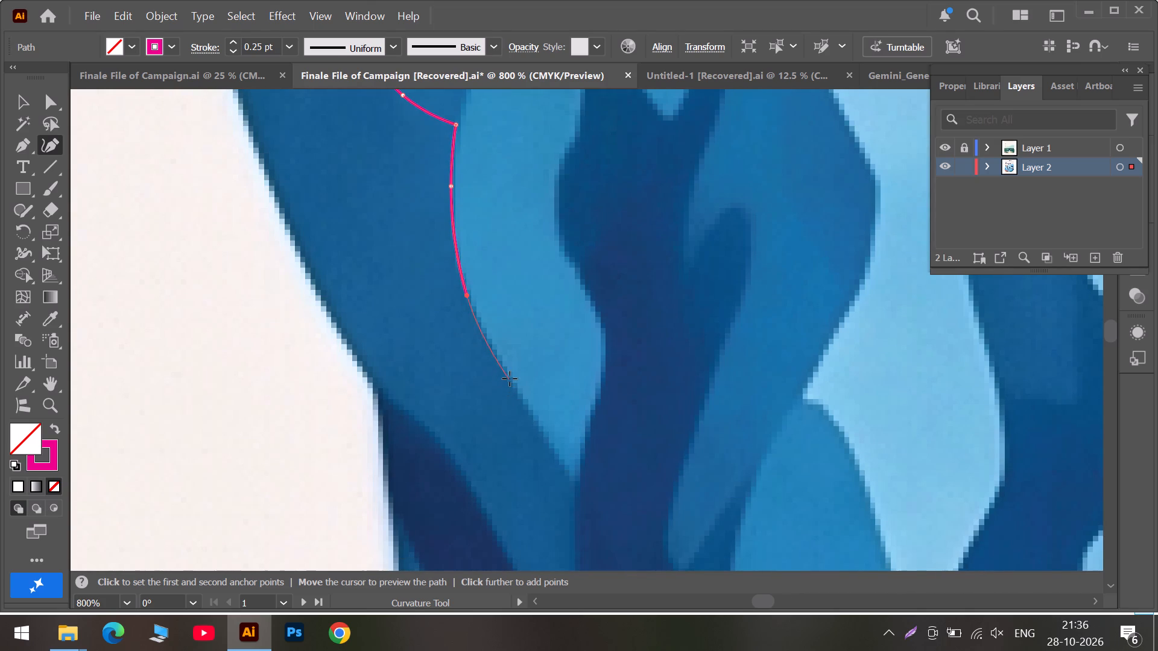
pyautogui.click(510, 379)
pyautogui.click(543, 432)
pyautogui.scroll(-2, 544, 435)
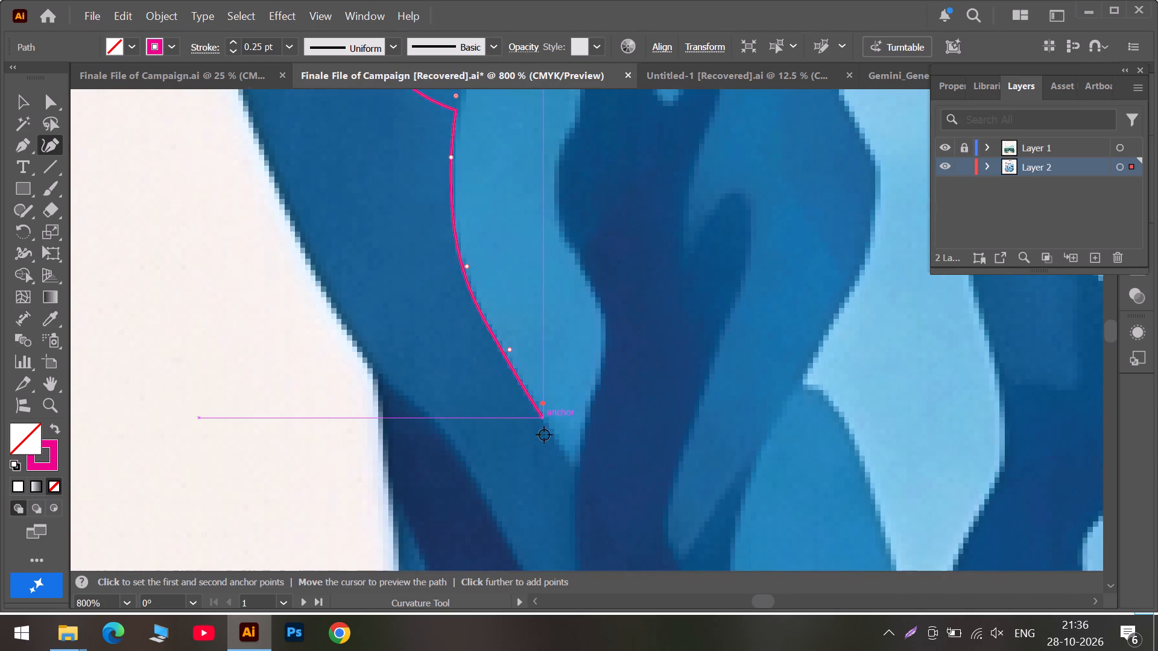
pyautogui.scroll(-4, 544, 435)
pyautogui.click(577, 396)
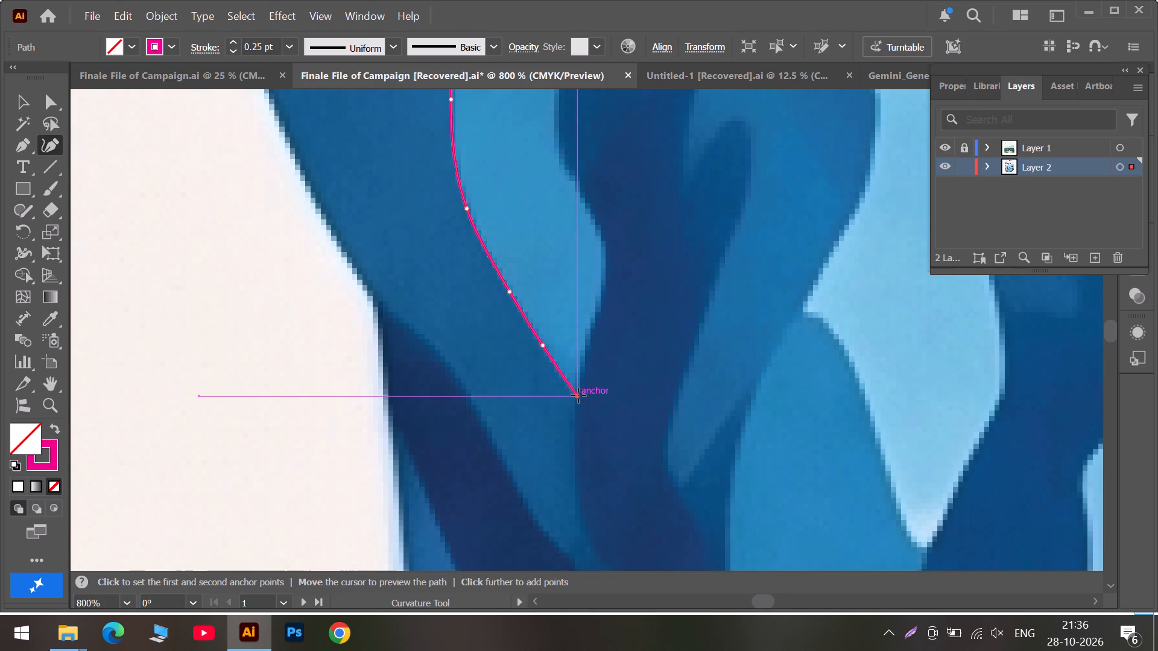
pyautogui.doubleClick(578, 395)
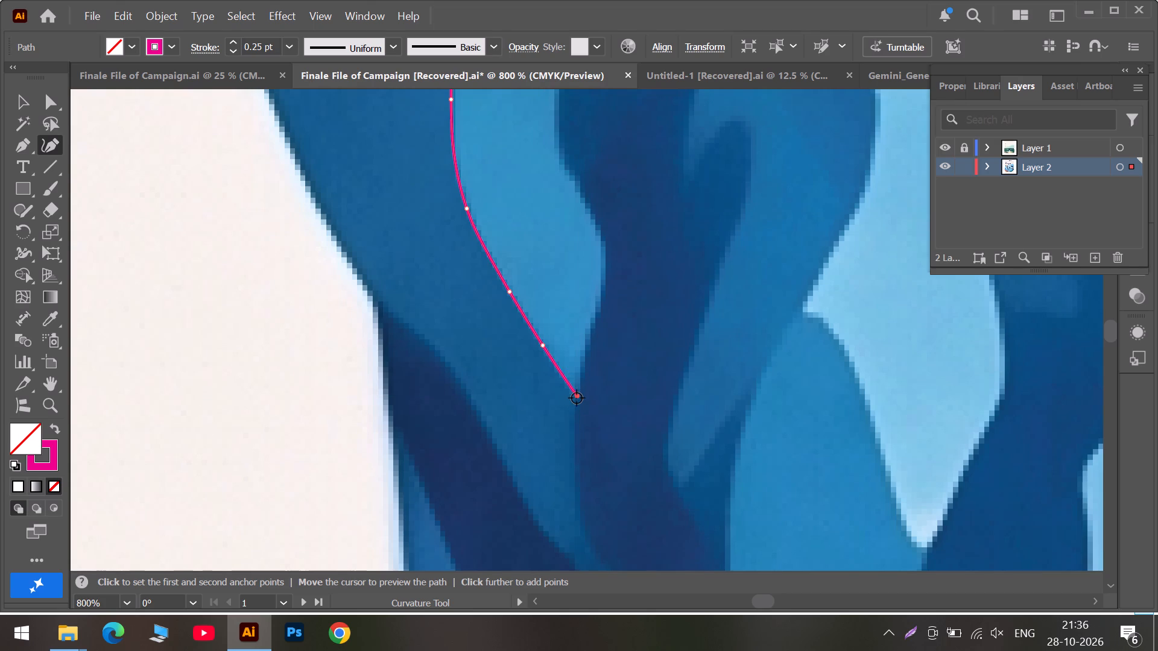
pyautogui.doubleClick(577, 398)
# Continue the path from the strand's tip down the dark stem's edge to the white outline, adjusting the bend anchor and adding two intermediate anchors.
pyautogui.click(575, 430)
pyautogui.scroll(-6, 575, 431)
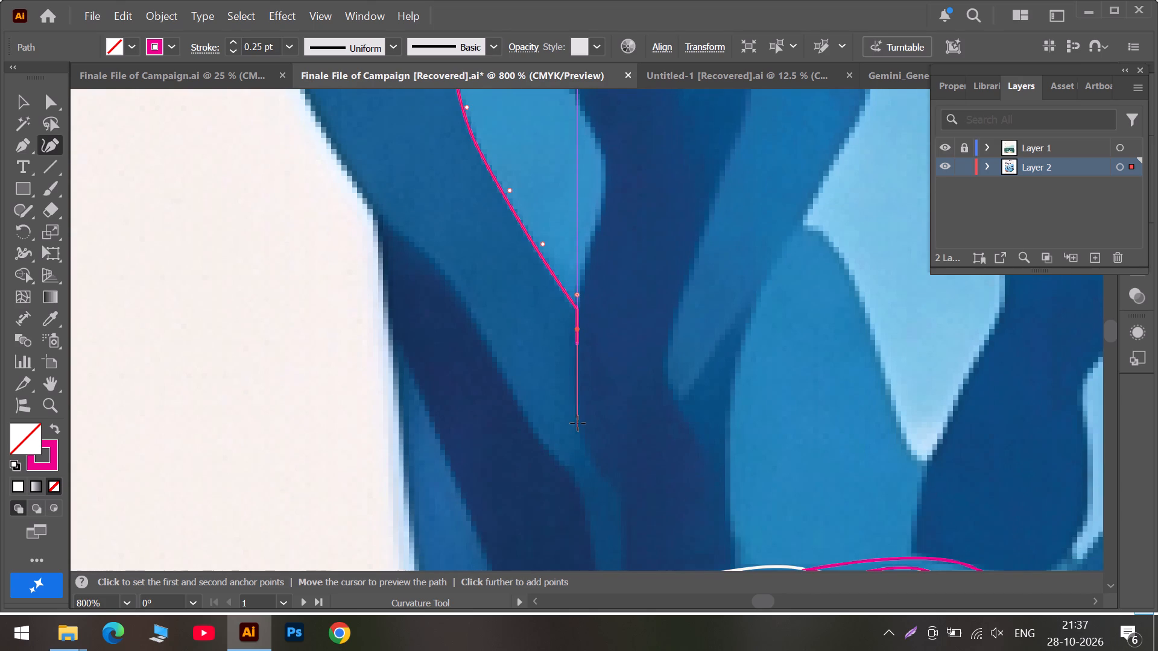
pyautogui.click(578, 430)
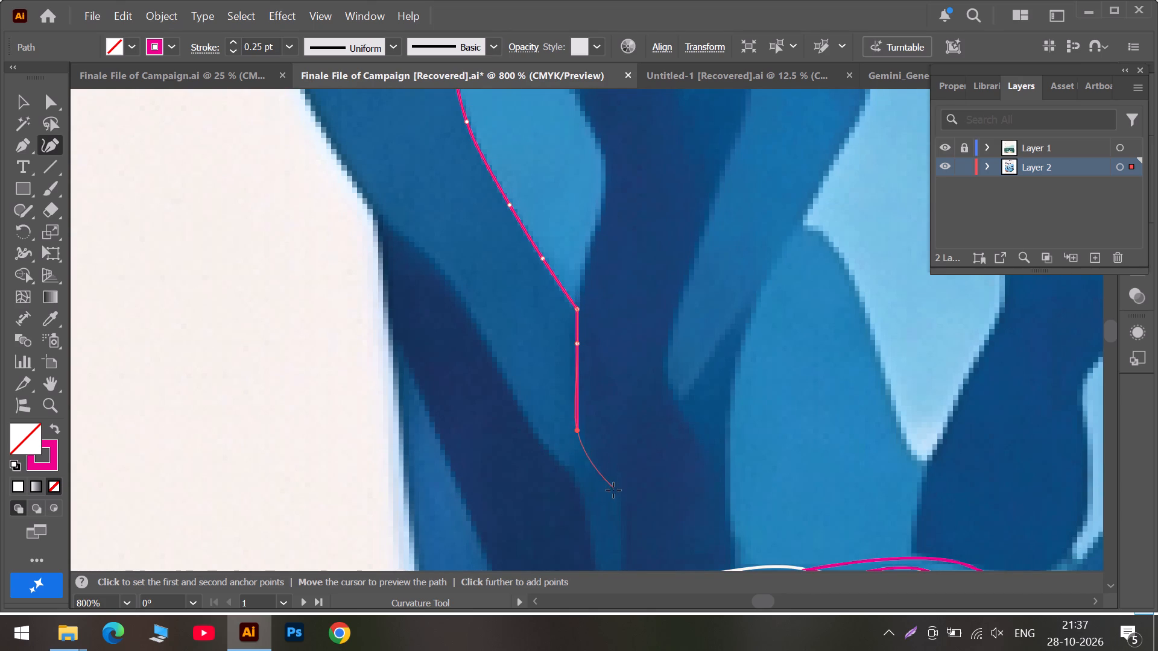
pyautogui.click(619, 489)
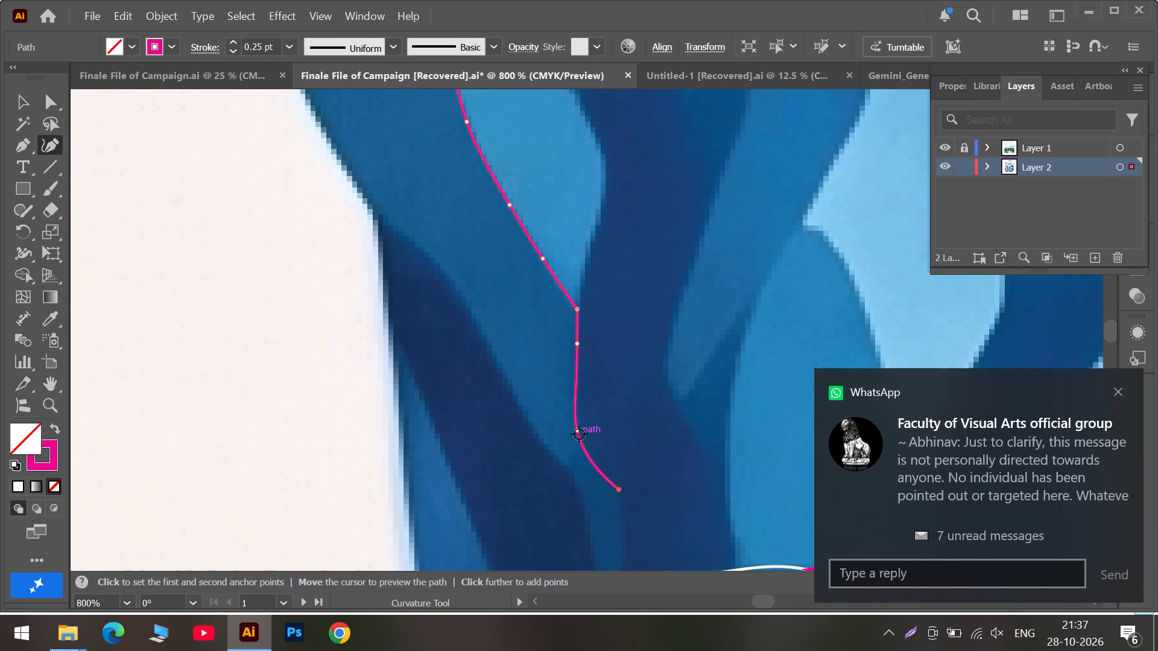
pyautogui.moveTo(579, 432); pyautogui.dragTo(588, 433)
pyautogui.scroll(-5, 627, 501)
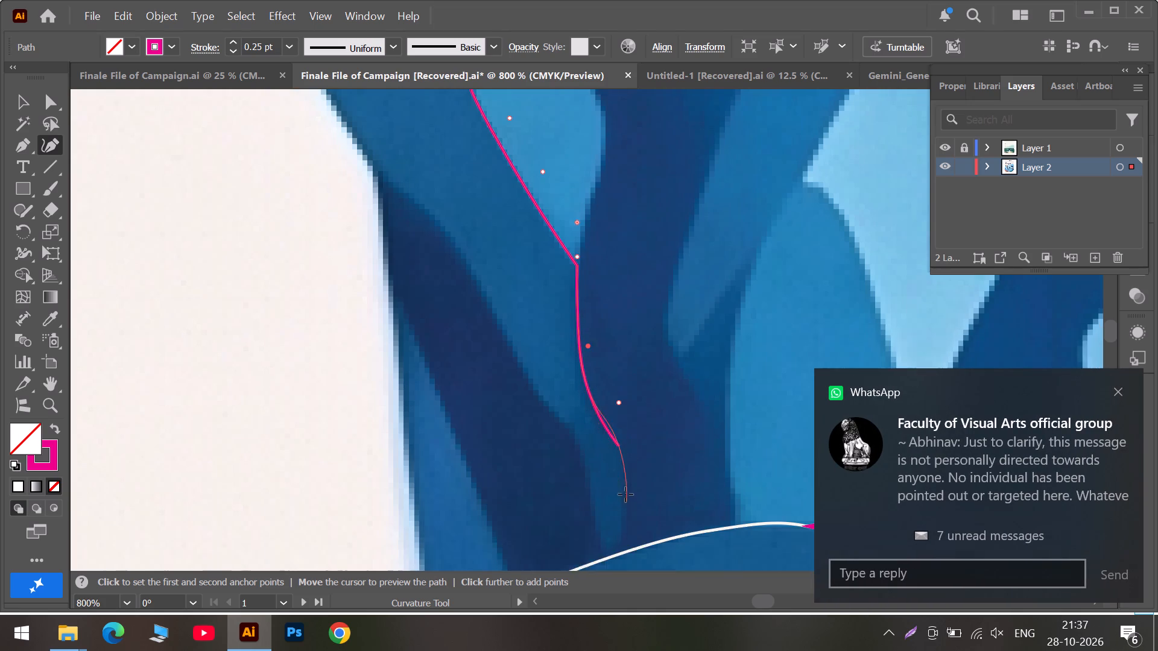
pyautogui.scroll(-1, 625, 494)
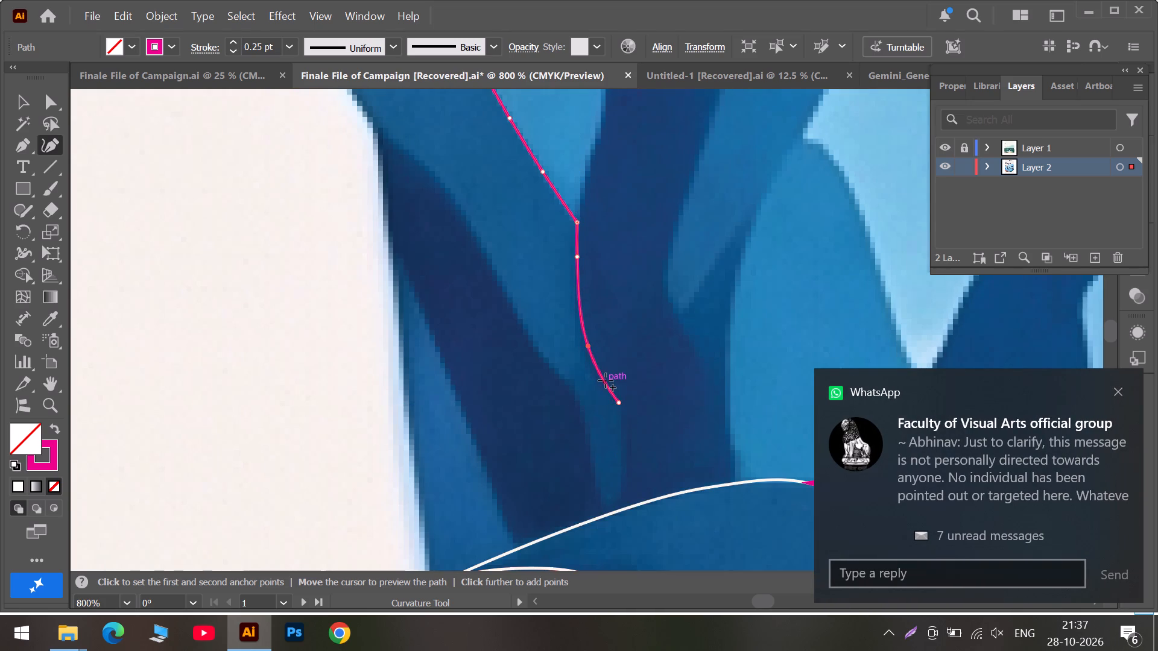
pyautogui.click(606, 380)
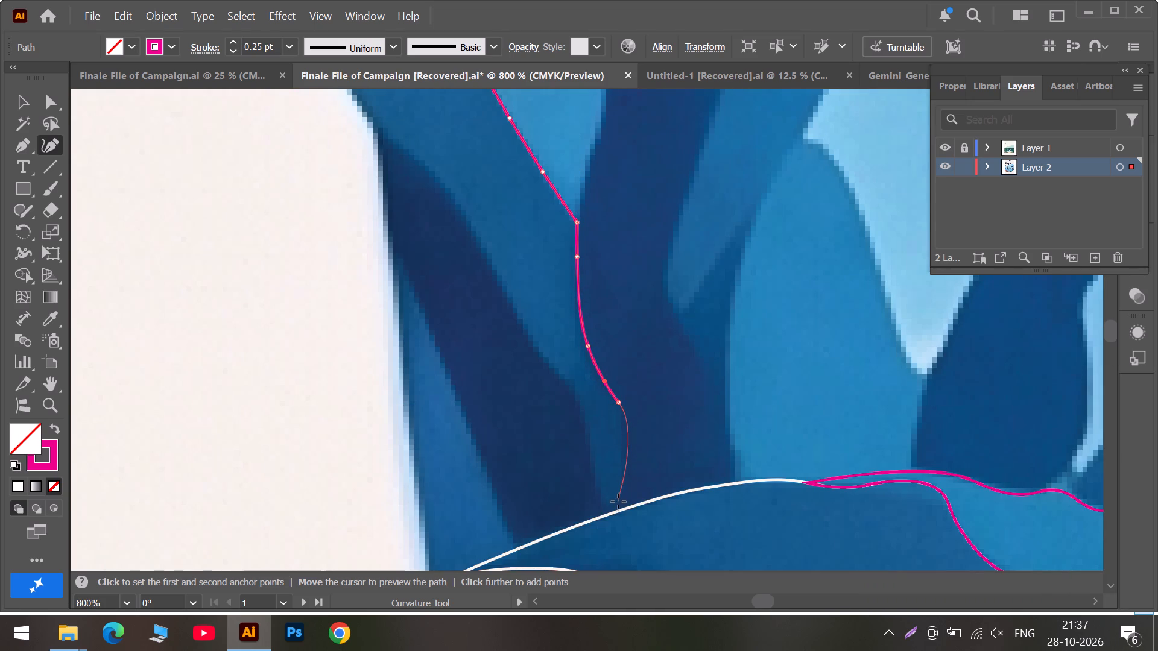
pyautogui.click(617, 504)
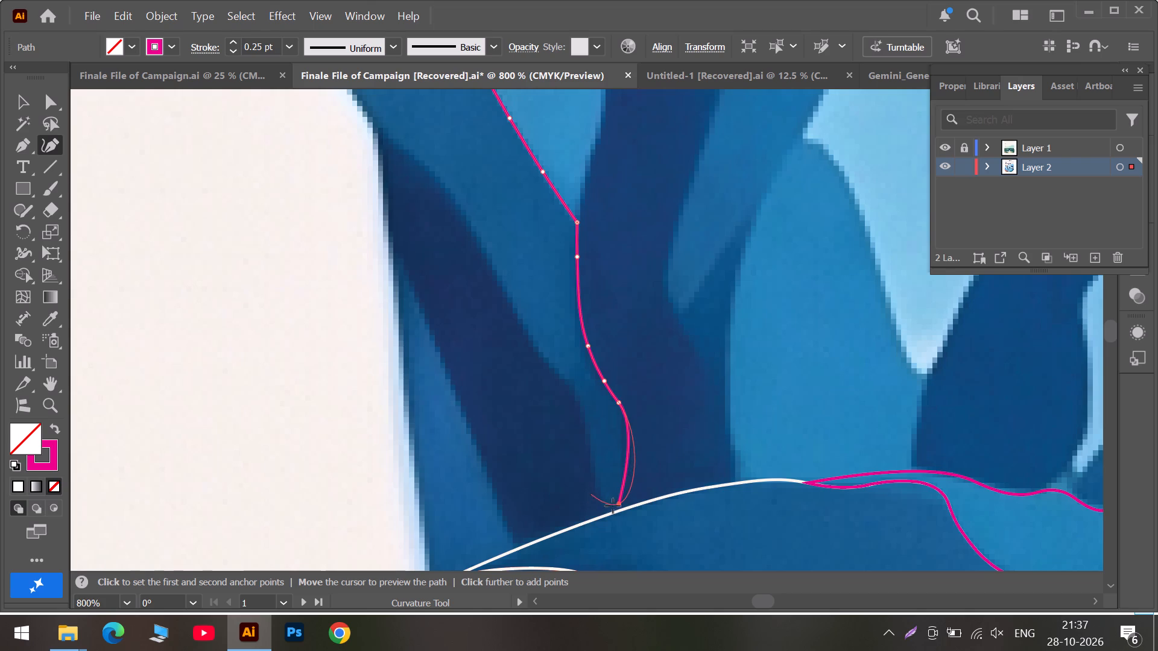
pyautogui.click(627, 464)
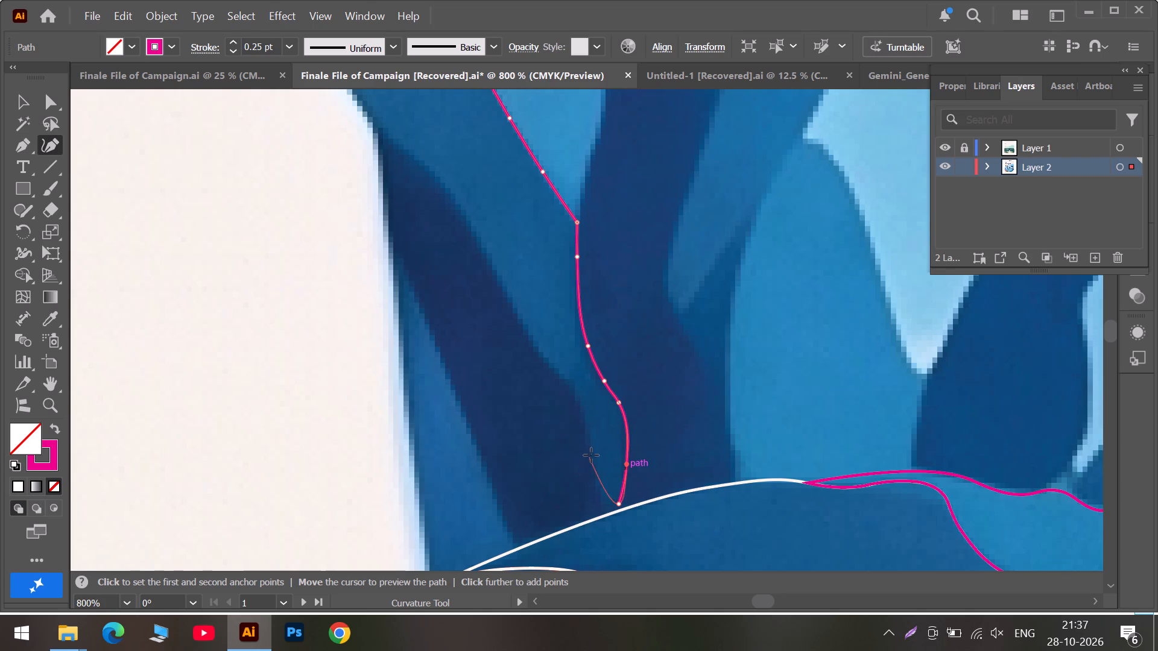
# Turn the path back up from the white outline, adding a second base anchor and seating both base anchors as corners on that outline.
pyautogui.click(592, 449)
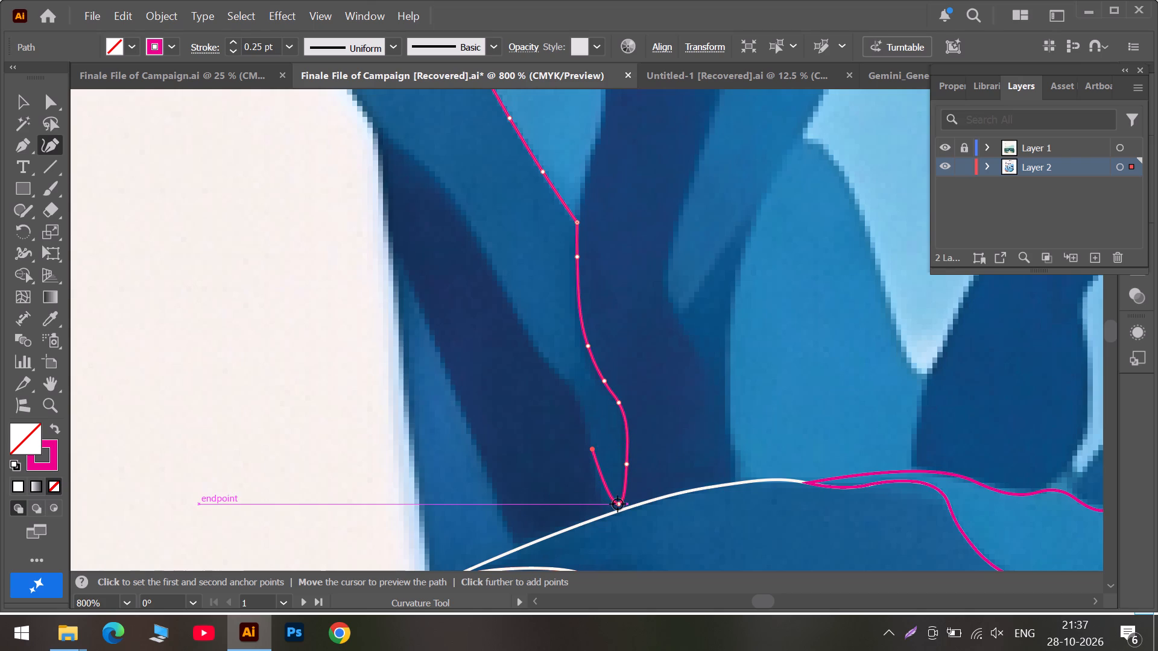
pyautogui.moveTo(606, 488); pyautogui.dragTo(607, 507)
pyautogui.doubleClick(606, 507)
pyautogui.click(620, 505)
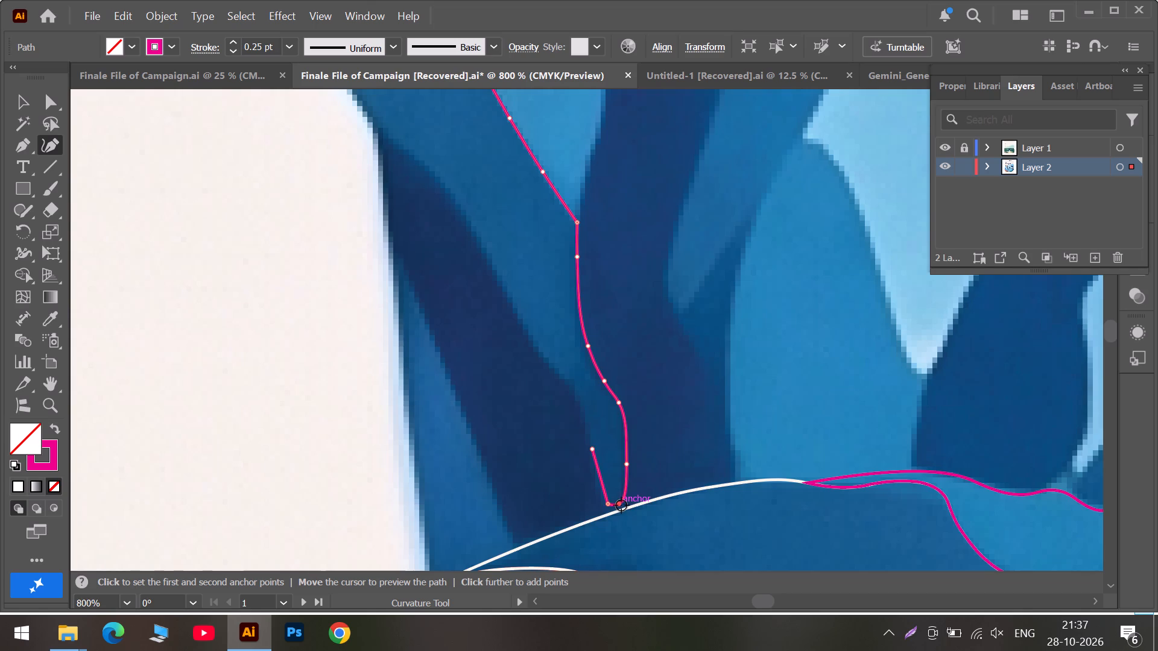
pyautogui.click(621, 505)
pyautogui.click(622, 505)
pyautogui.click(622, 505)
pyautogui.click(622, 505)
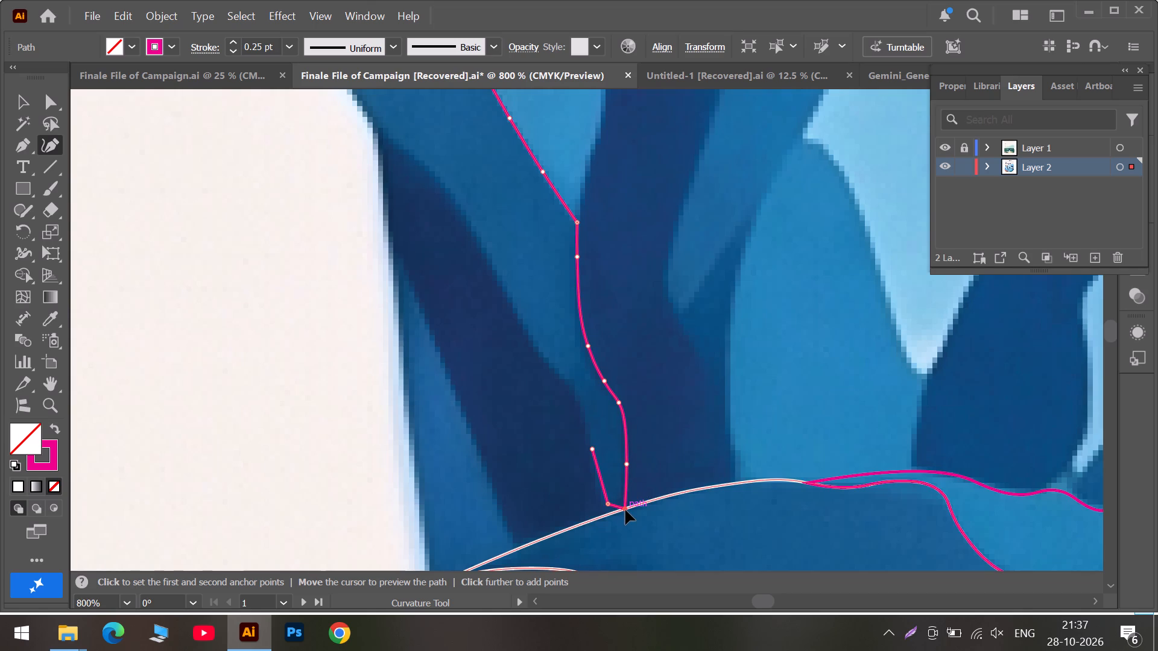
pyautogui.moveTo(607, 506); pyautogui.dragTo(609, 509)
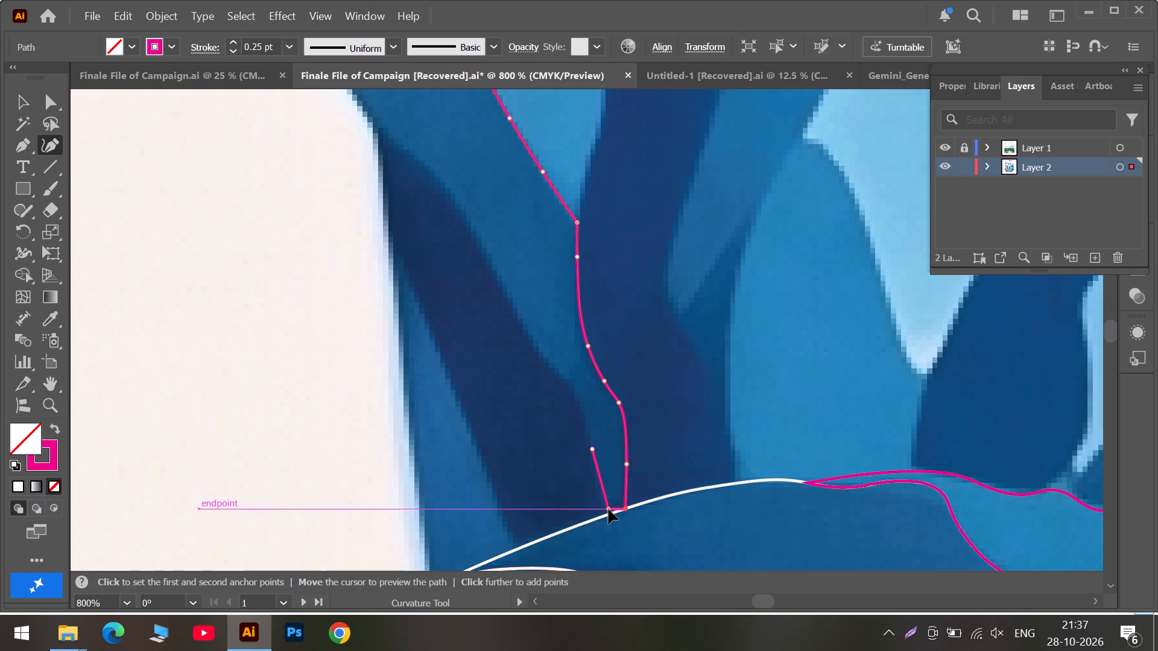
pyautogui.moveTo(609, 509); pyautogui.dragTo(609, 514)
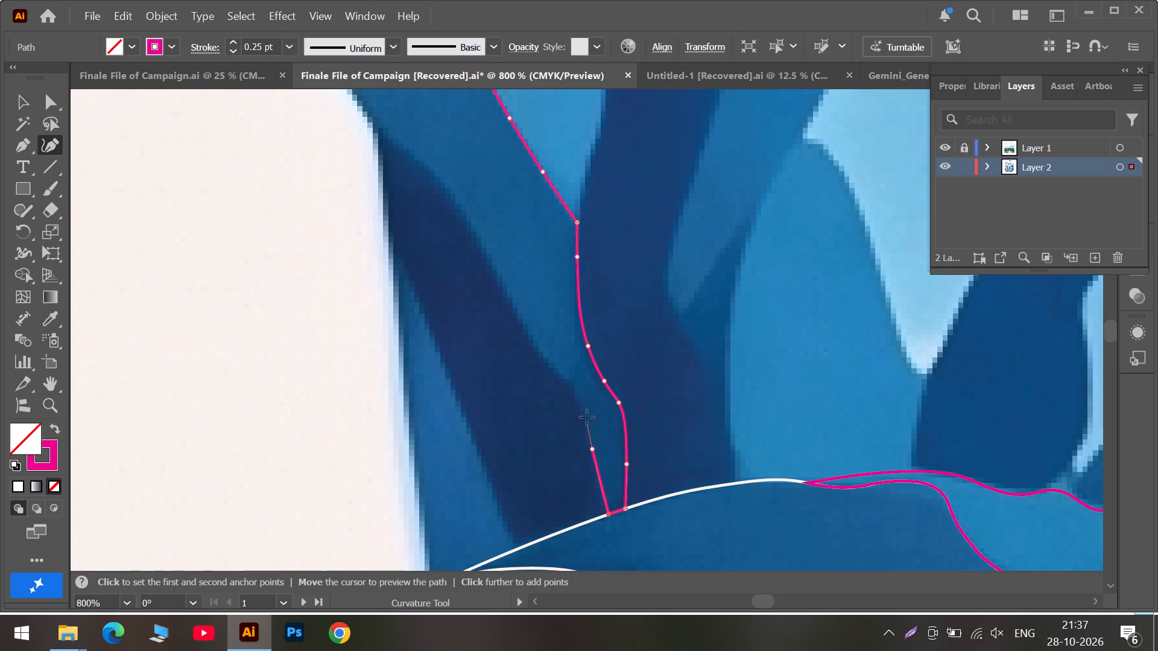
# Trace upward along the neighbouring dark-navy shape's edge with three more anchors, nudging the adjacent base corner onto the white outline.
pyautogui.click(580, 410)
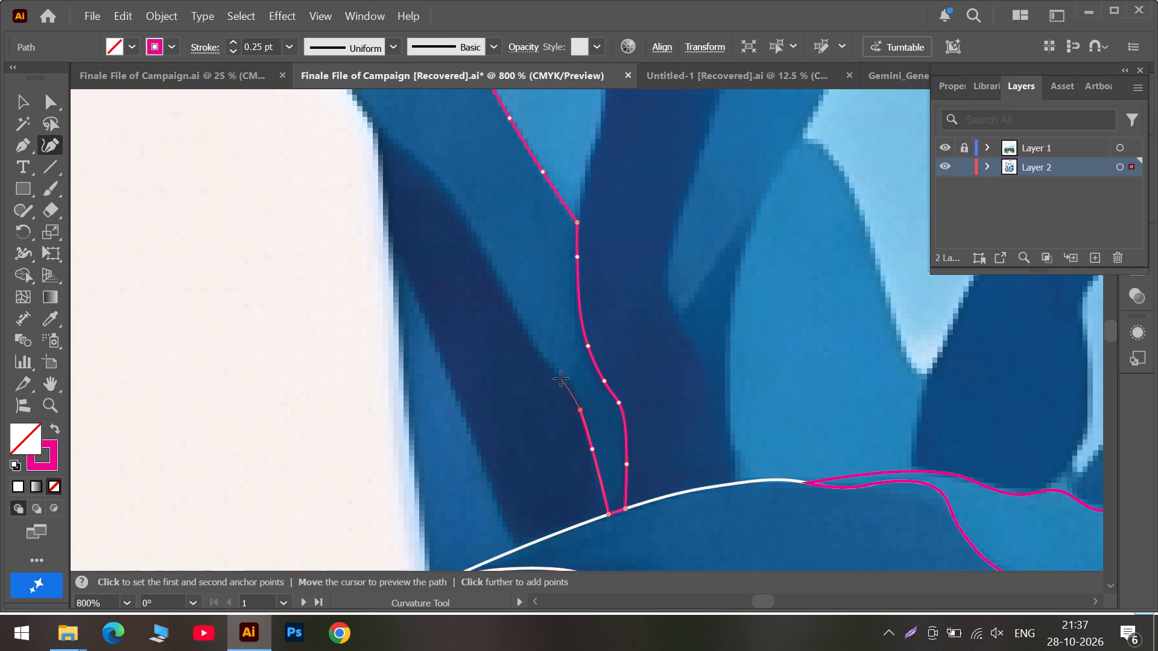
pyautogui.click(561, 379)
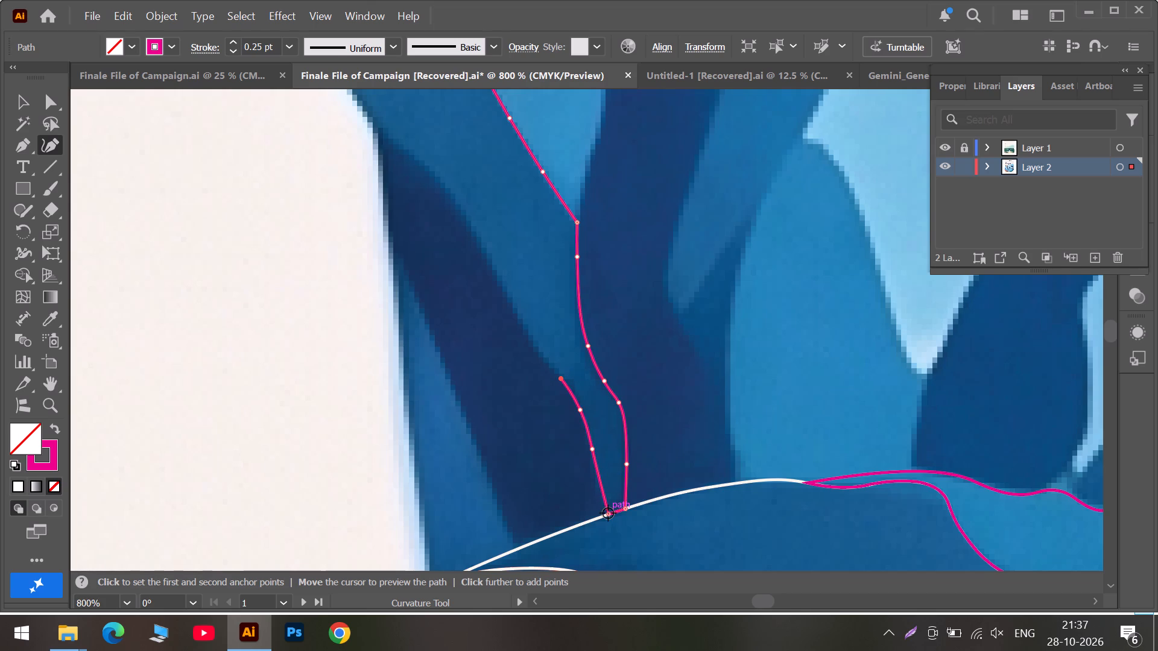
pyautogui.click(608, 513)
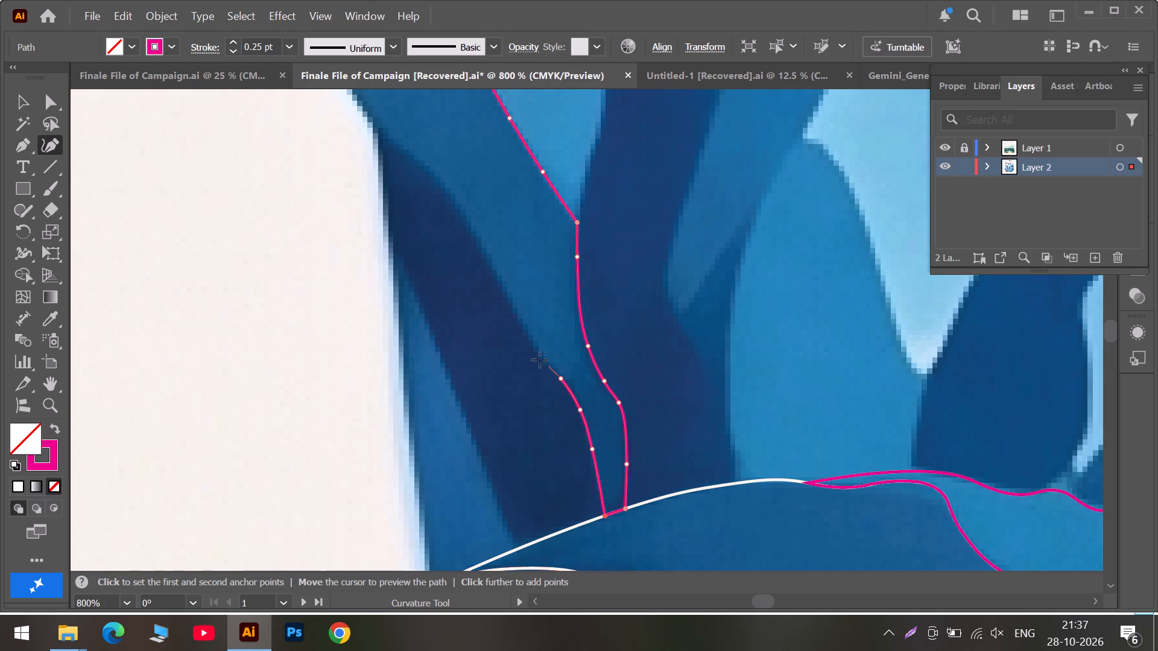
pyautogui.click(537, 353)
pyautogui.scroll(4, 529, 304)
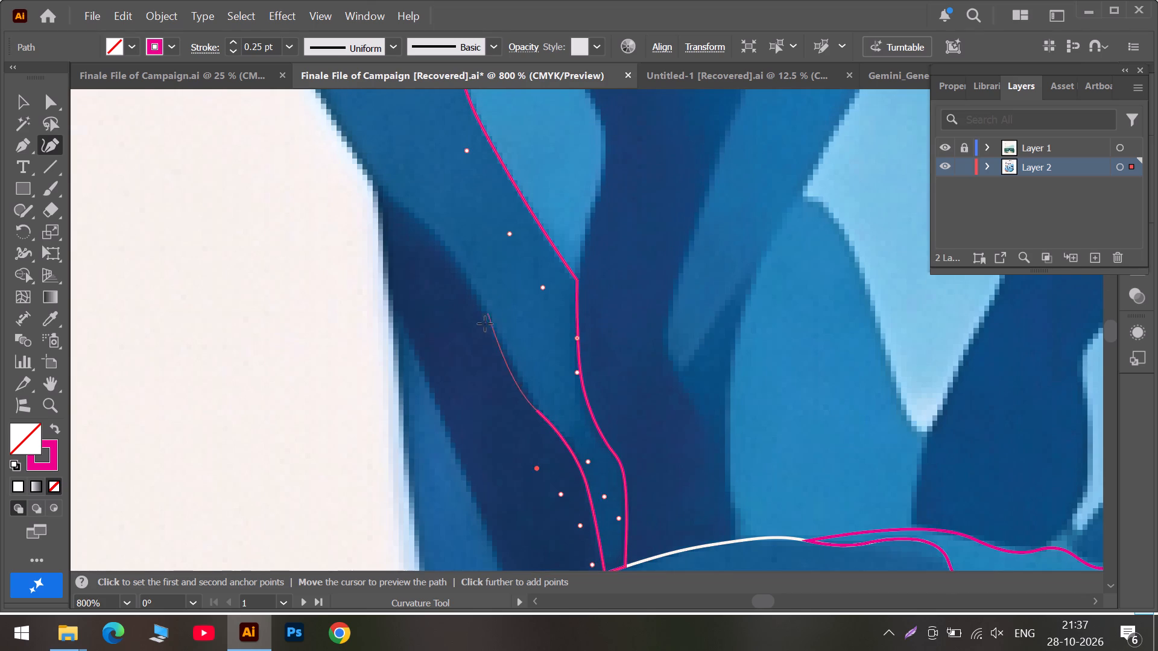
pyautogui.click(536, 406)
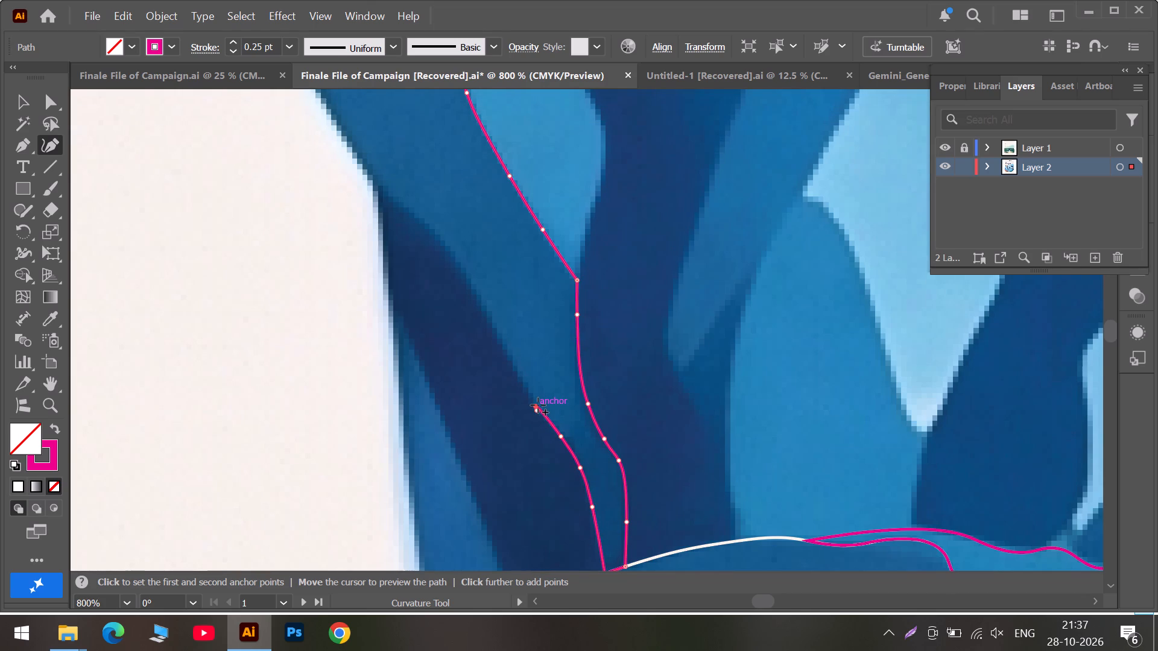
pyautogui.hotkey('ctrl', 'z')
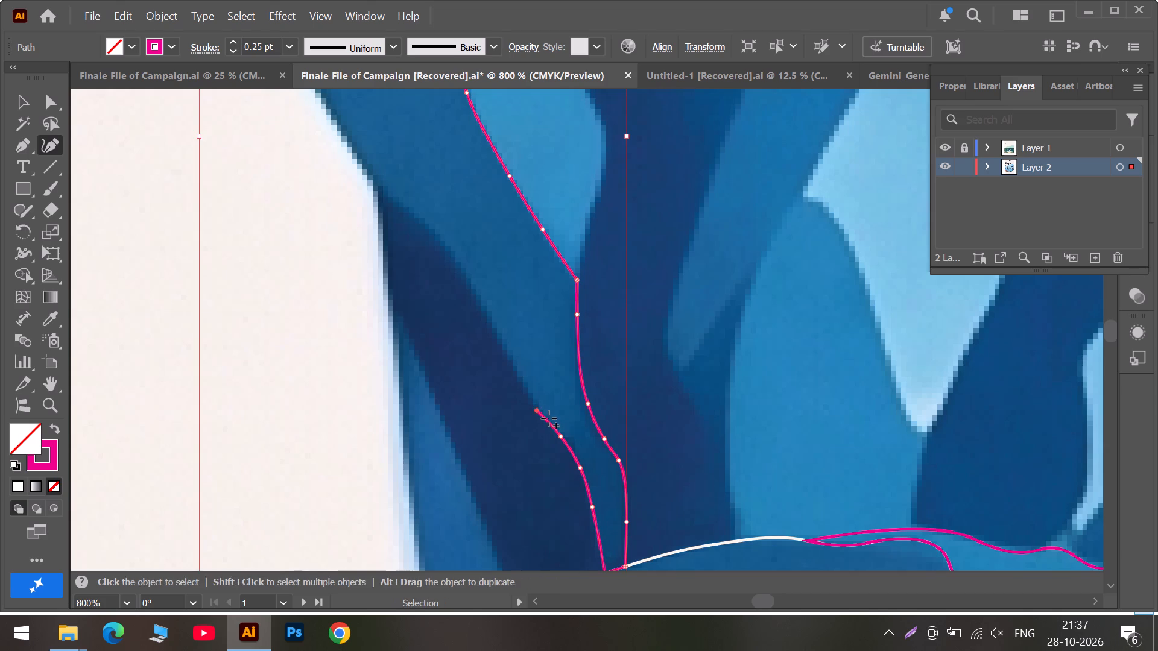
pyautogui.click(537, 409)
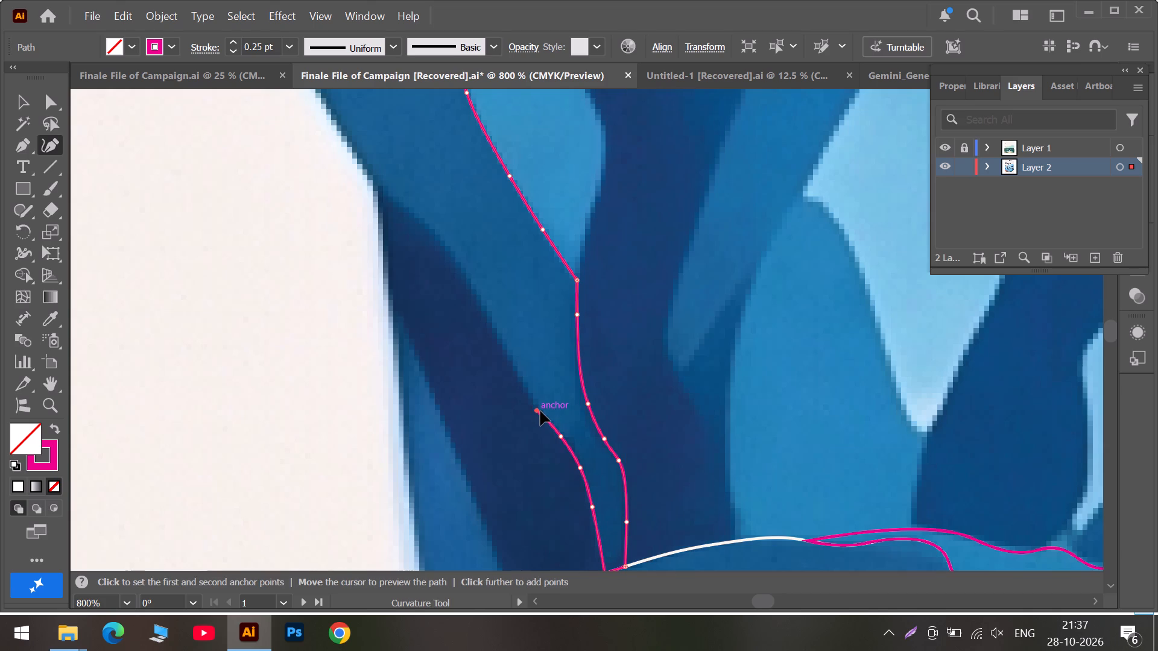
# Extend the path along the navy stem's upper edge to the leaf's outer edge, raising the bend anchor and adding one near the top.
pyautogui.click(492, 321)
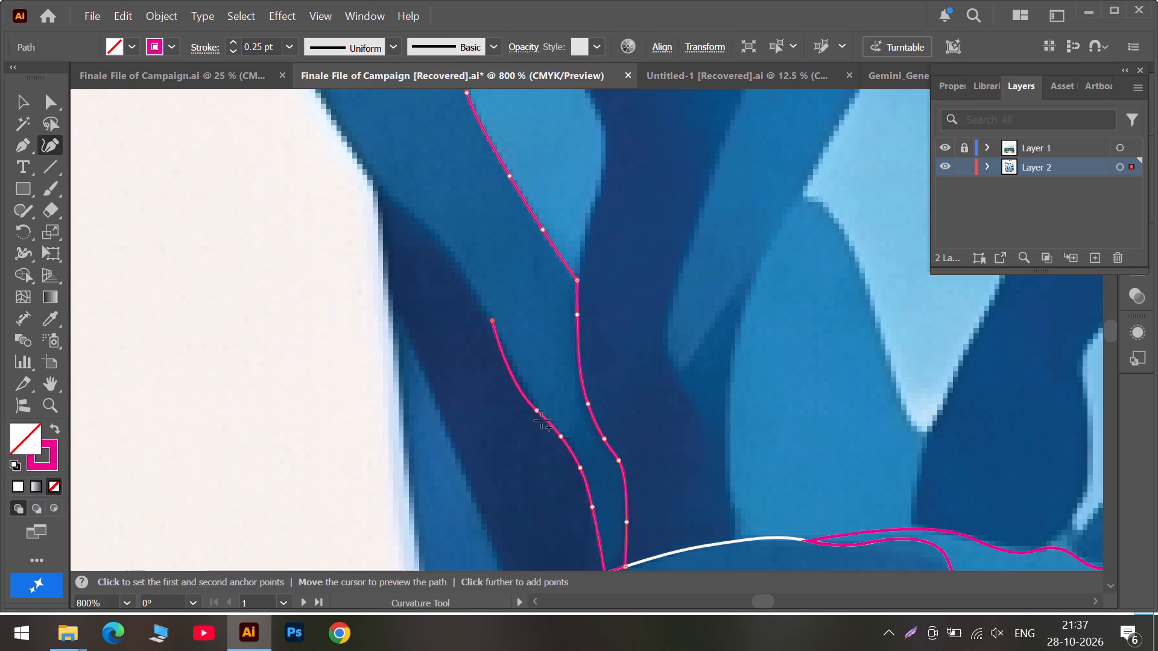
pyautogui.click(534, 407)
pyautogui.moveTo(536, 410); pyautogui.dragTo(536, 404)
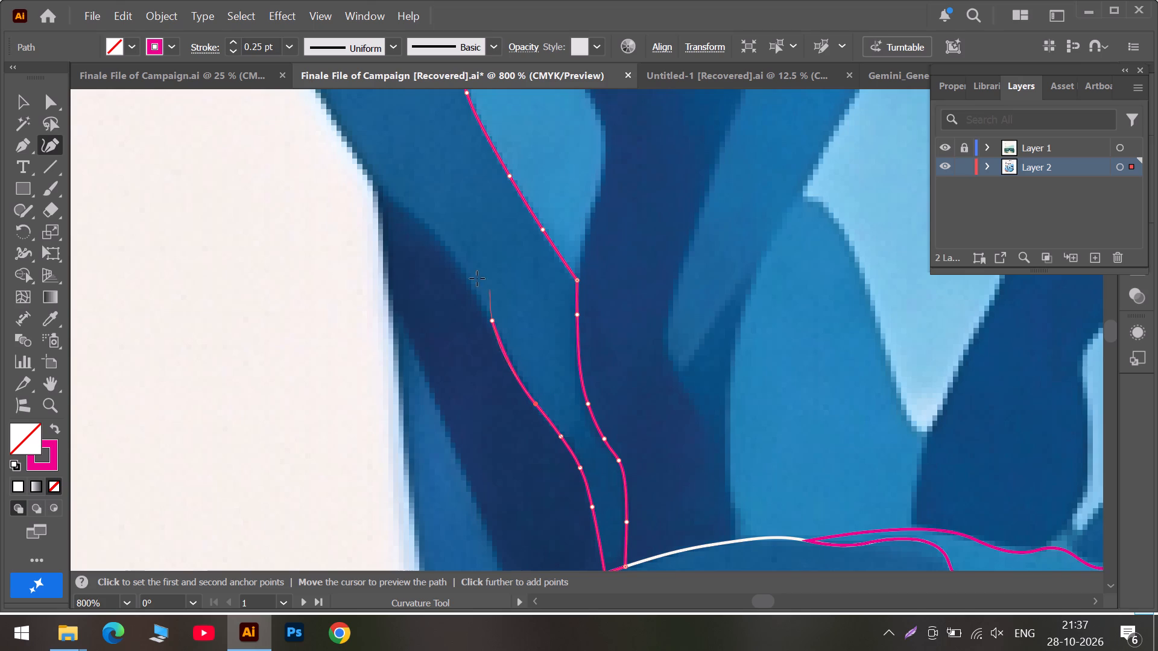
pyautogui.click(455, 261)
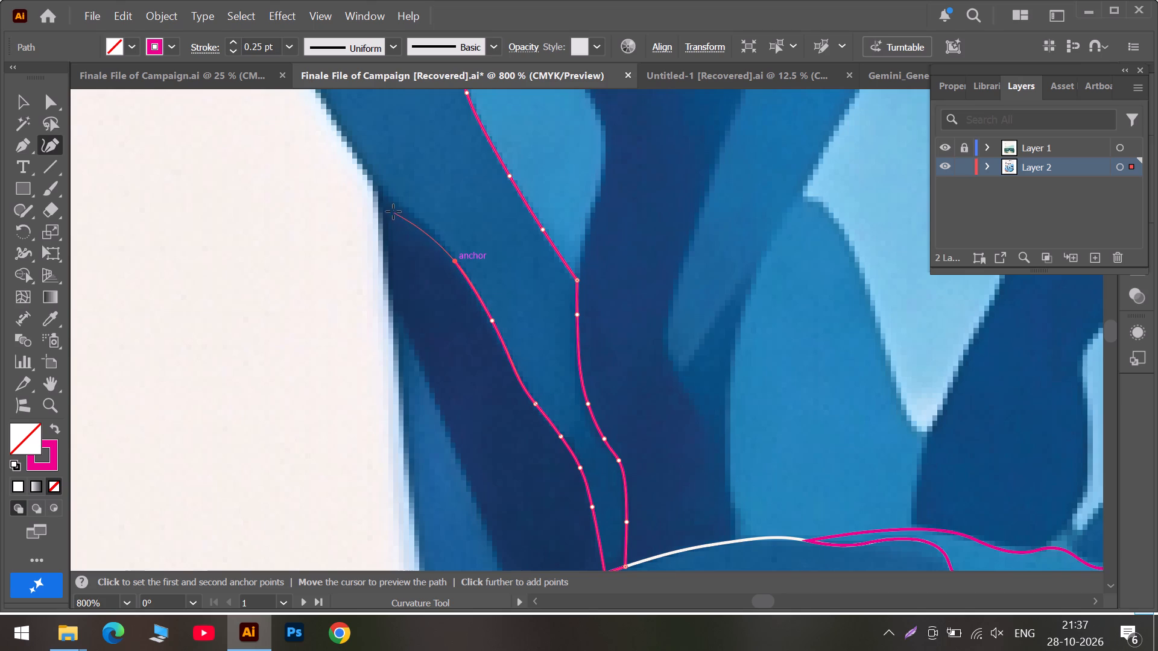
pyautogui.click(379, 189)
pyautogui.scroll(5, 379, 189)
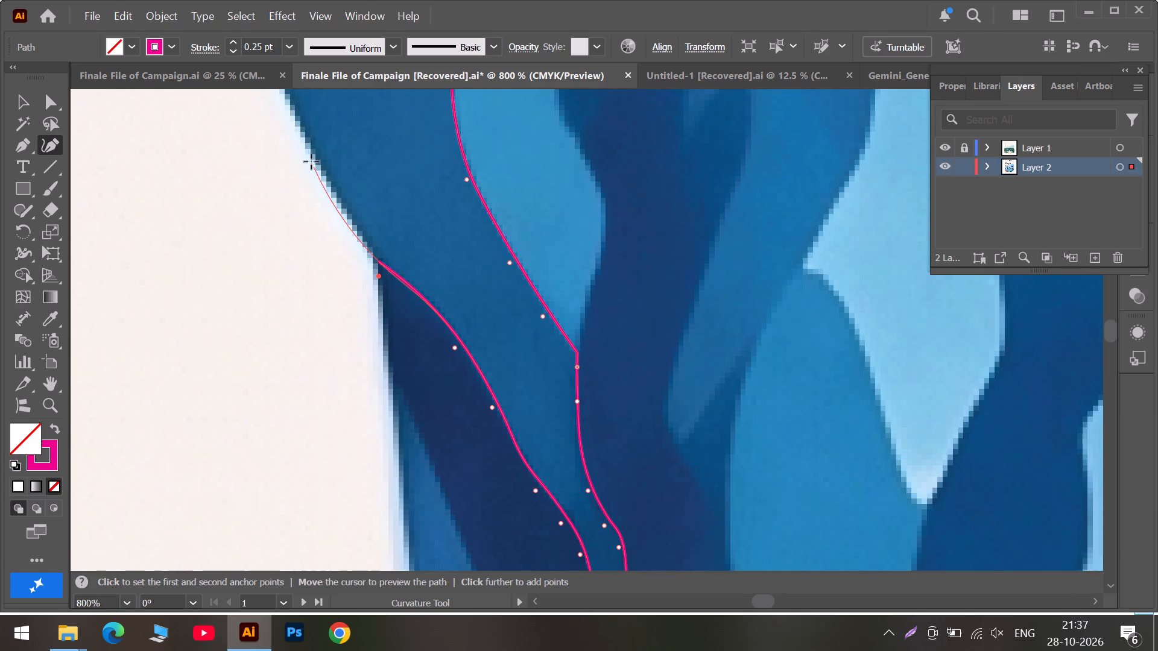
pyautogui.click(413, 290)
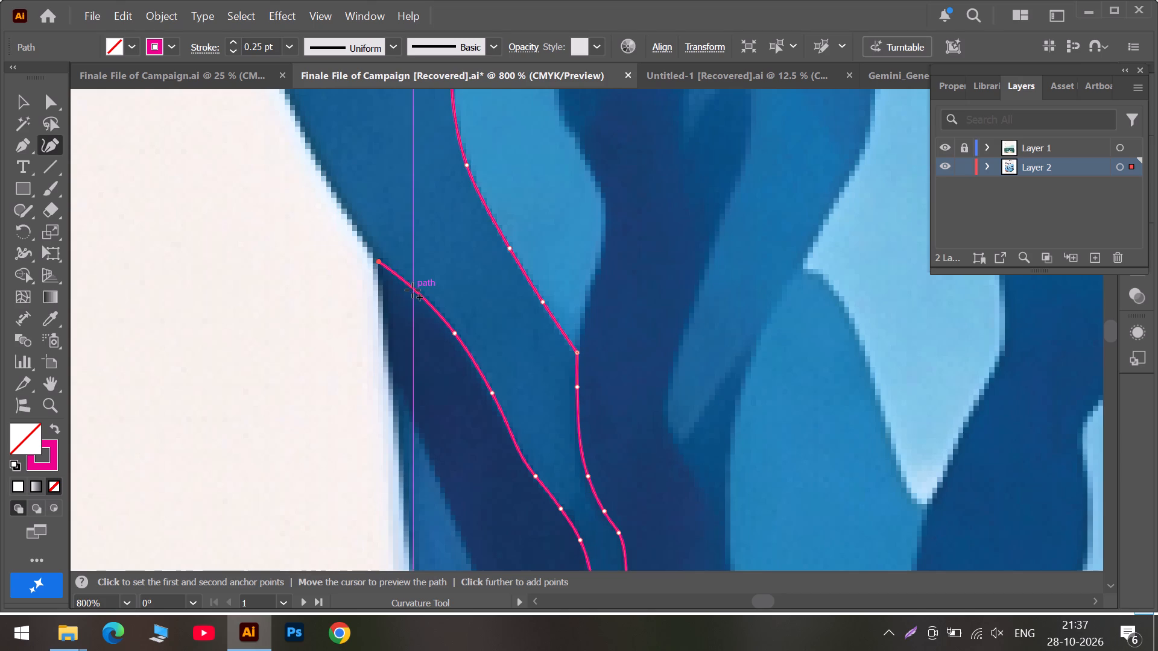
# Carry the path up the leaf's outer edge, close it at the starting anchor as a corner, and bow the last segment onto the edge.
pyautogui.scroll(6, 343, 192)
pyautogui.click(285, 171)
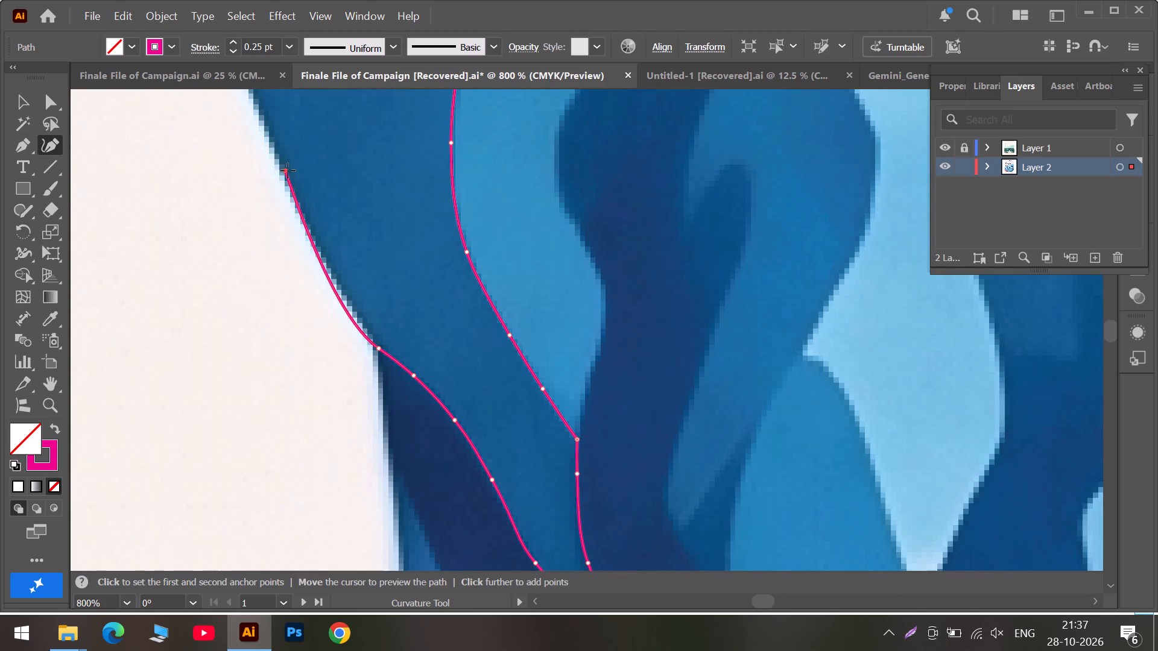
pyautogui.moveTo(376, 347); pyautogui.dragTo(373, 336)
pyautogui.scroll(13, 325, 274)
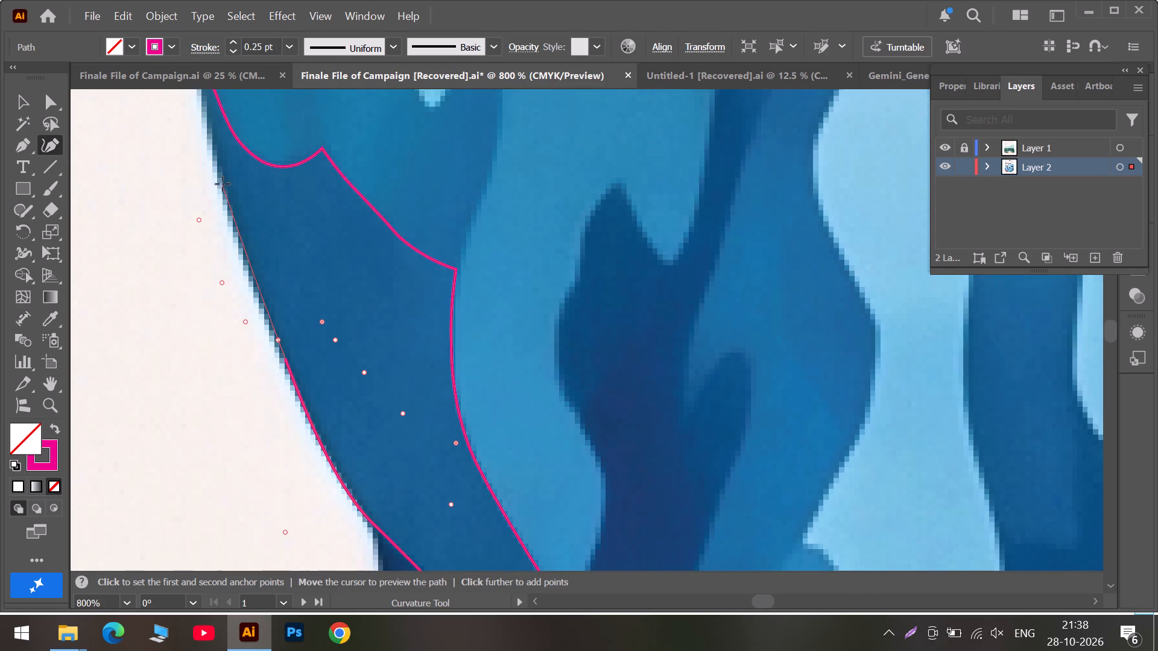
pyautogui.scroll(7, 223, 175)
pyautogui.doubleClick(198, 146)
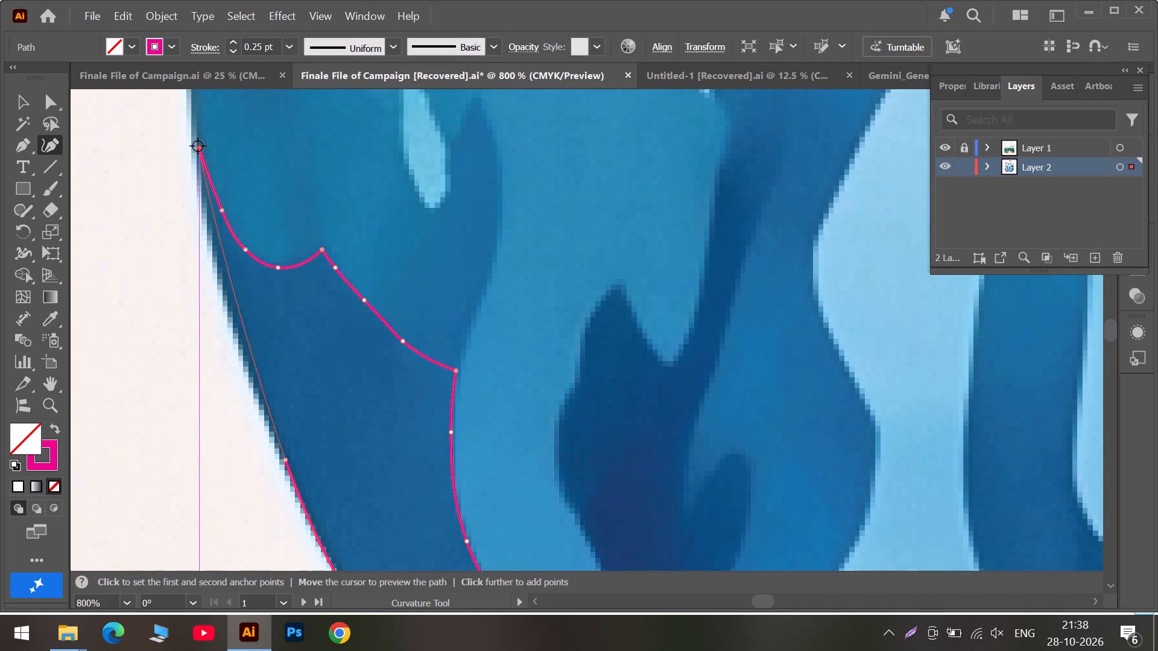
pyautogui.moveTo(236, 293); pyautogui.dragTo(228, 293)
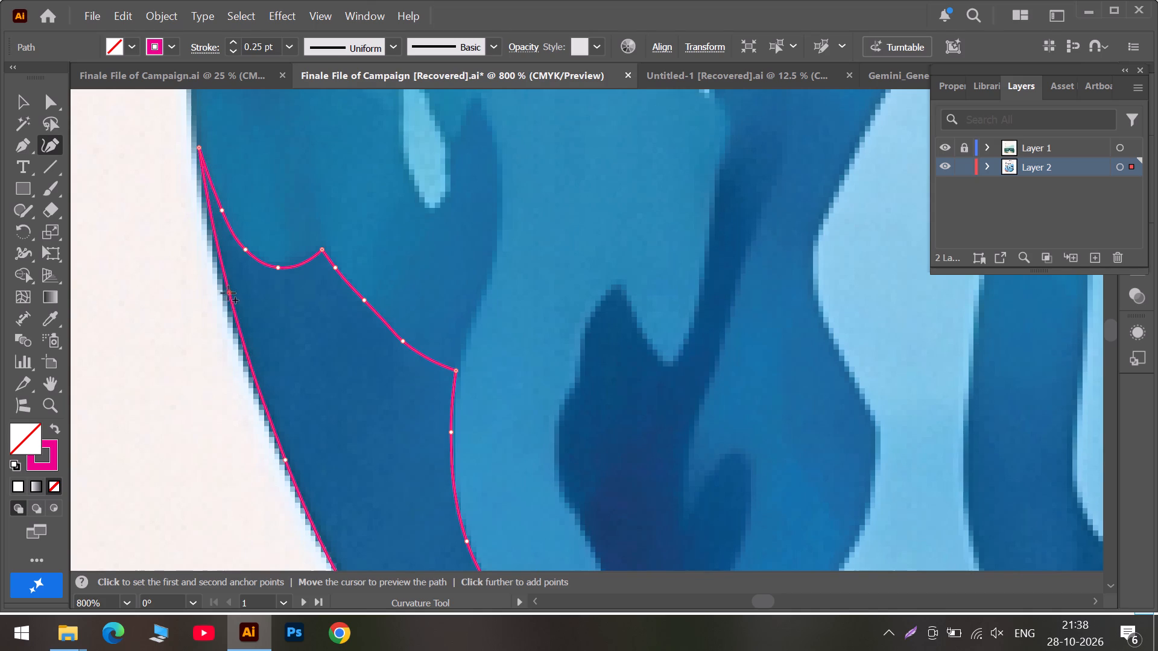
pyautogui.moveTo(228, 293); pyautogui.dragTo(223, 292)
# Move the anchor where the navy stem meets the leaf's outer edge up along that edge to fit the curve.
pyautogui.scroll(-6, 252, 339)
pyautogui.scroll(-5, 360, 427)
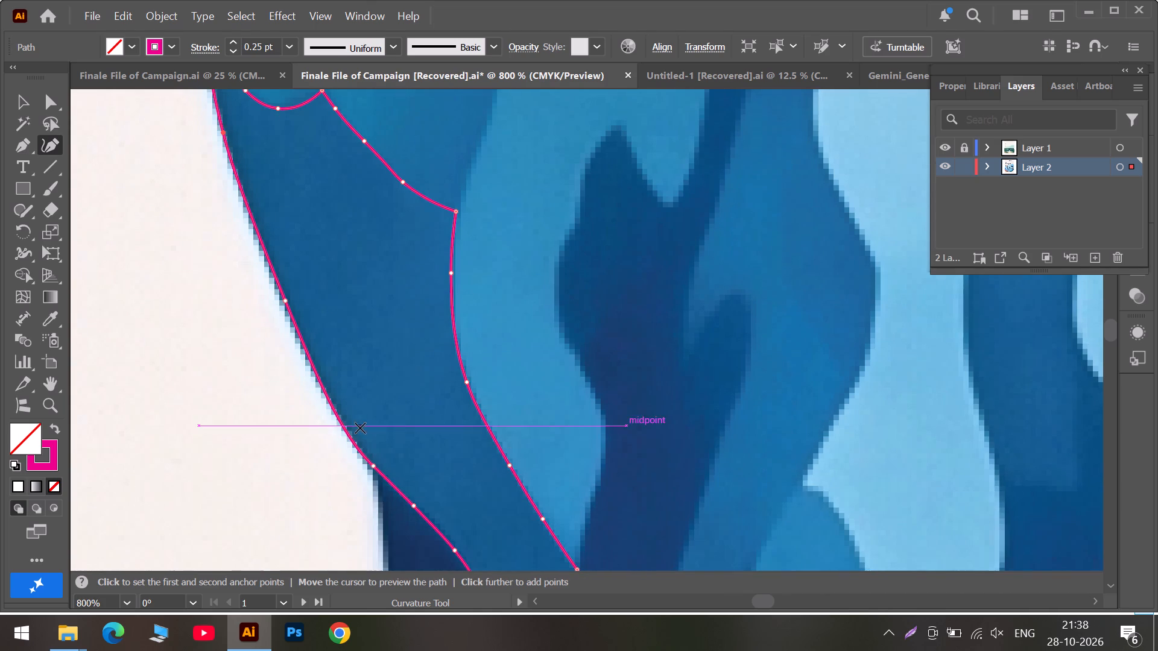
pyautogui.moveTo(372, 467); pyautogui.dragTo(369, 459)
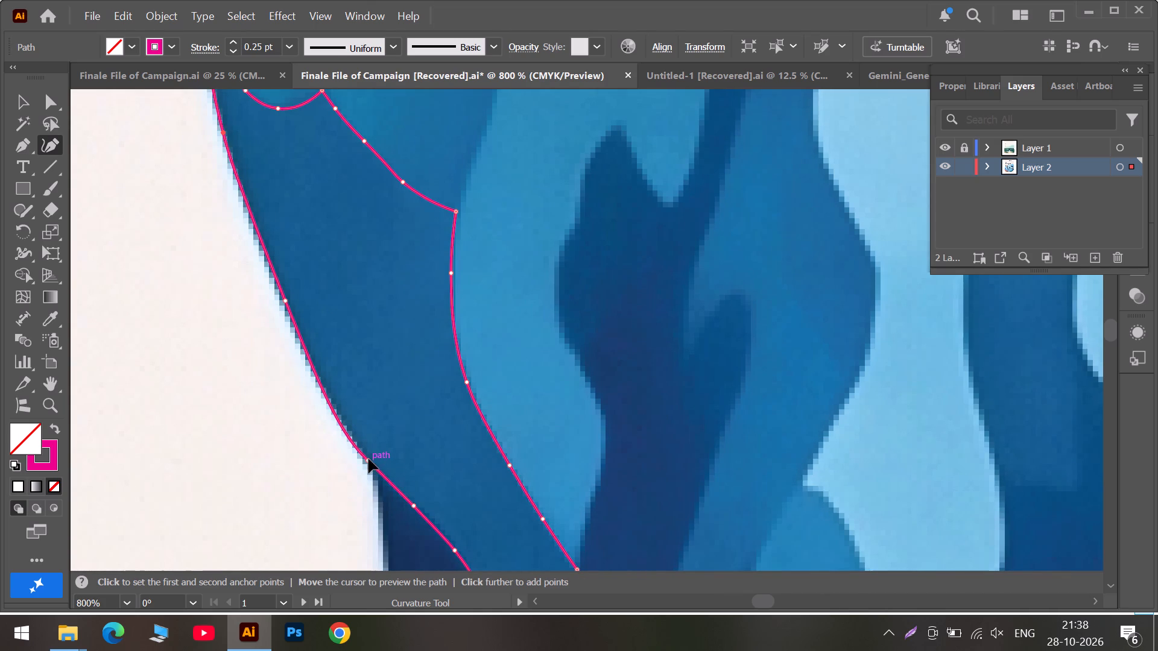
pyautogui.moveTo(369, 459); pyautogui.dragTo(359, 445)
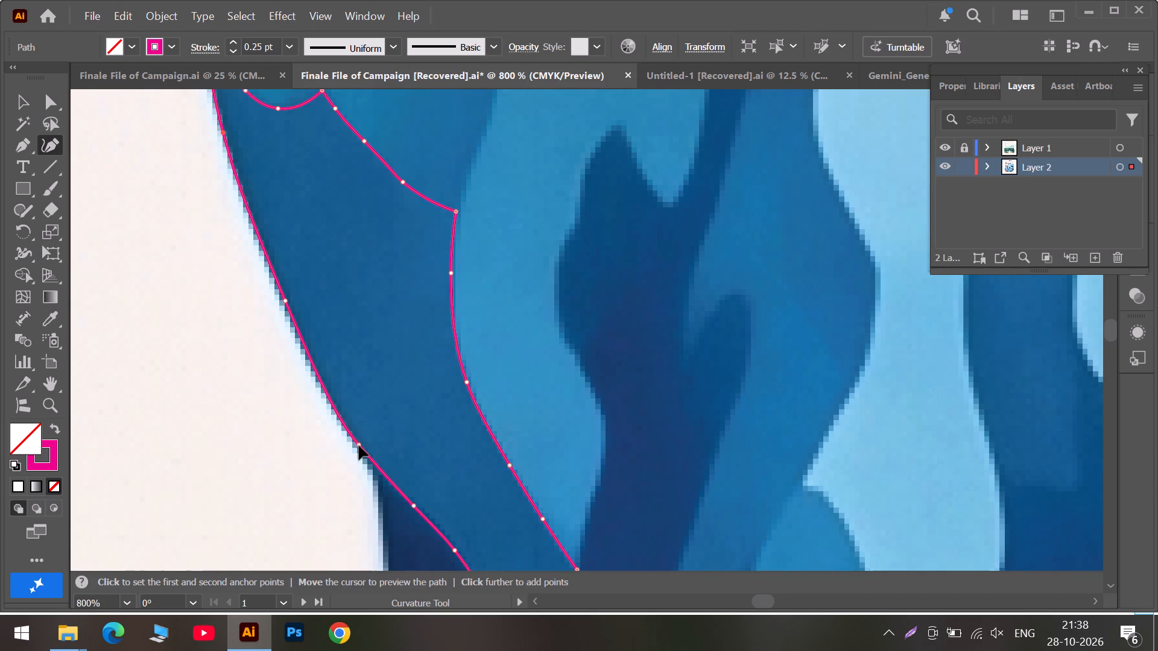
pyautogui.moveTo(359, 445); pyautogui.dragTo(359, 447)
# Trace the narrow blue wedge between the navy stem and the white margin as a closed path, with corner anchors at both base ends.
pyautogui.scroll(-6, 365, 456)
pyautogui.scroll(-13, 451, 480)
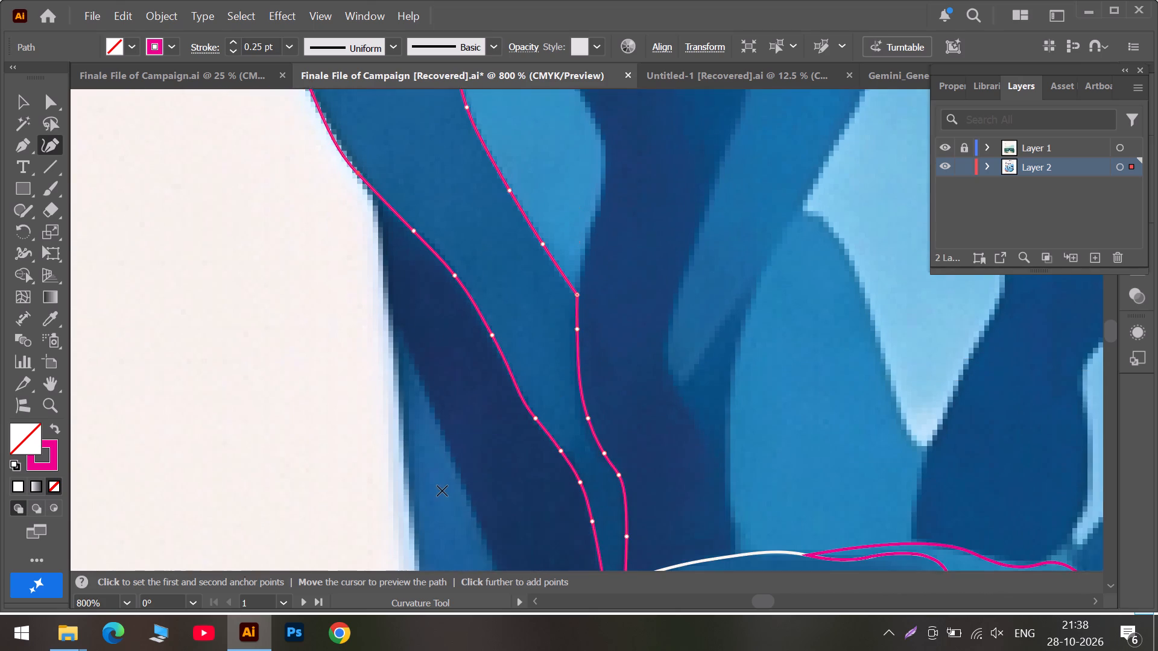
pyautogui.scroll(-11, 442, 491)
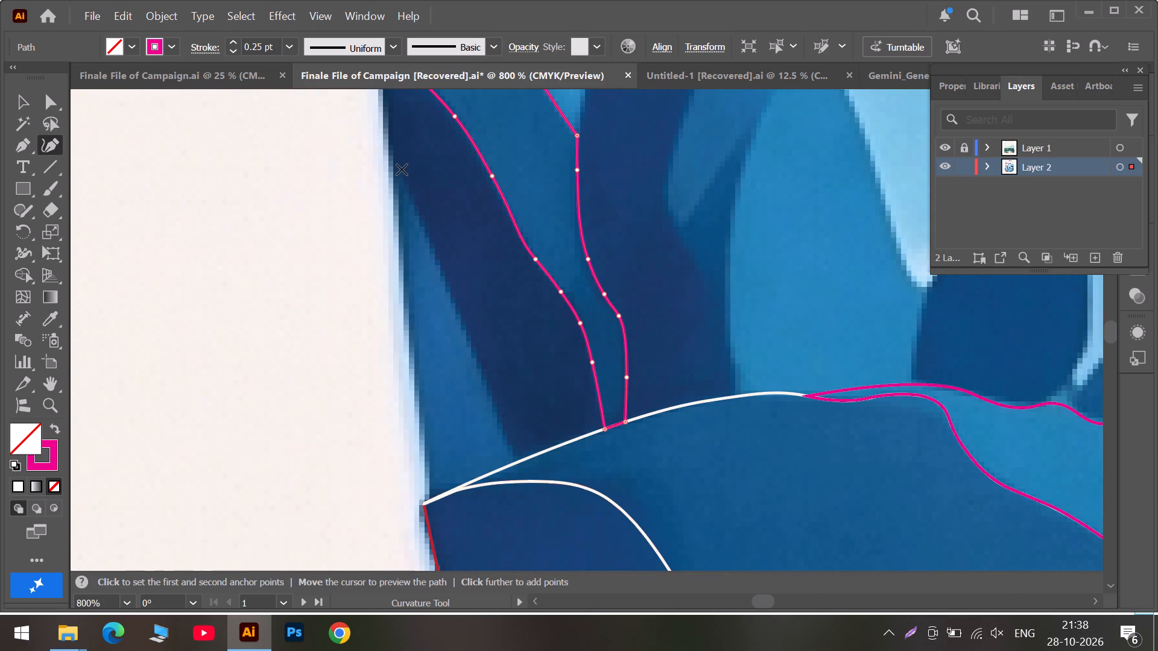
pyautogui.click(400, 169)
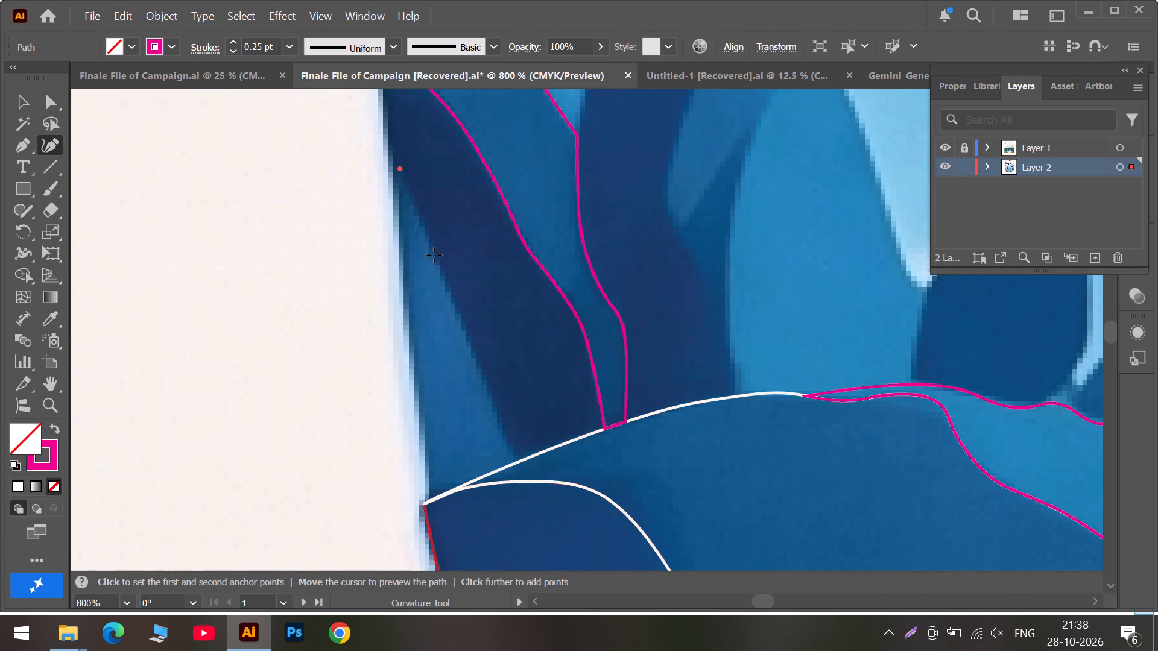
pyautogui.click(434, 255)
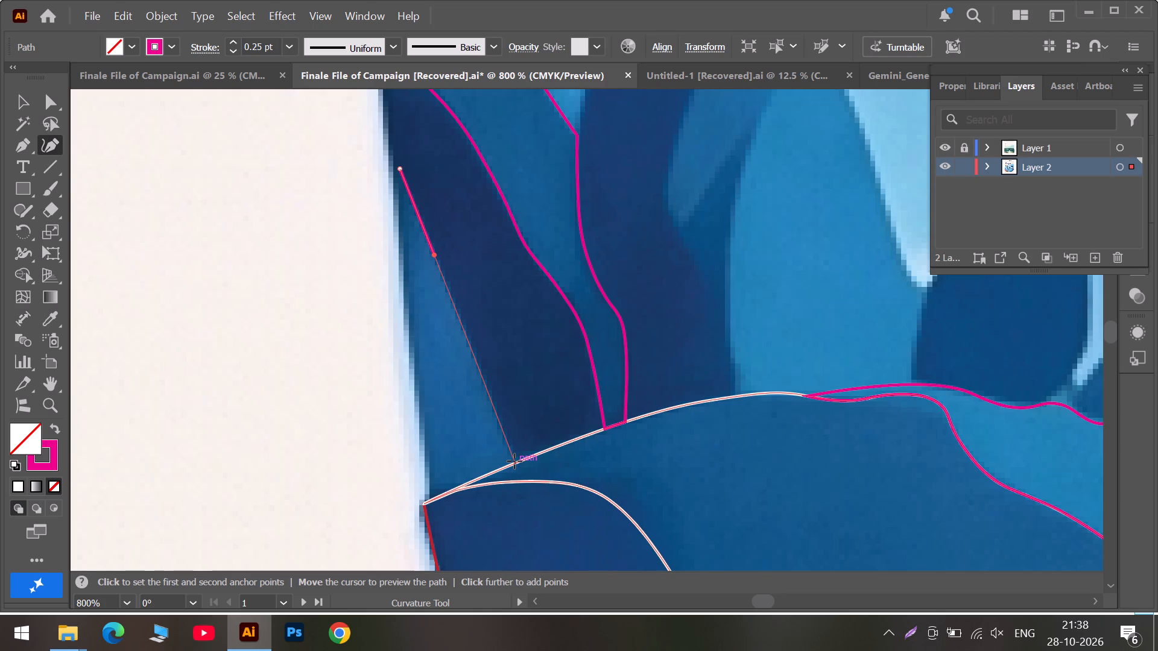
pyautogui.click(513, 457)
pyautogui.doubleClick(513, 457)
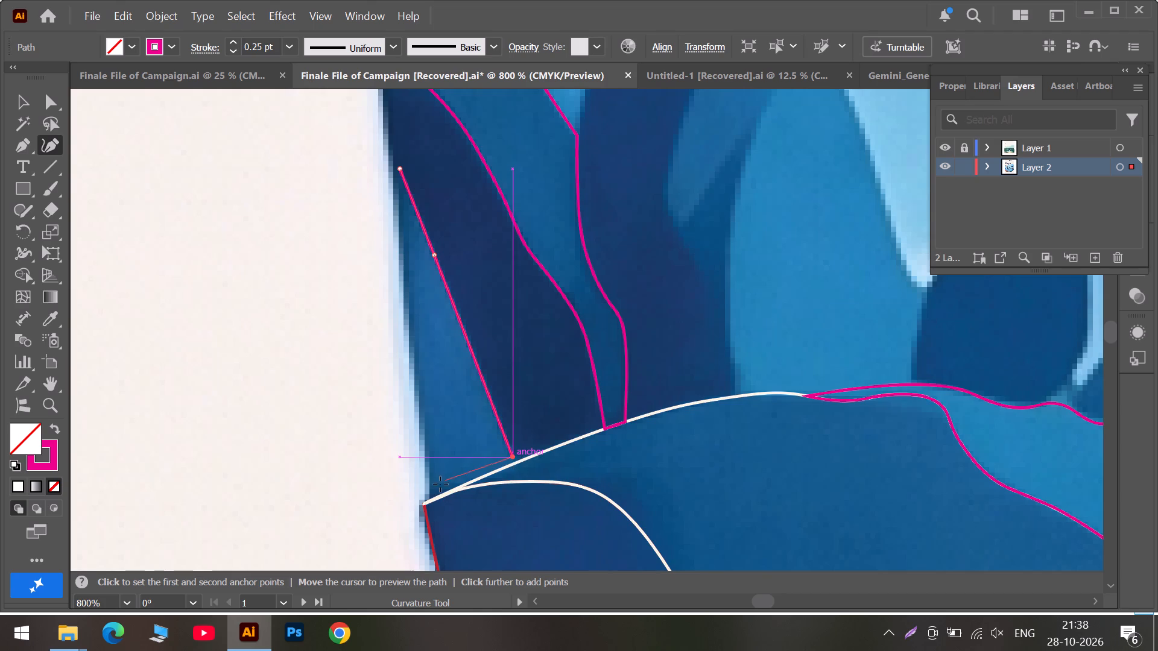
pyautogui.doubleClick(432, 494)
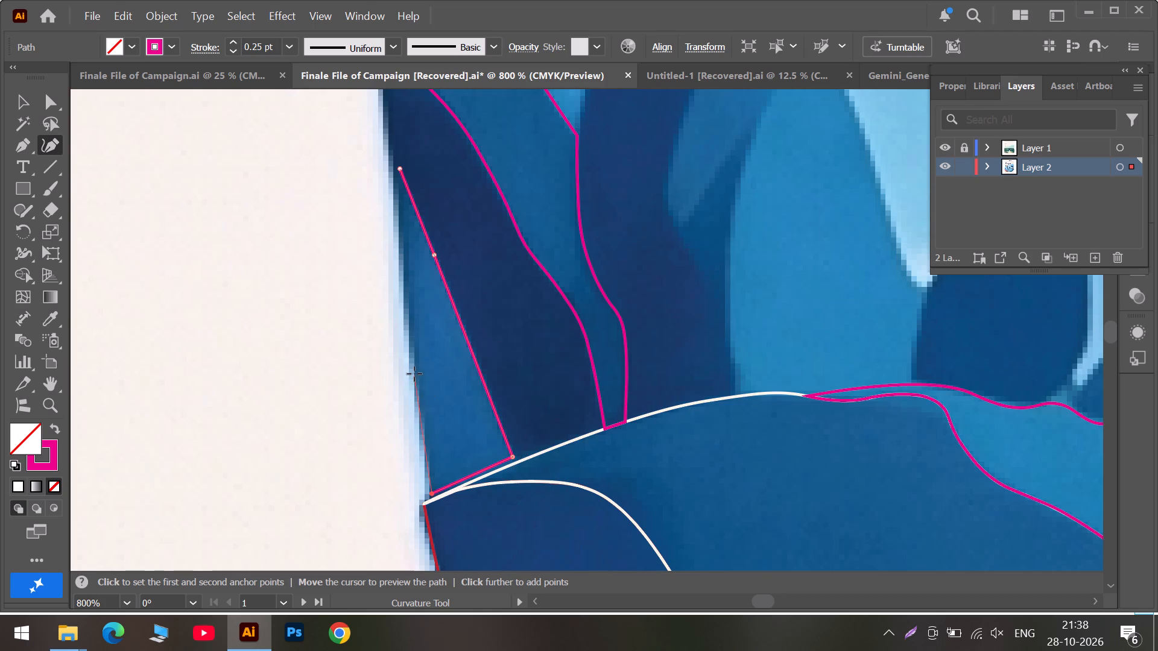
pyautogui.click(414, 373)
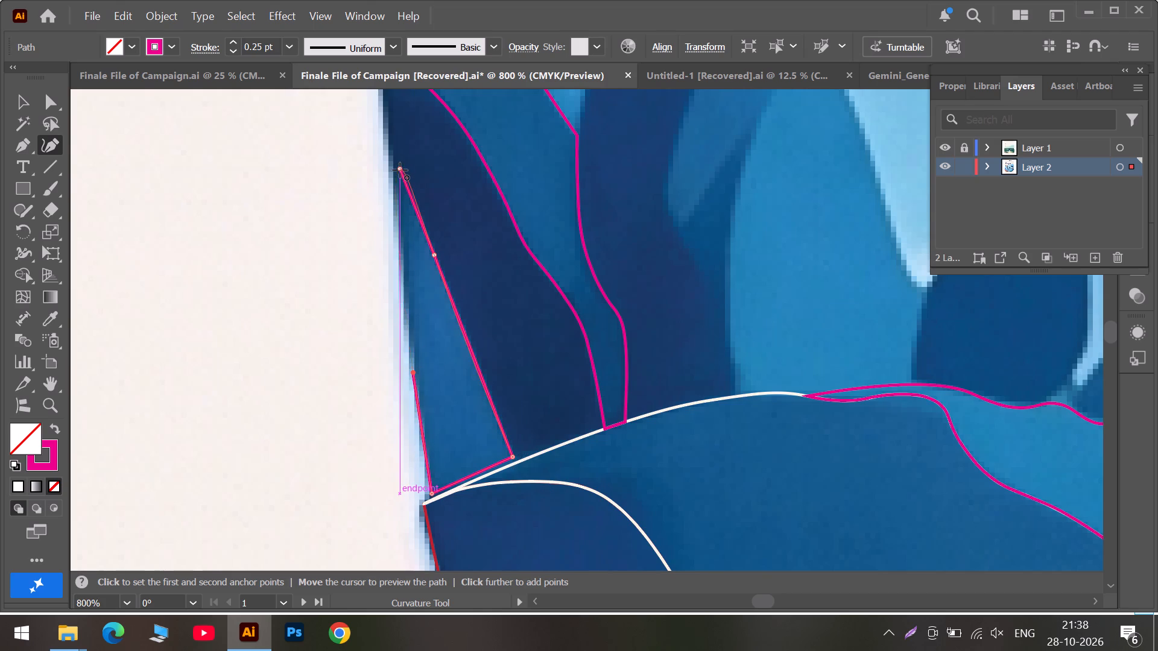
pyautogui.click(400, 170)
# Lower the wedge's tip anchor slightly, add an anchor on the upper outer edge, and shift the lower one down along the edge.
pyautogui.moveTo(400, 170); pyautogui.dragTo(400, 178)
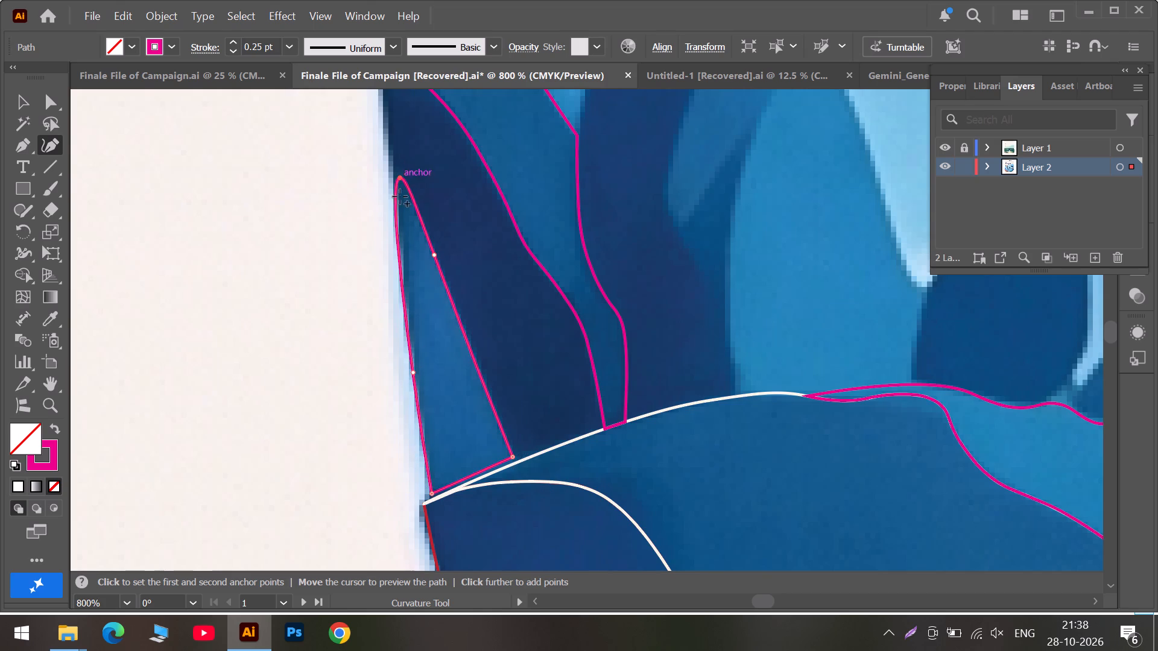
pyautogui.moveTo(396, 233); pyautogui.dragTo(400, 241)
pyautogui.moveTo(413, 374); pyautogui.dragTo(416, 386)
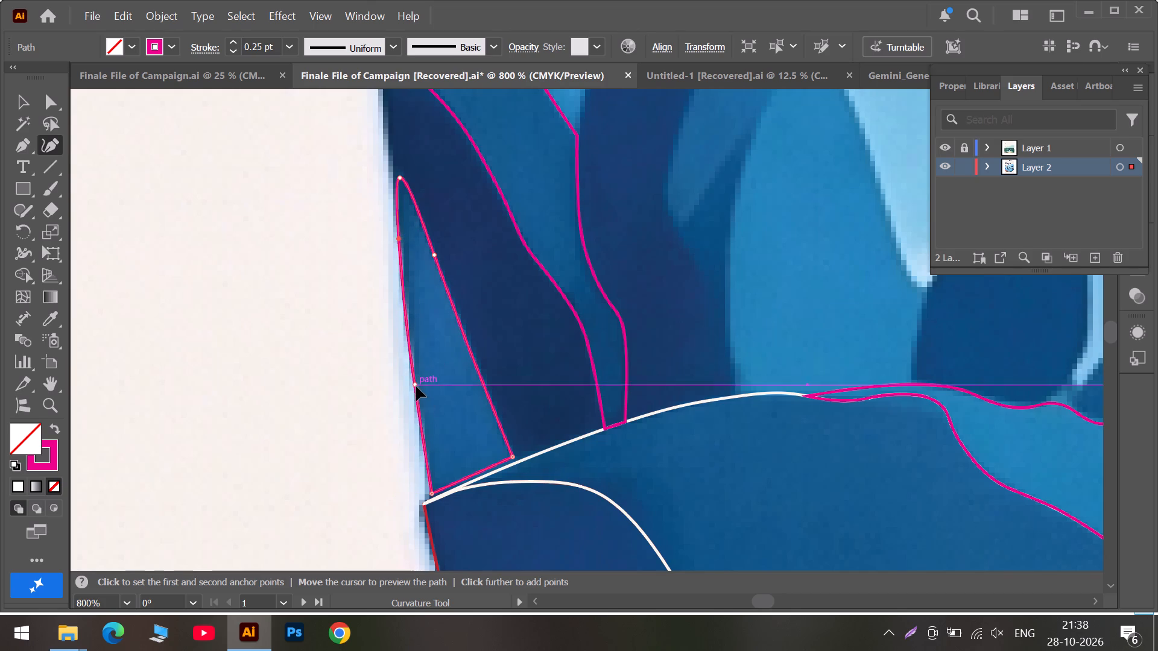
pyautogui.moveTo(416, 386); pyautogui.dragTo(417, 390)
# Move the wedge's two base corners onto the white outline and bend the base segment with one anchor to follow that line.
pyautogui.keyDown('alt'); pyautogui.scroll(4, 436, 488); pyautogui.keyUp('alt')
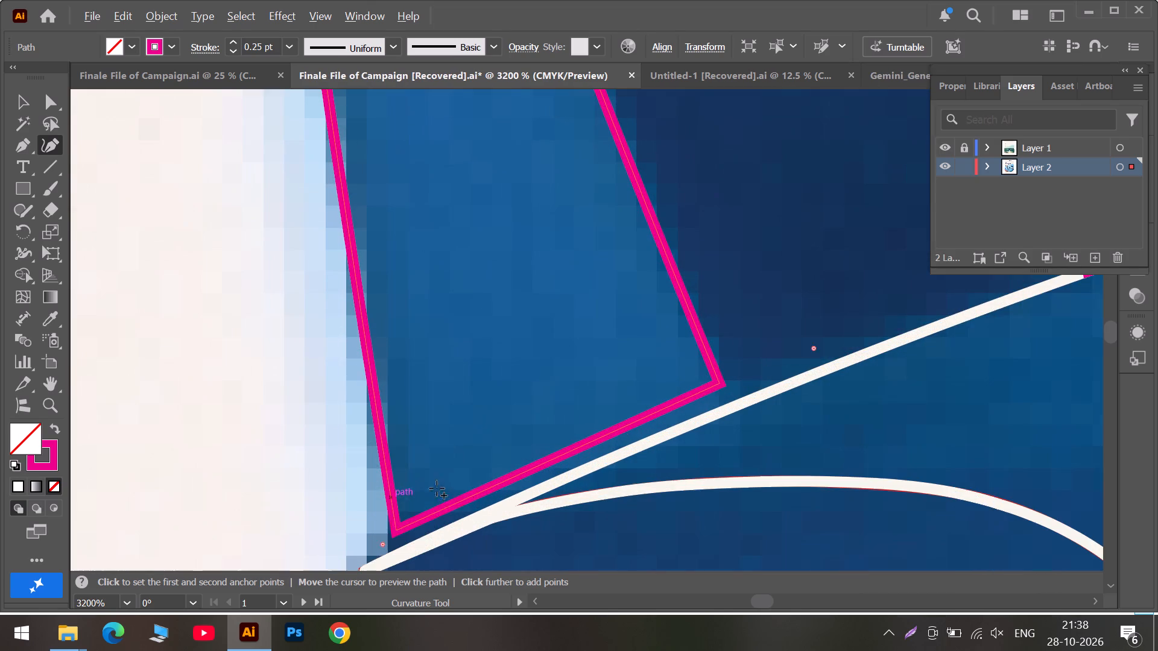
pyautogui.scroll(-2, 392, 532)
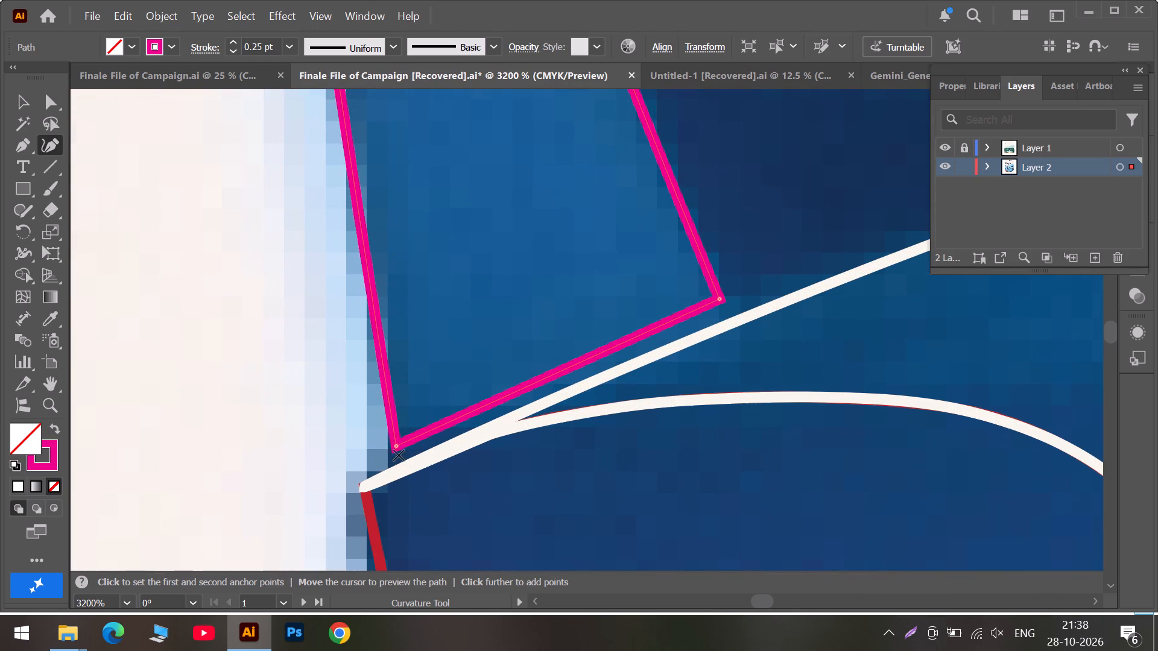
pyautogui.moveTo(398, 448); pyautogui.dragTo(367, 483)
pyautogui.moveTo(723, 301); pyautogui.dragTo(737, 320)
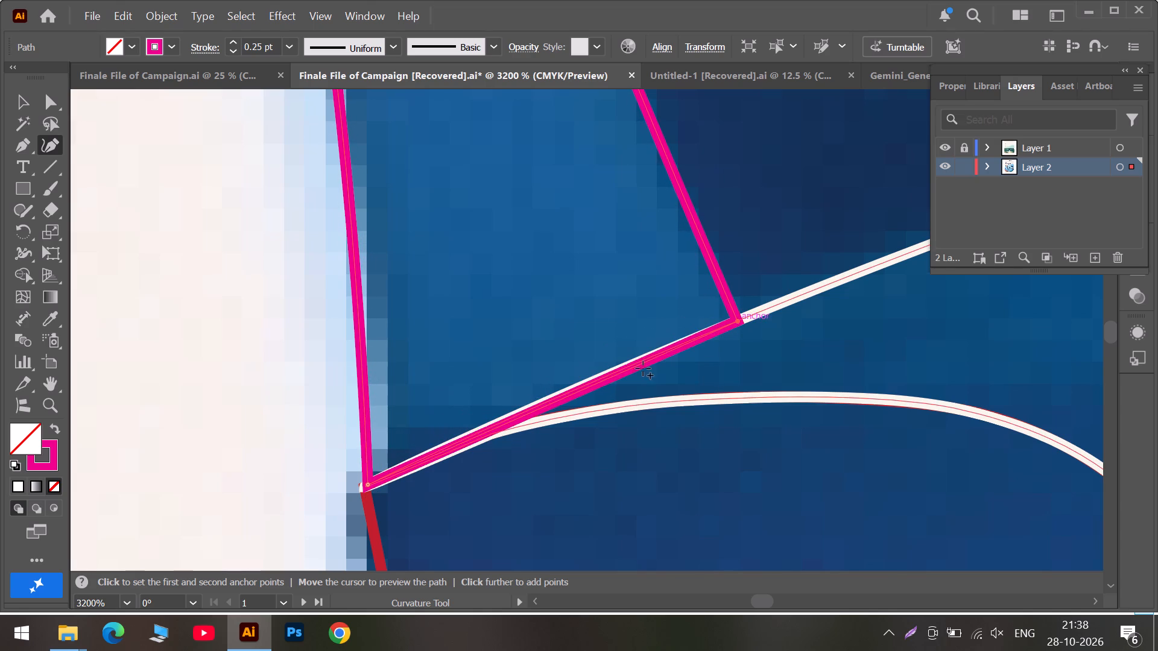
pyautogui.moveTo(554, 400); pyautogui.dragTo(529, 409)
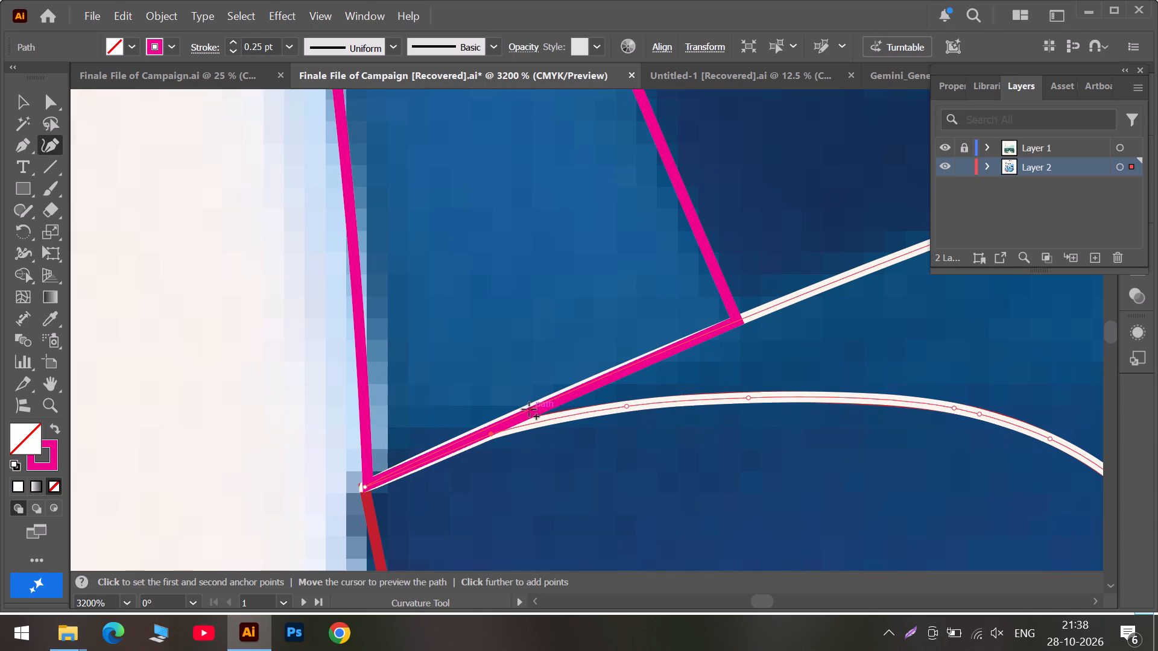
pyautogui.moveTo(529, 409); pyautogui.dragTo(526, 410)
pyautogui.moveTo(560, 400); pyautogui.dragTo(545, 398)
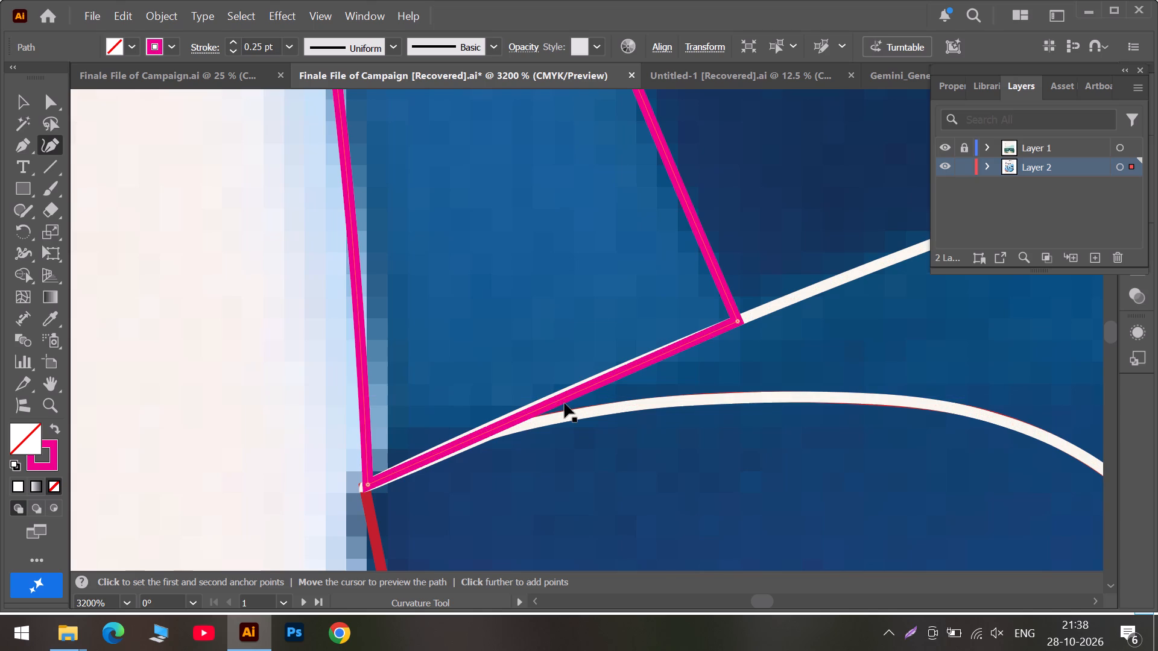
pyautogui.hotkey('ctrl', 'z')
pyautogui.moveTo(573, 396); pyautogui.dragTo(567, 392)
pyautogui.moveTo(731, 326); pyautogui.dragTo(693, 342)
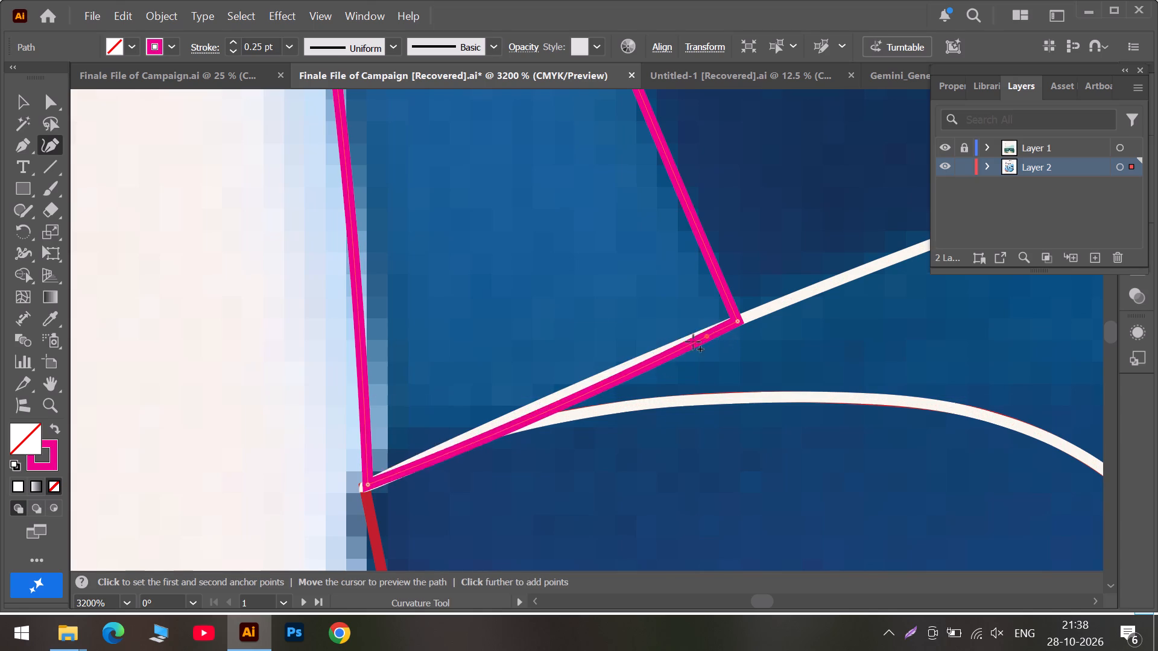
pyautogui.moveTo(693, 342); pyautogui.dragTo(554, 400)
# Slide the wedge's lower outer-edge anchor down toward the base corner to fit the edge against the white margin.
pyautogui.scroll(4, 375, 406)
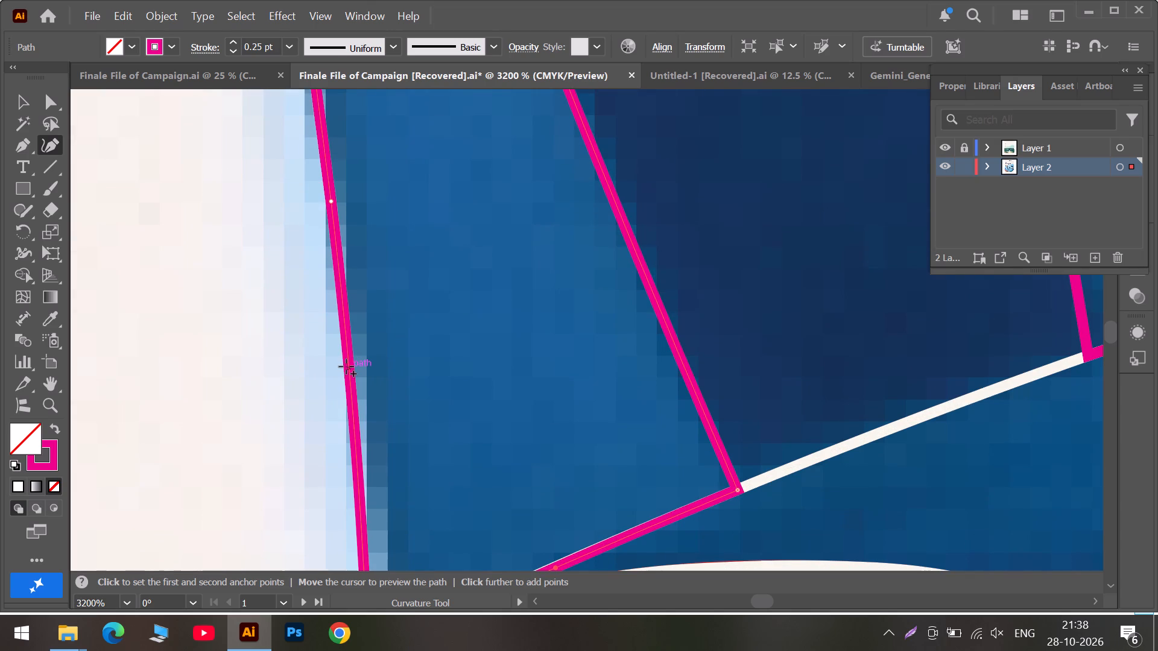
pyautogui.keyDown('alt'); pyautogui.scroll(-3, 346, 366); pyautogui.keyUp('alt')
pyautogui.moveTo(343, 290); pyautogui.dragTo(352, 313)
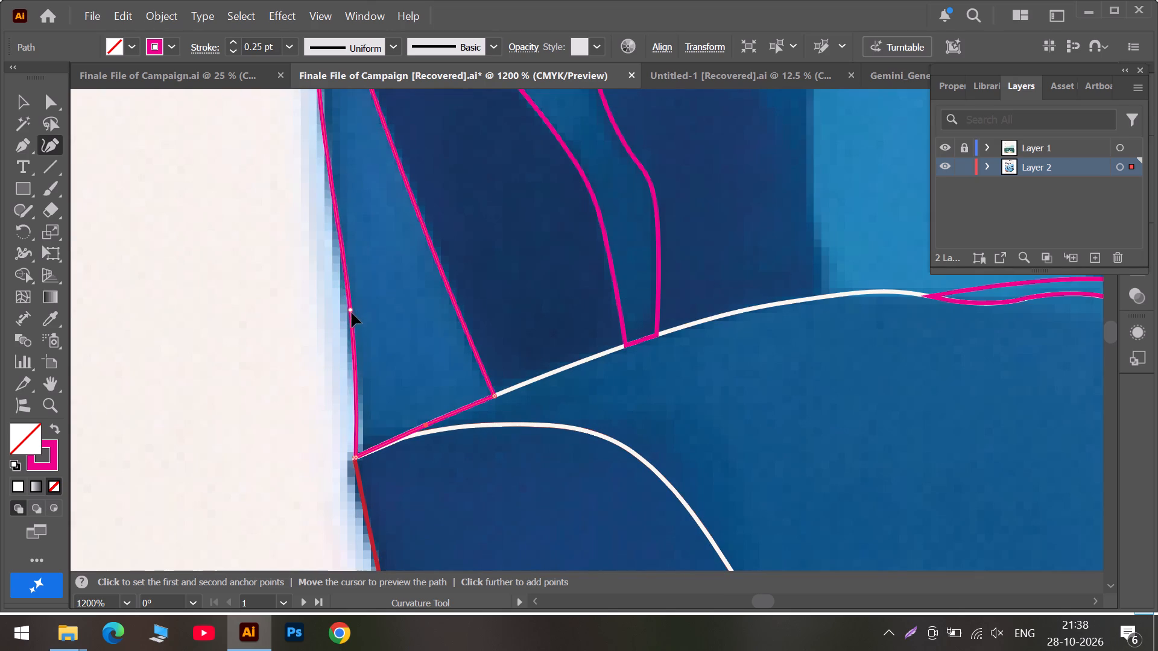
pyautogui.moveTo(352, 313); pyautogui.dragTo(357, 401)
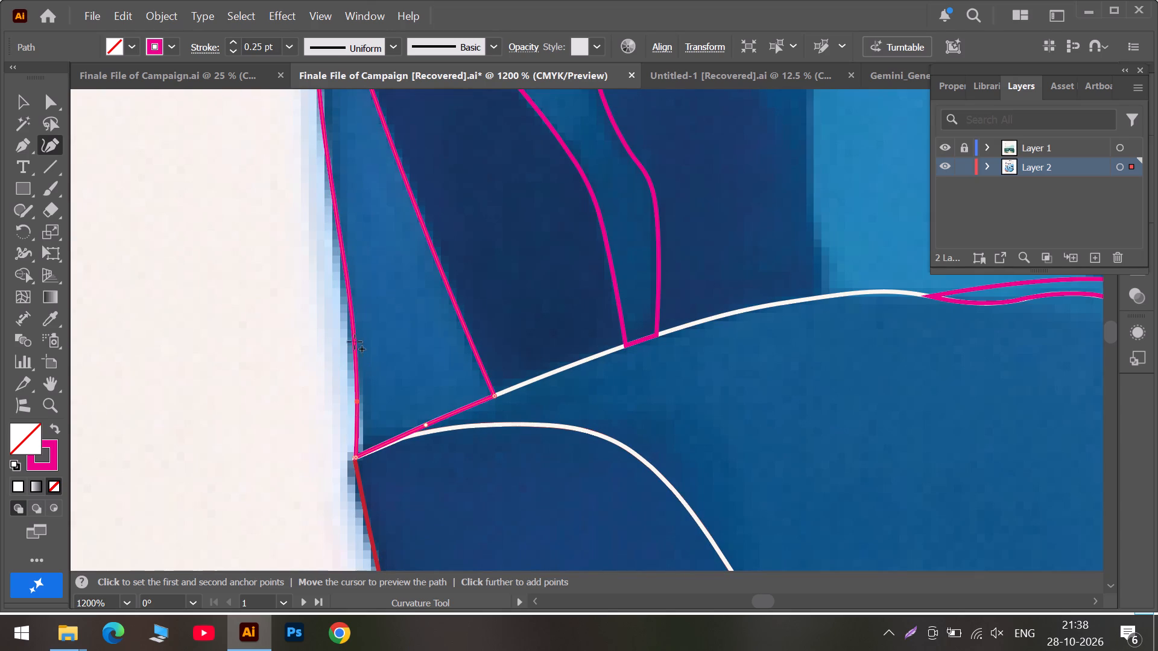
# Refit the large leaf outline's outer edge above the navy stem, adding an anchor near the bend and shifting the one above it upward.
pyautogui.scroll(17, 355, 329)
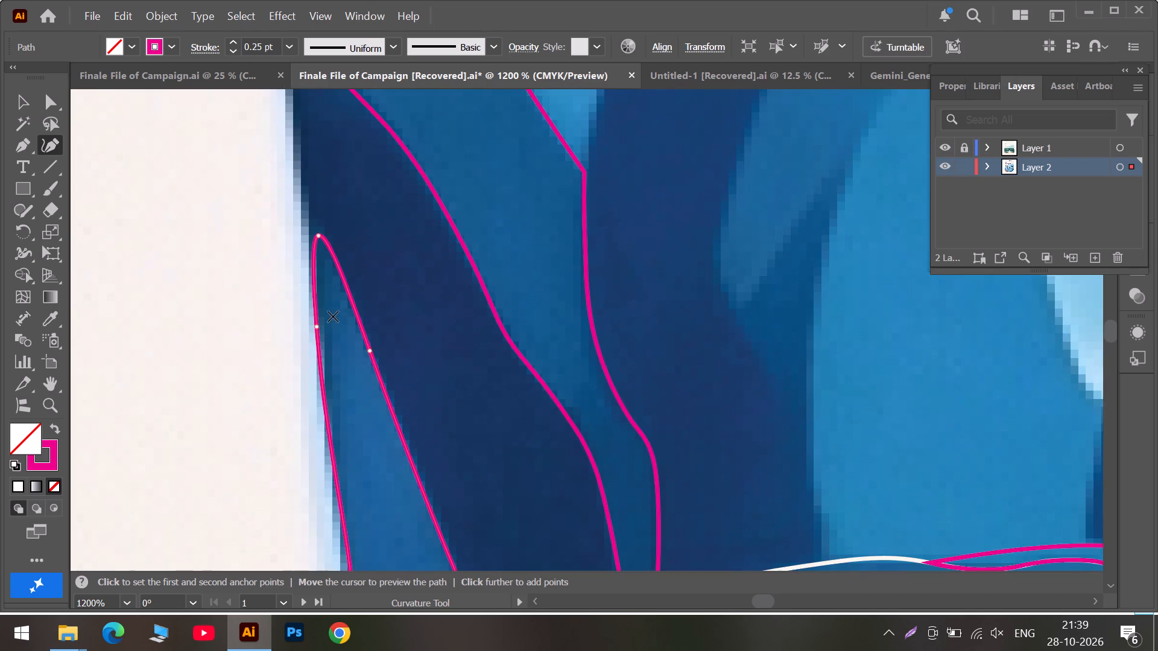
pyautogui.scroll(19, 323, 311)
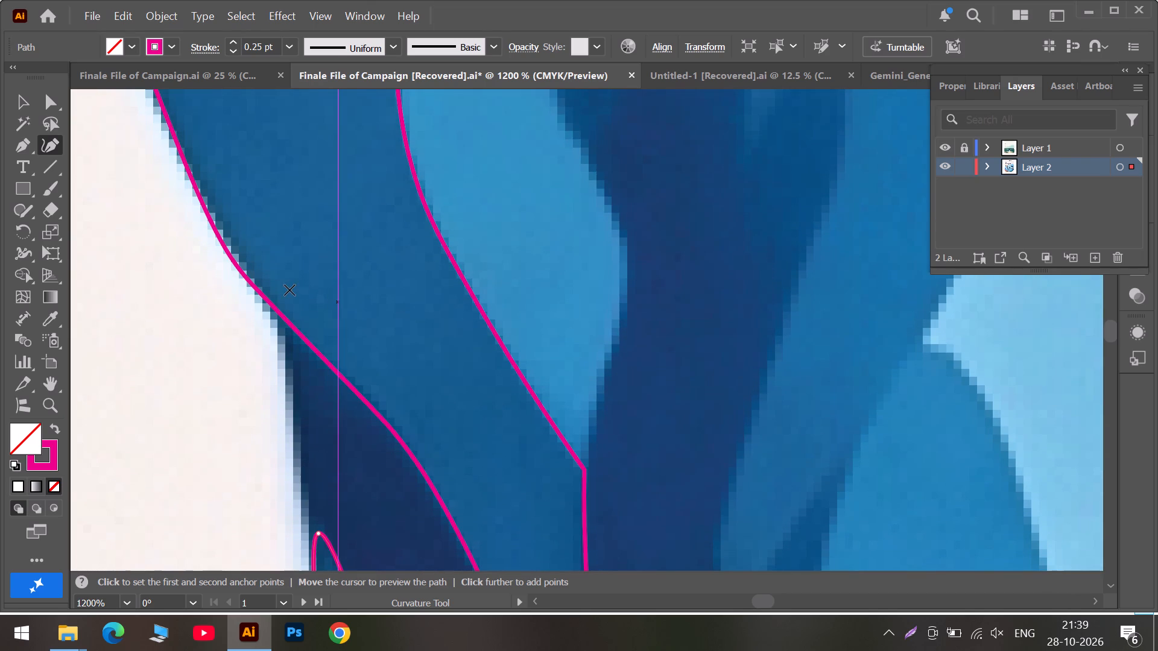
pyautogui.keyDown('alt'); pyautogui.scroll(-2, 289, 292); pyautogui.keyUp('alt')
pyautogui.scroll(5, 273, 295)
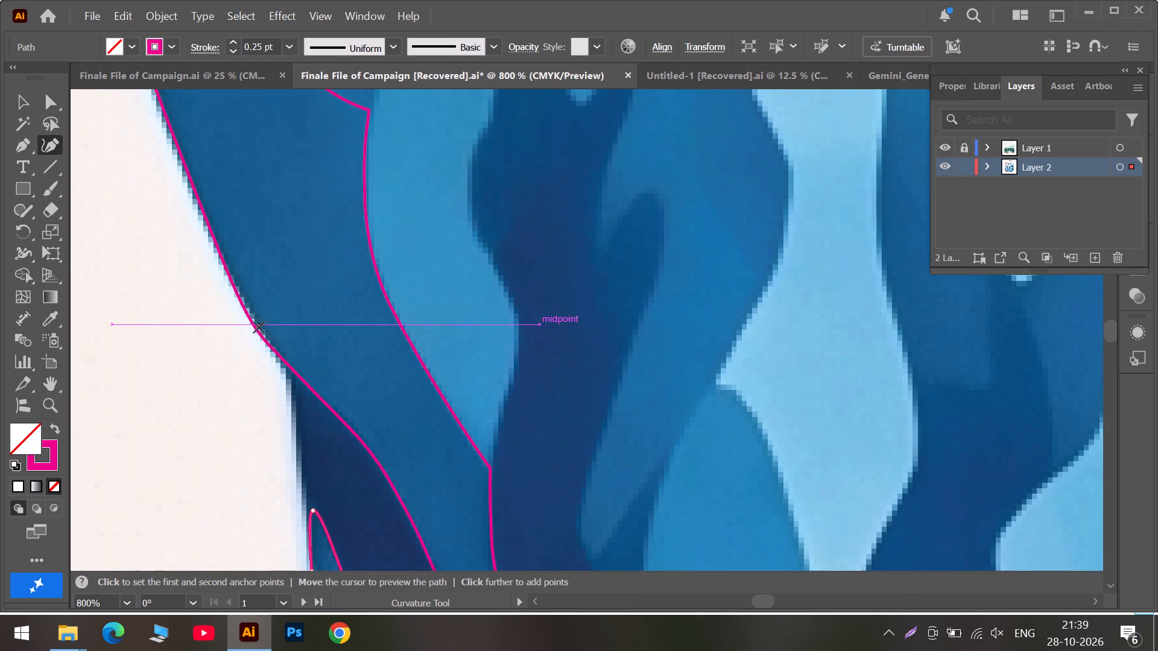
pyautogui.moveTo(256, 330); pyautogui.dragTo(256, 323)
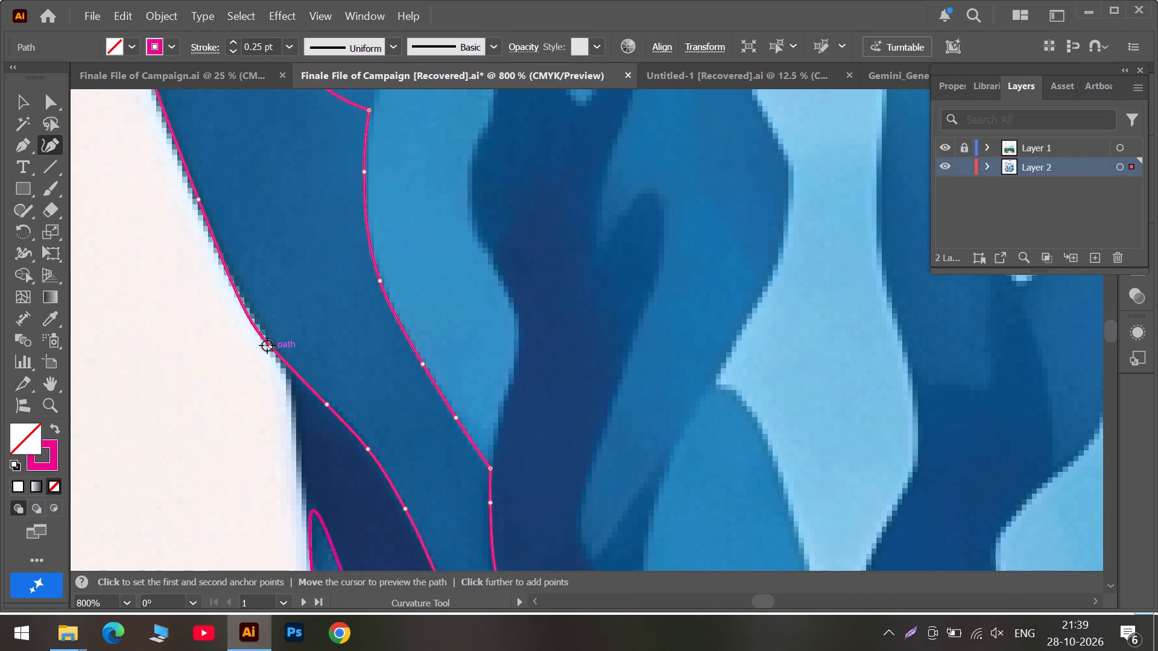
pyautogui.moveTo(253, 324); pyautogui.dragTo(253, 317)
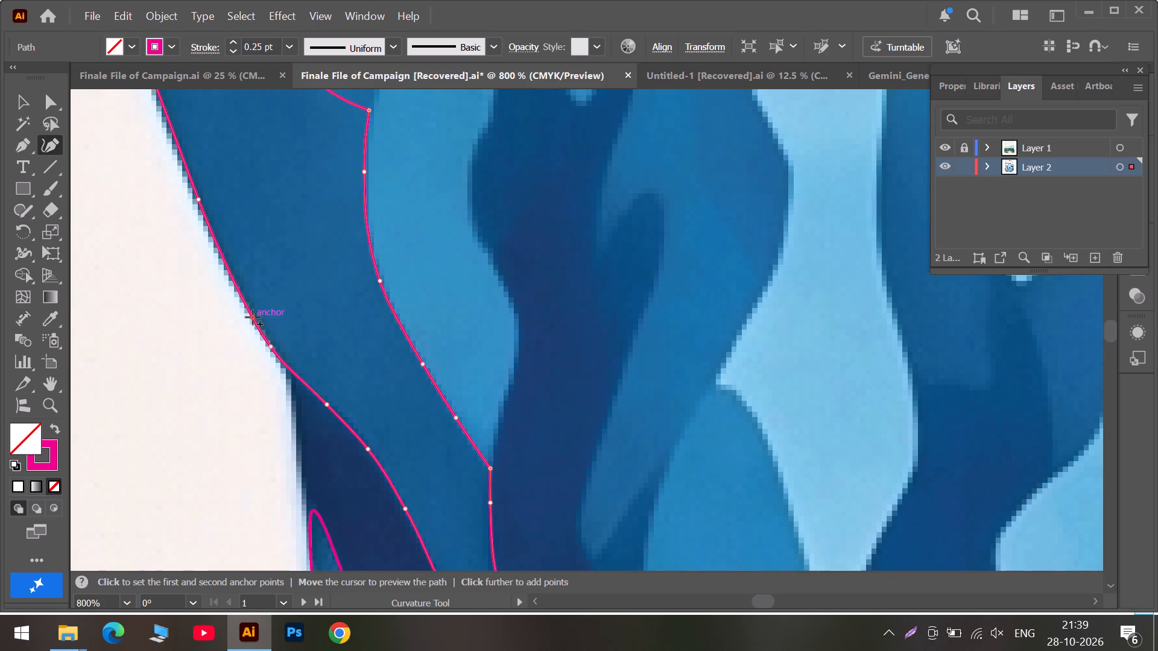
pyautogui.scroll(11, 253, 317)
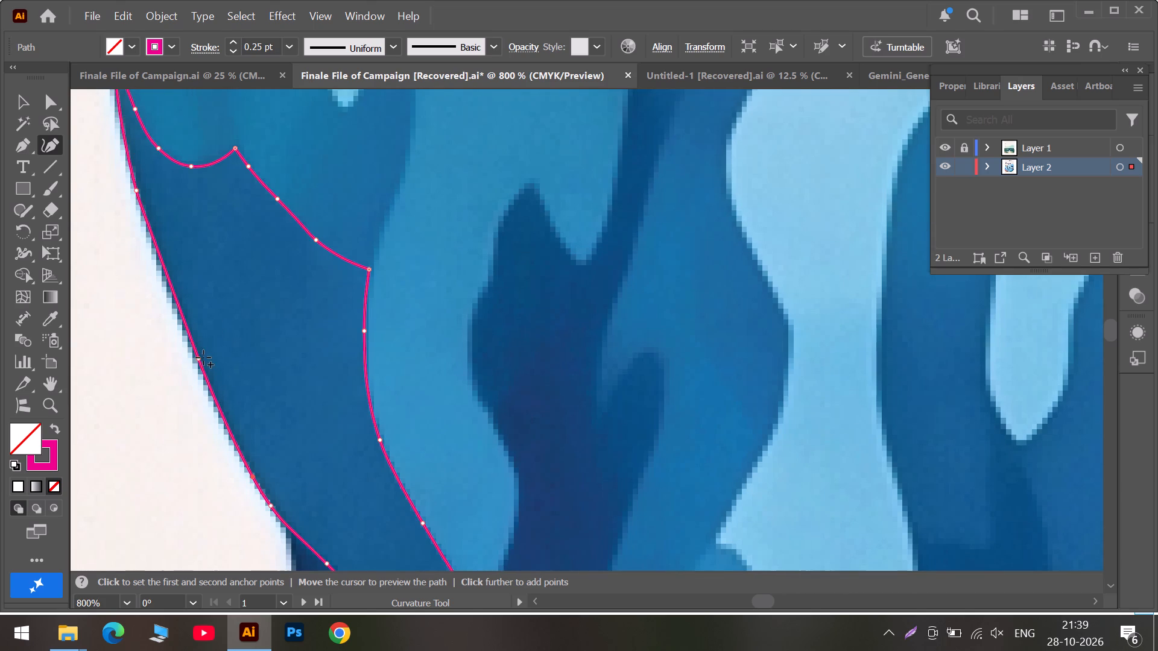
pyautogui.moveTo(197, 360); pyautogui.dragTo(192, 350)
# Start a path at the tall leaf's tip, down its left edge and diagonally across the darker area's lower boundary, with two corner anchors.
pyautogui.scroll(13, 194, 329)
pyautogui.scroll(5, 332, 323)
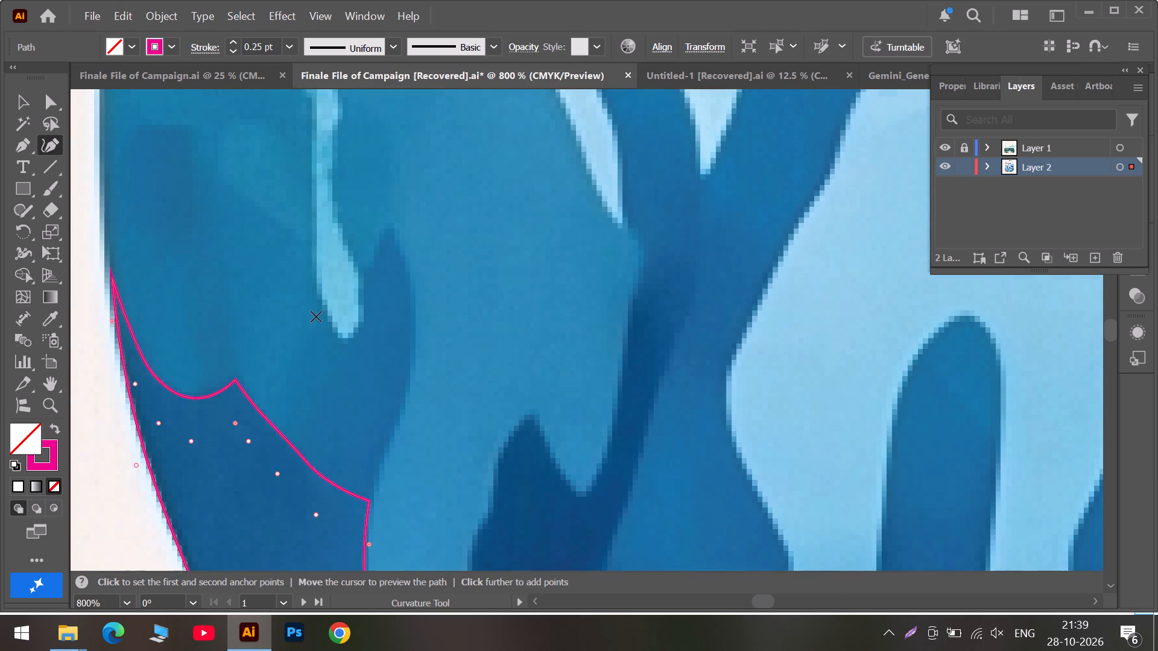
pyautogui.scroll(2, 316, 316)
pyautogui.keyDown('alt'); pyautogui.scroll(-3, 247, 283); pyautogui.keyUp('alt')
pyautogui.scroll(6, 232, 270)
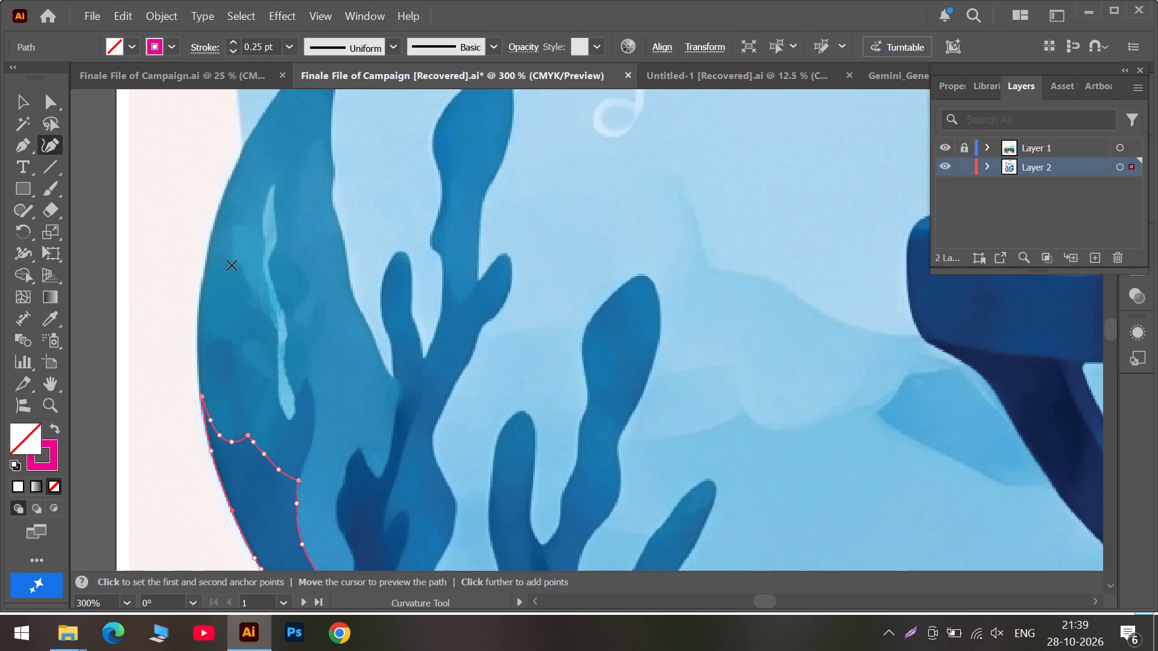
pyautogui.scroll(13, 238, 266)
pyautogui.scroll(6, 306, 258)
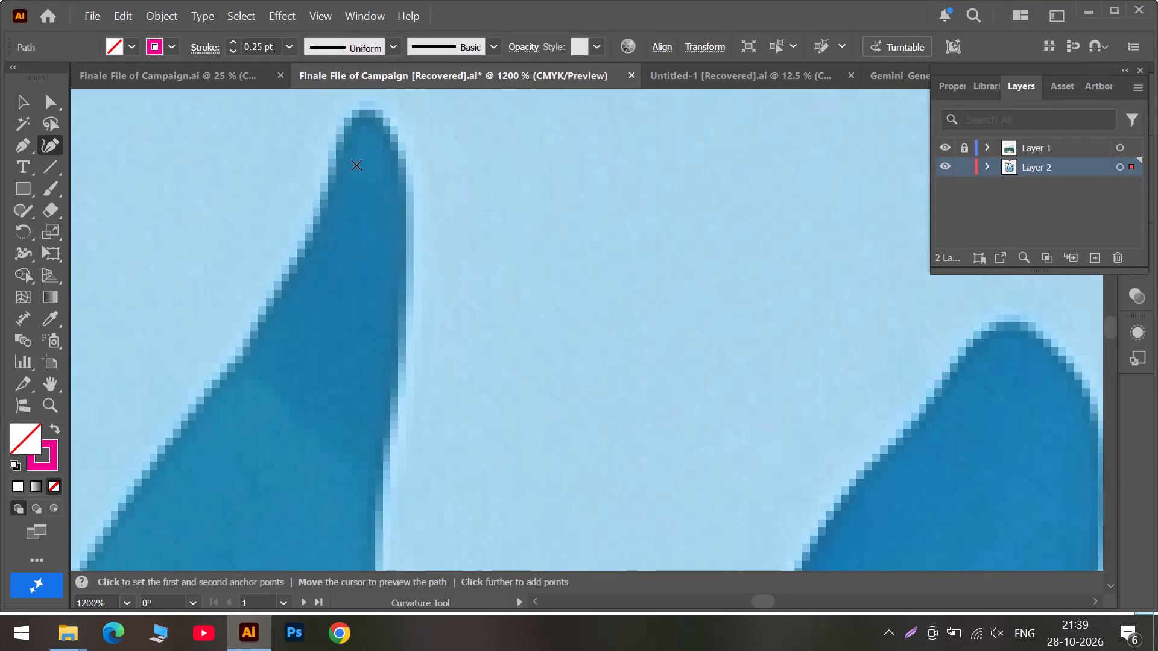
pyautogui.click(361, 121)
pyautogui.moveTo(336, 168); pyautogui.dragTo(334, 193)
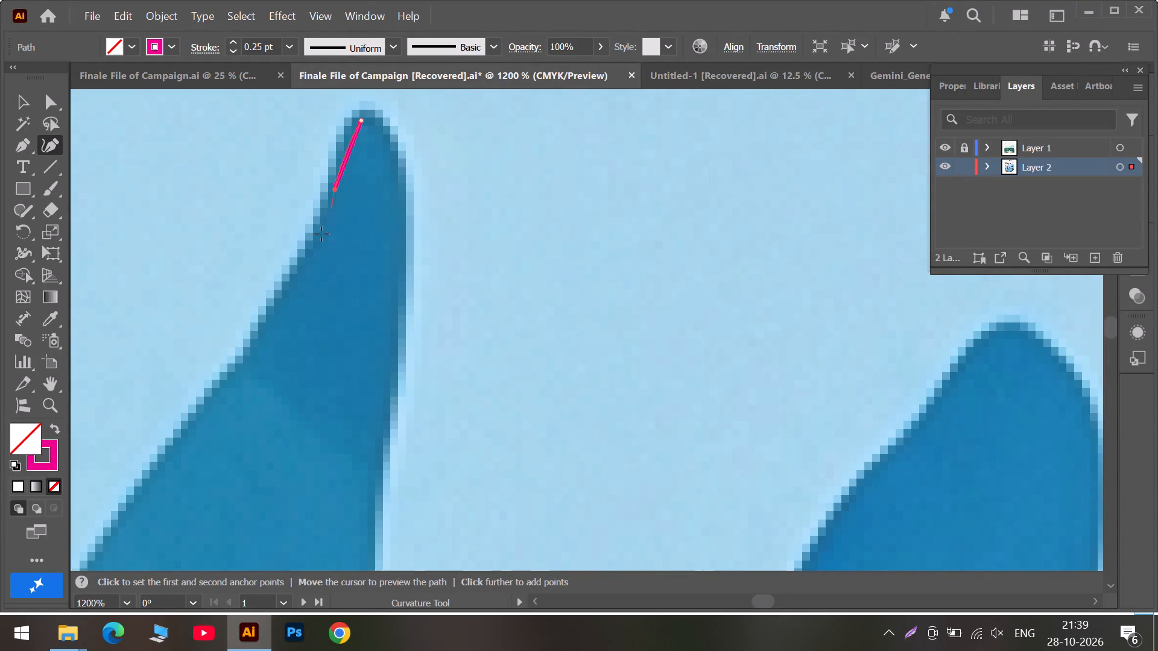
pyautogui.click(250, 355)
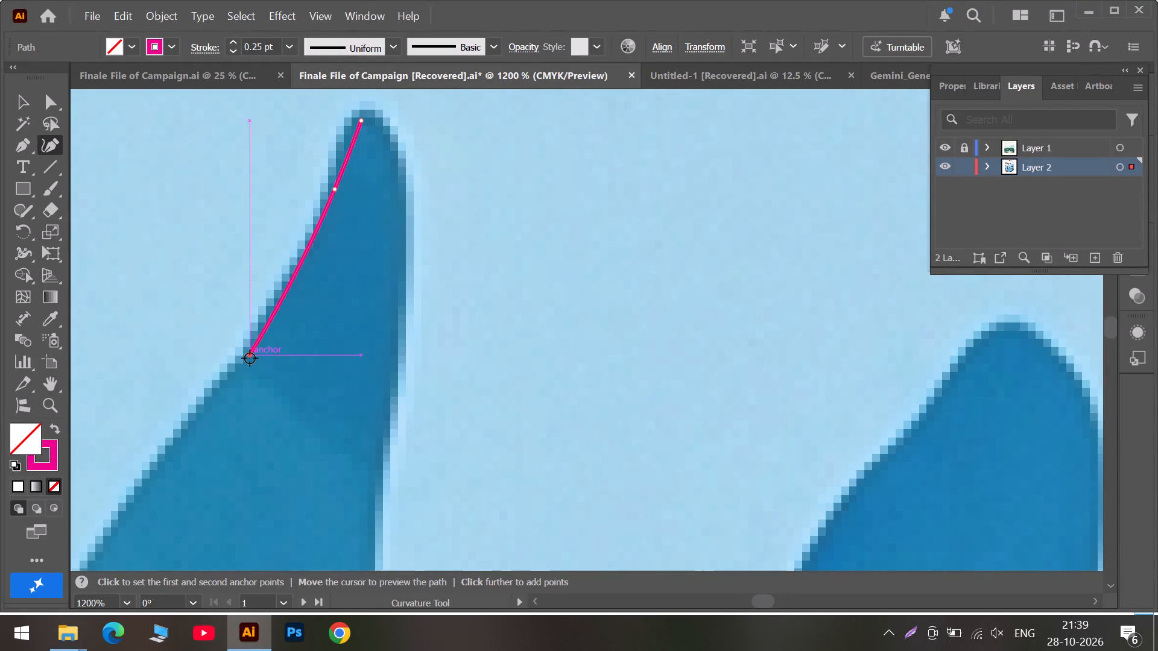
pyautogui.doubleClick(250, 358)
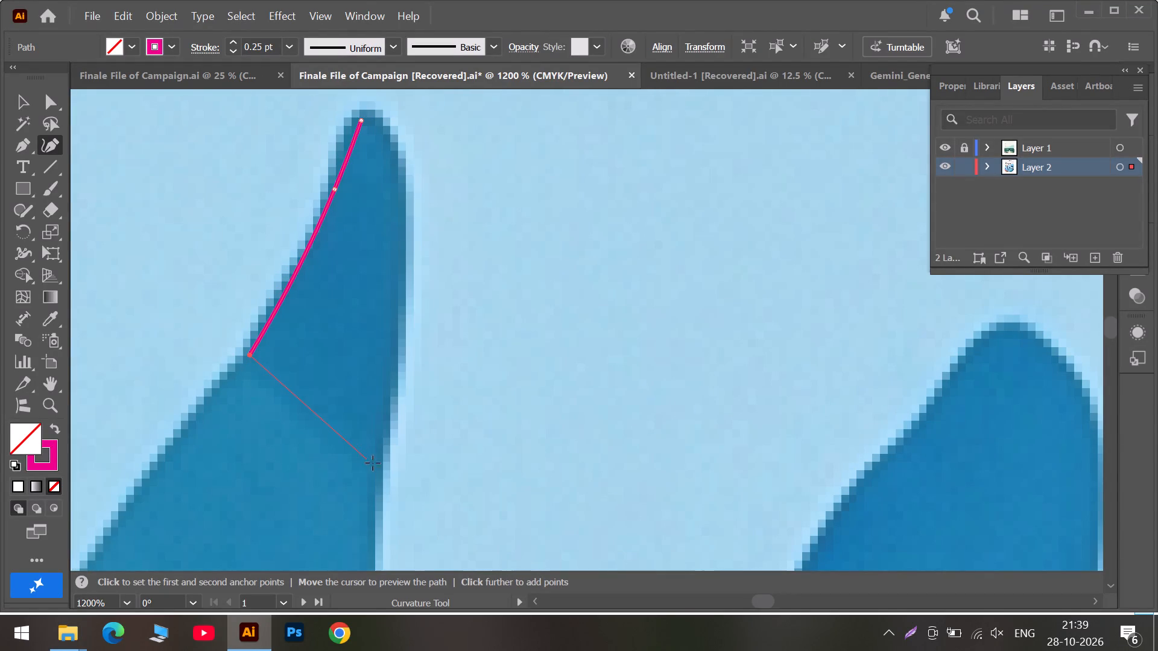
pyautogui.tripleClick(376, 465)
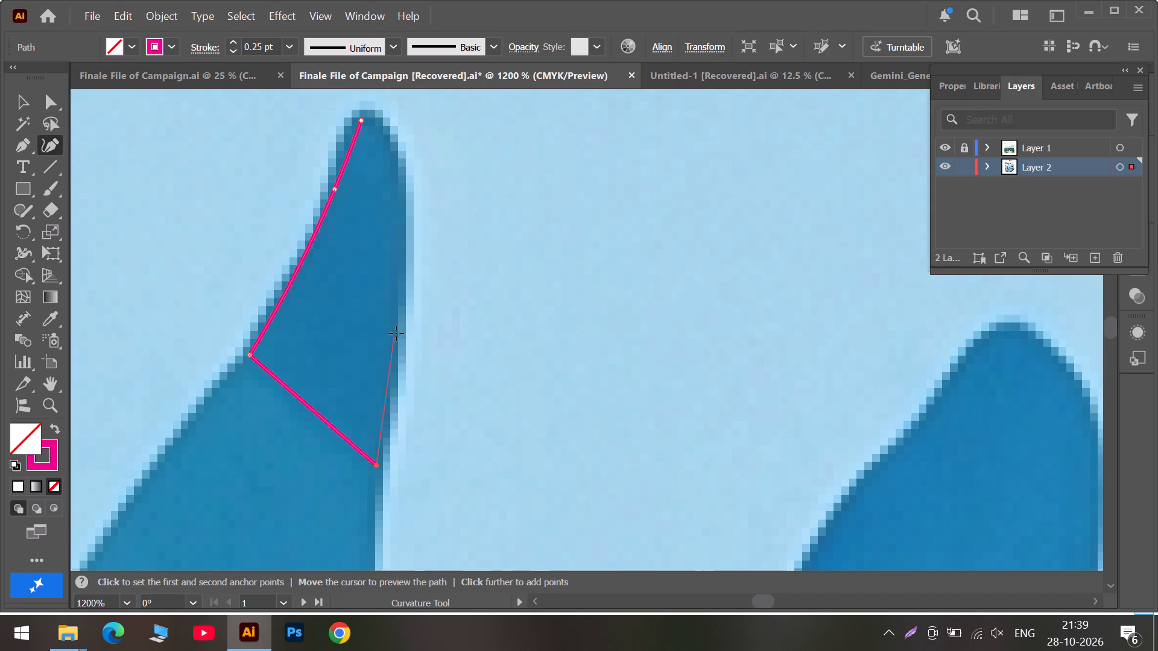
# Carry the path up the leaf tip's right edge, close it at the tip, and shift the left-edge anchor outward onto the edge.
pyautogui.click(396, 333)
pyautogui.click(406, 189)
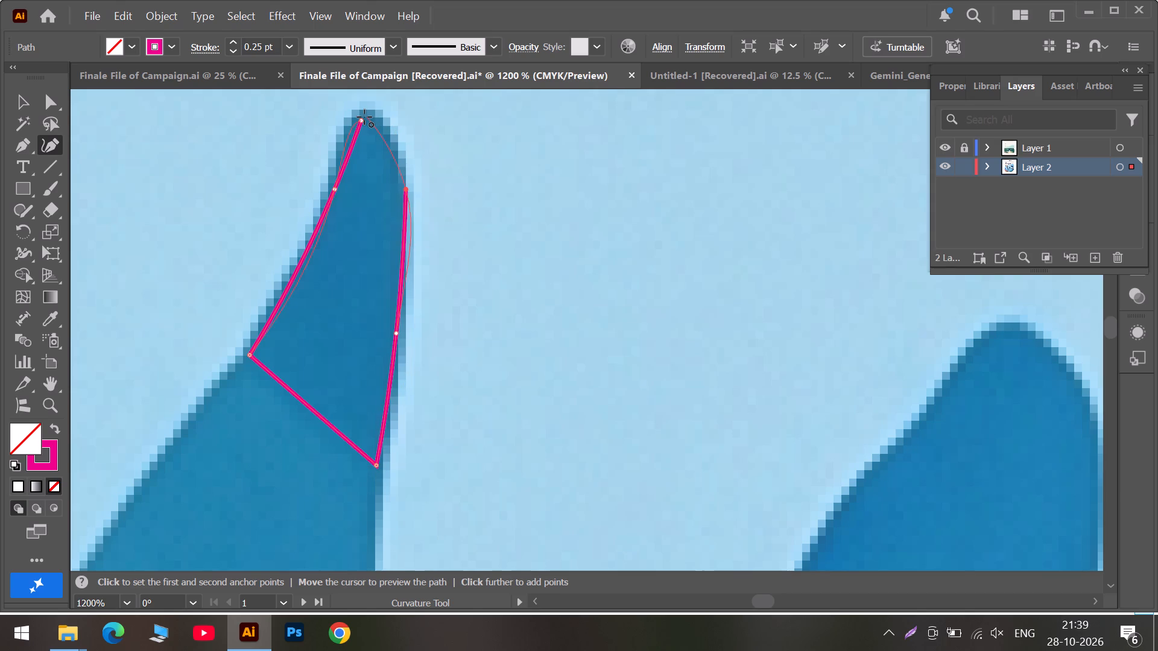
pyautogui.click(358, 119)
pyautogui.moveTo(358, 119); pyautogui.dragTo(363, 116)
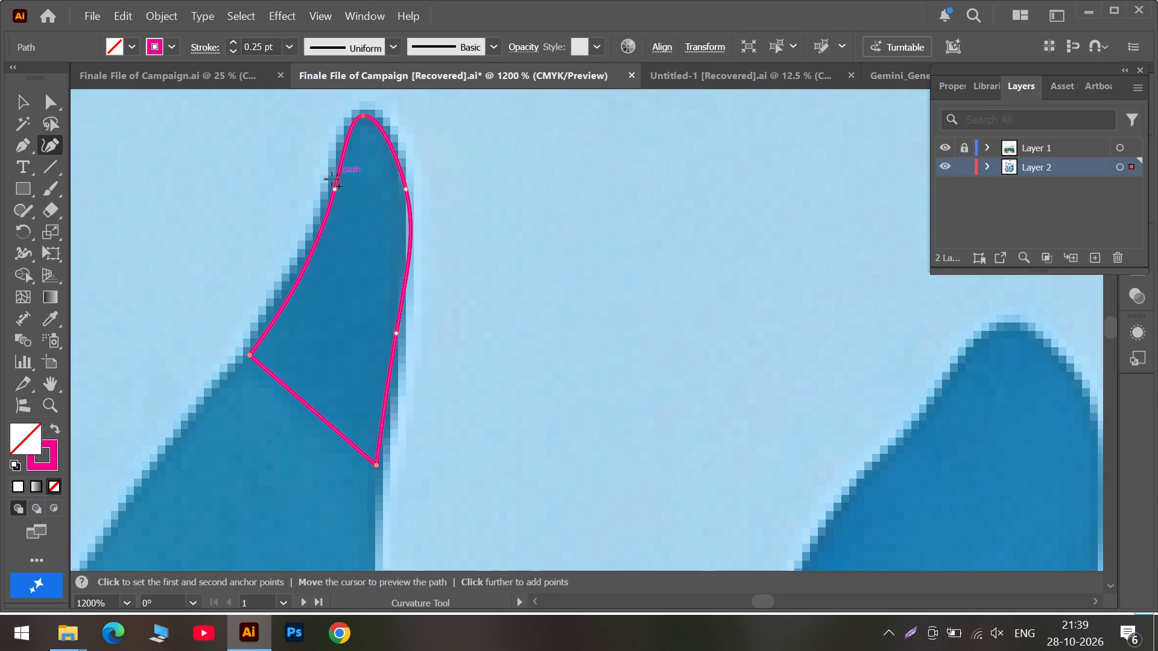
pyautogui.moveTo(334, 189); pyautogui.dragTo(320, 212)
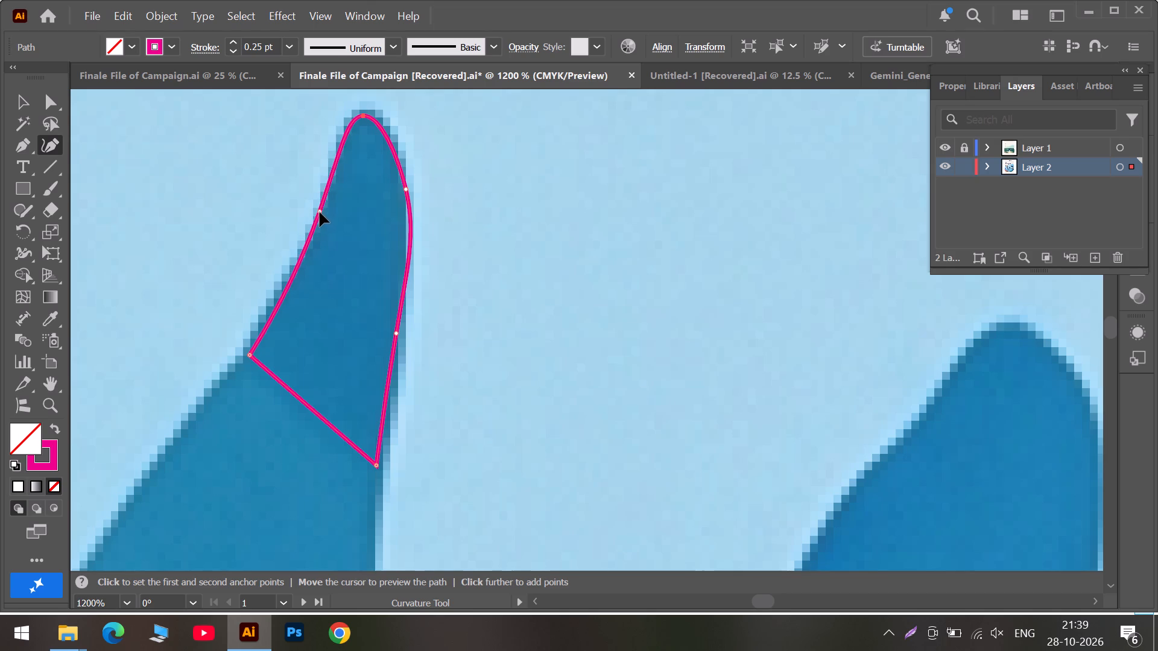
# Refit the leaf tip outline by moving its left corner outward, adding a right-edge anchor and sliding the lower right-edge anchor down.
pyautogui.moveTo(320, 212); pyautogui.dragTo(321, 215)
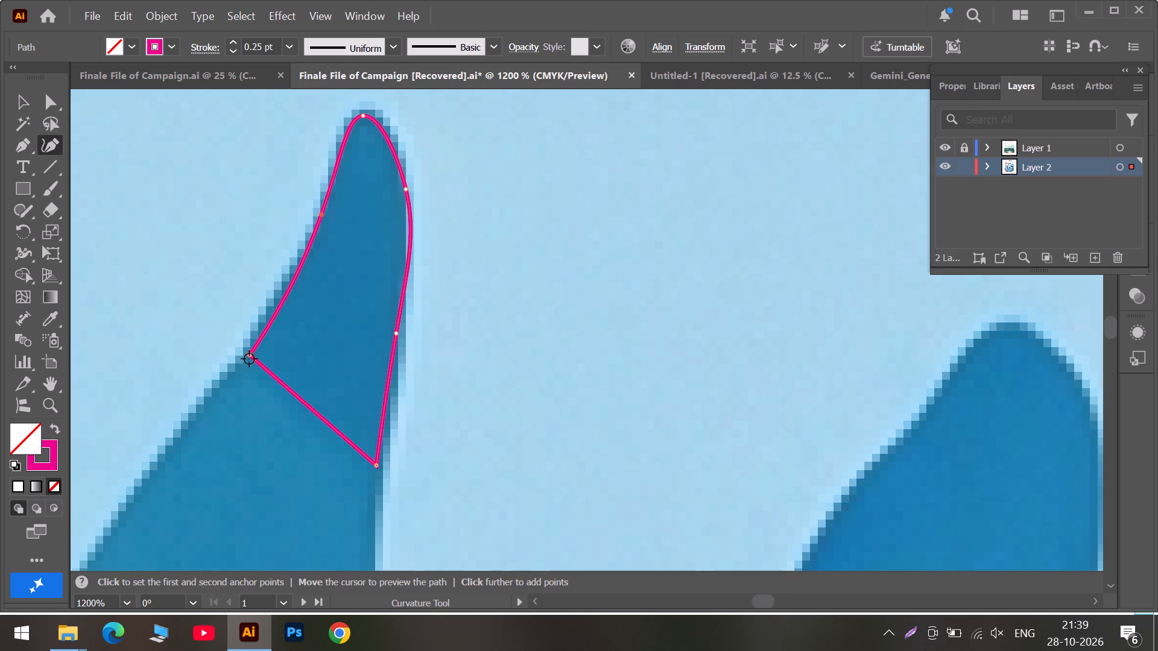
pyautogui.moveTo(249, 359); pyautogui.dragTo(242, 356)
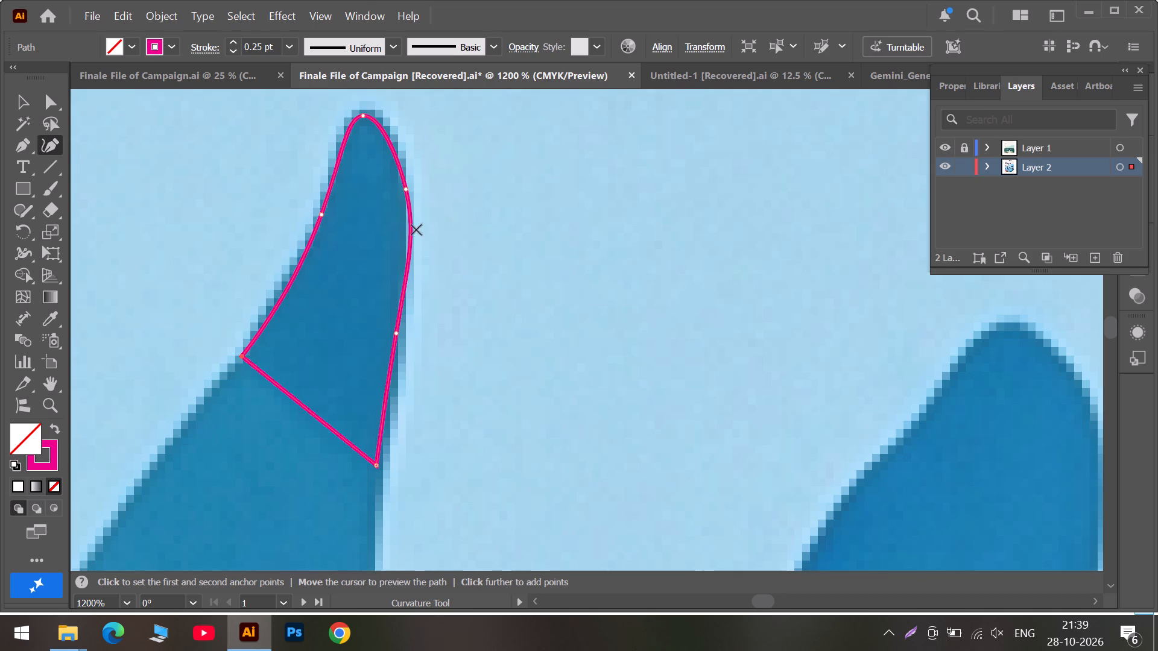
pyautogui.moveTo(412, 222); pyautogui.dragTo(407, 232)
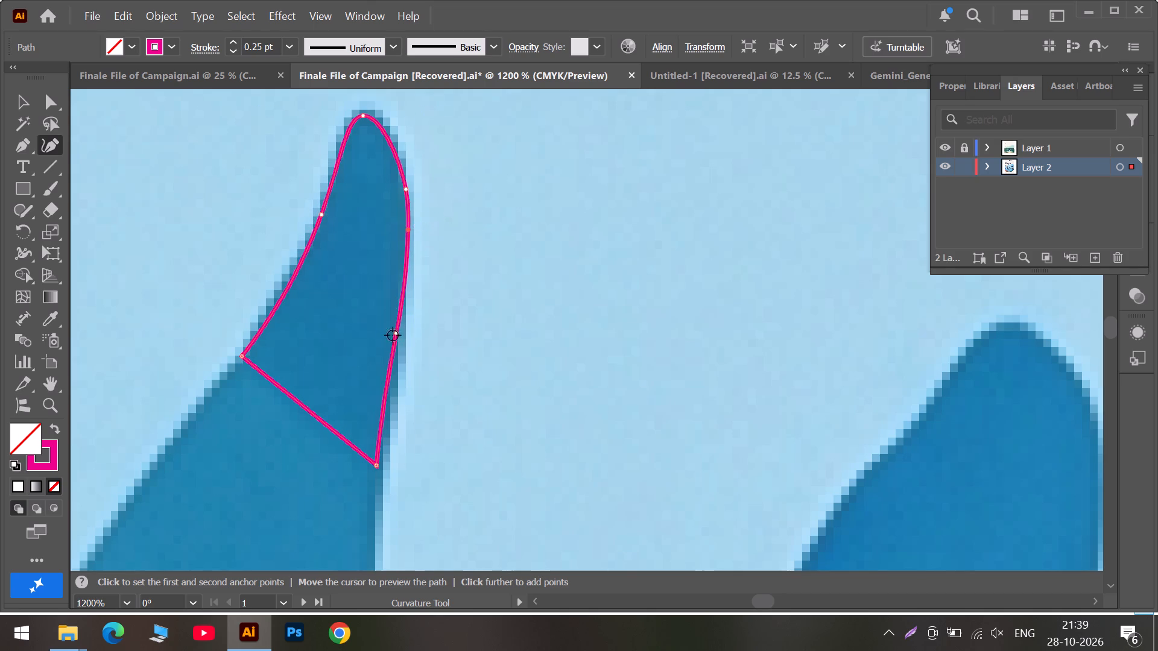
pyautogui.moveTo(395, 337); pyautogui.dragTo(394, 356)
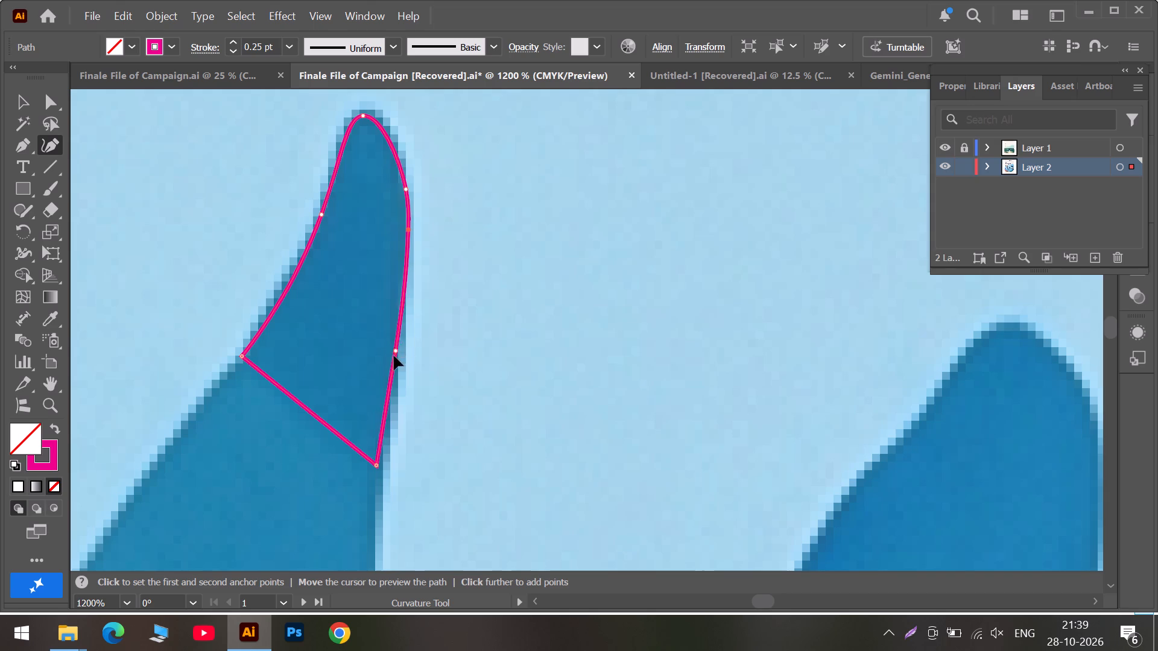
pyautogui.moveTo(394, 356); pyautogui.dragTo(391, 383)
# Start a path on the tall leaf's right edge below the tip, curving over the lighter area's rounded top and down its inner side.
pyautogui.scroll(-14, 390, 385)
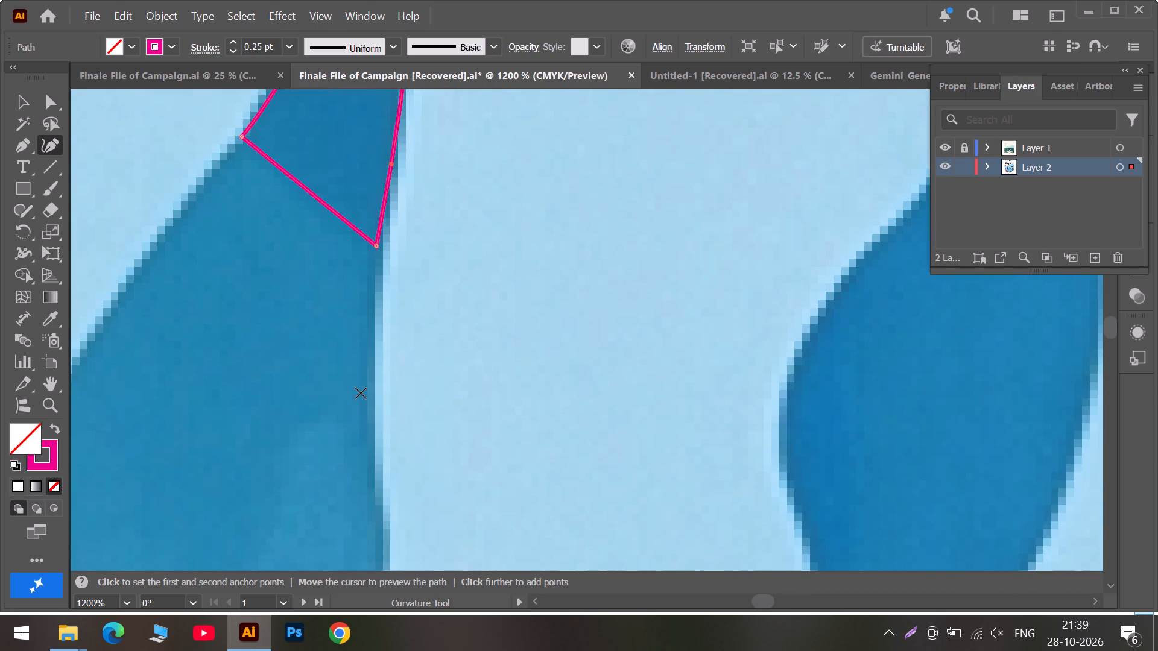
pyautogui.scroll(-10, 361, 383)
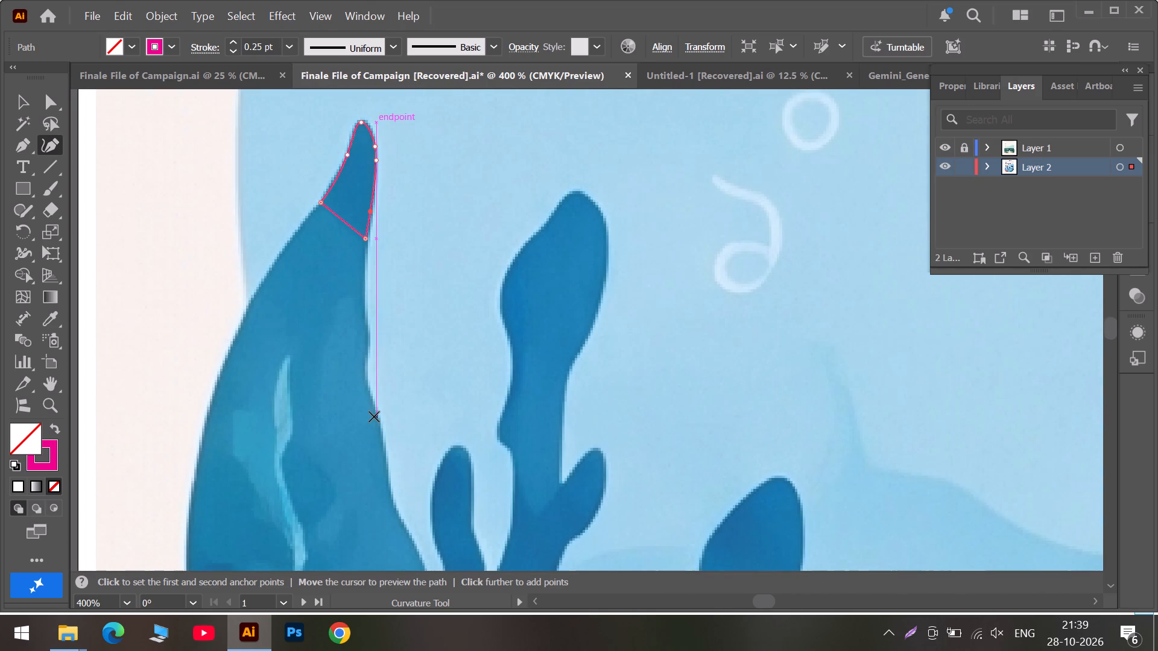
pyautogui.scroll(-18, 375, 417)
pyautogui.scroll(6, 370, 407)
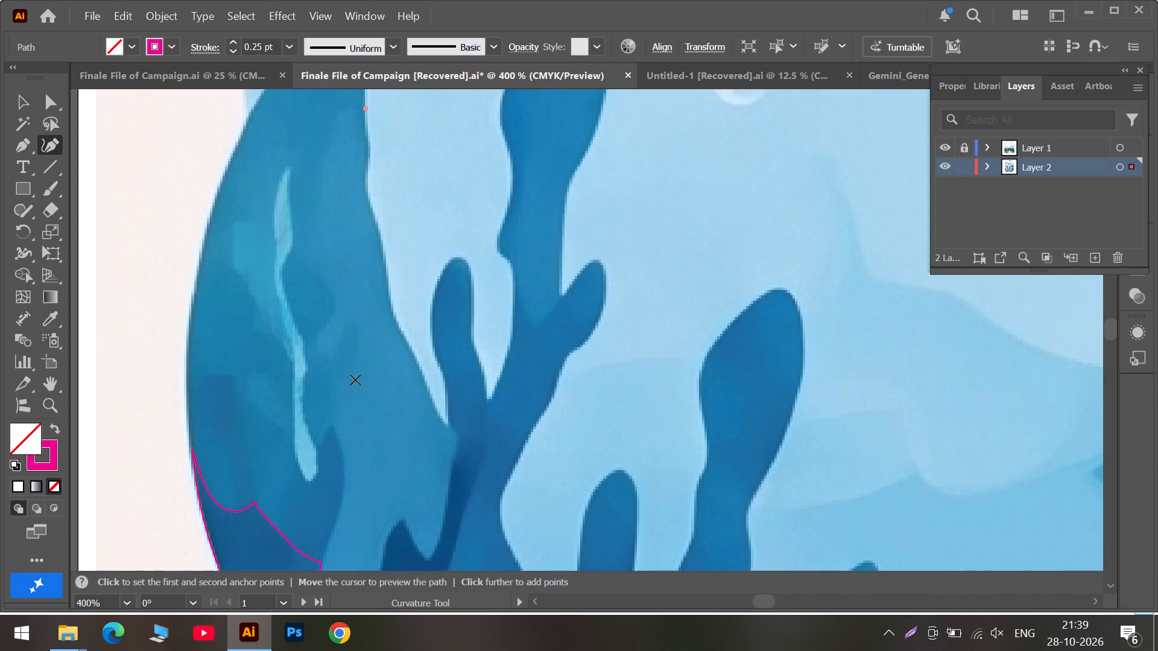
pyautogui.scroll(1, 355, 380)
pyautogui.scroll(3, 364, 248)
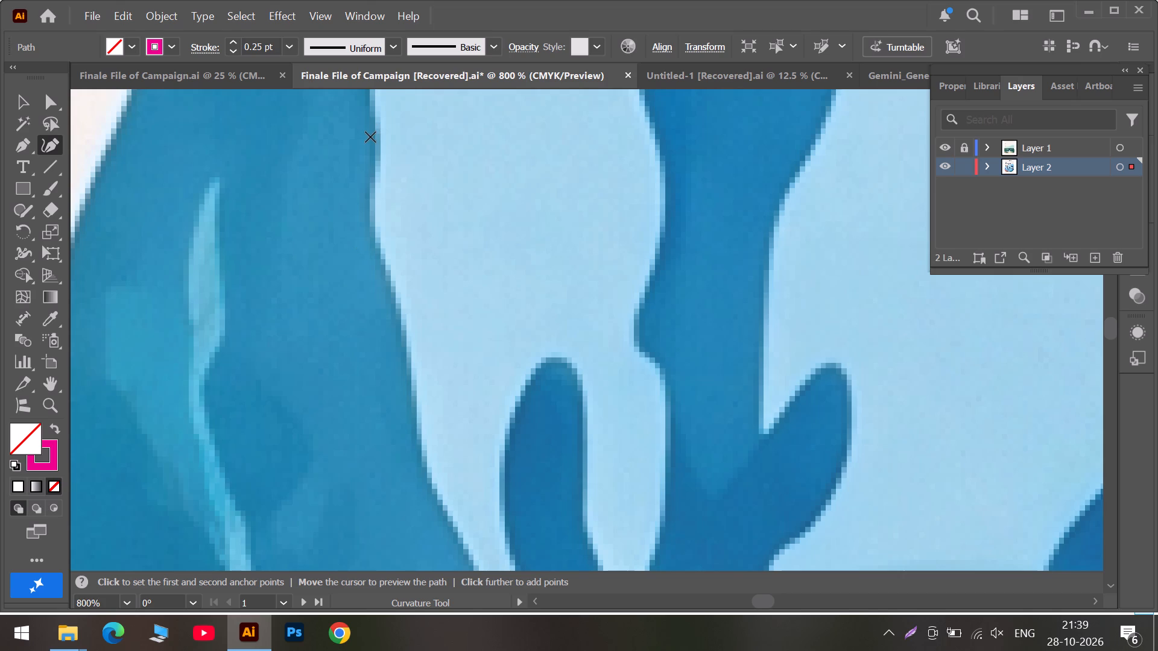
pyautogui.click(370, 137)
pyautogui.scroll(5, 356, 118)
pyautogui.click(353, 149)
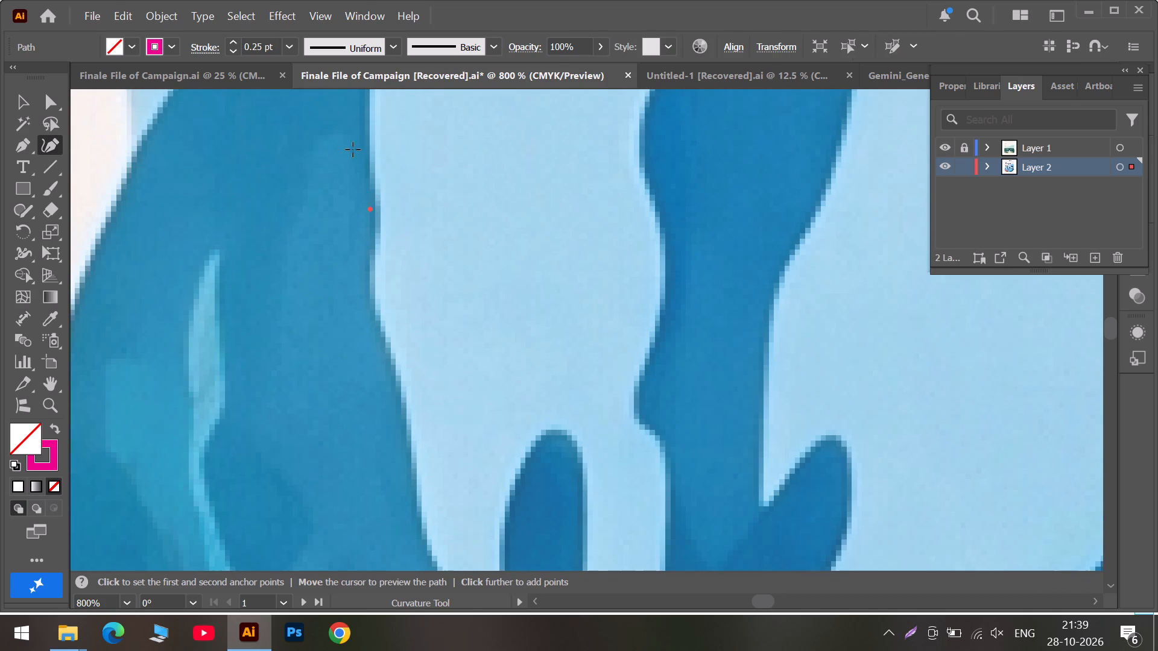
pyautogui.click(335, 136)
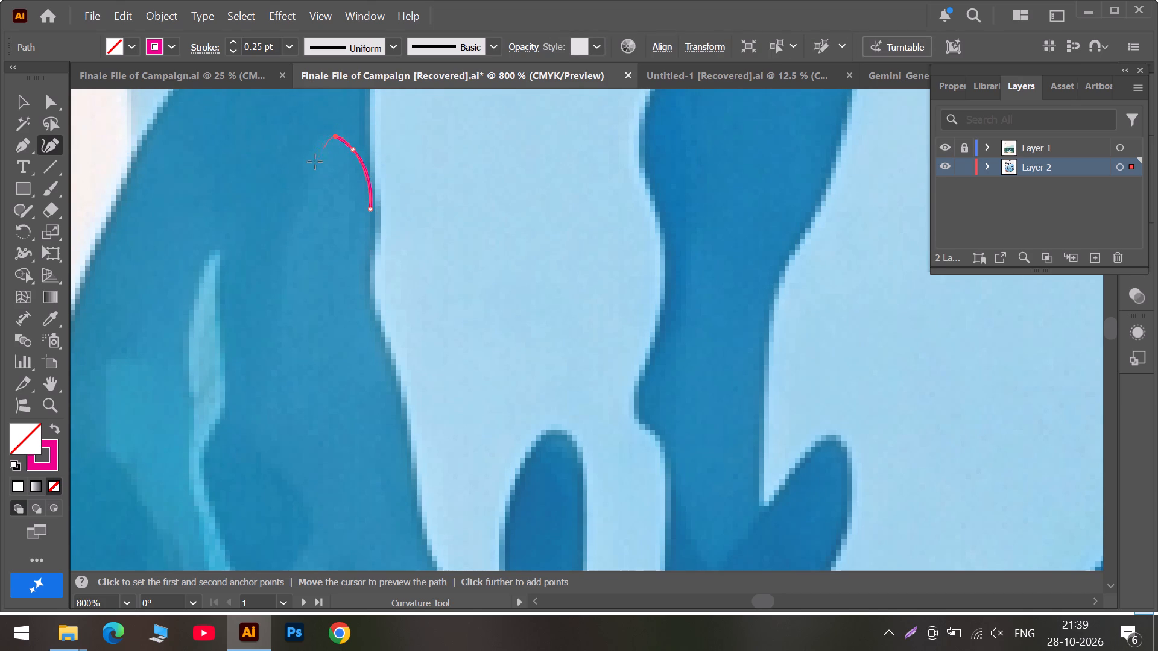
pyautogui.click(307, 168)
pyautogui.click(308, 200)
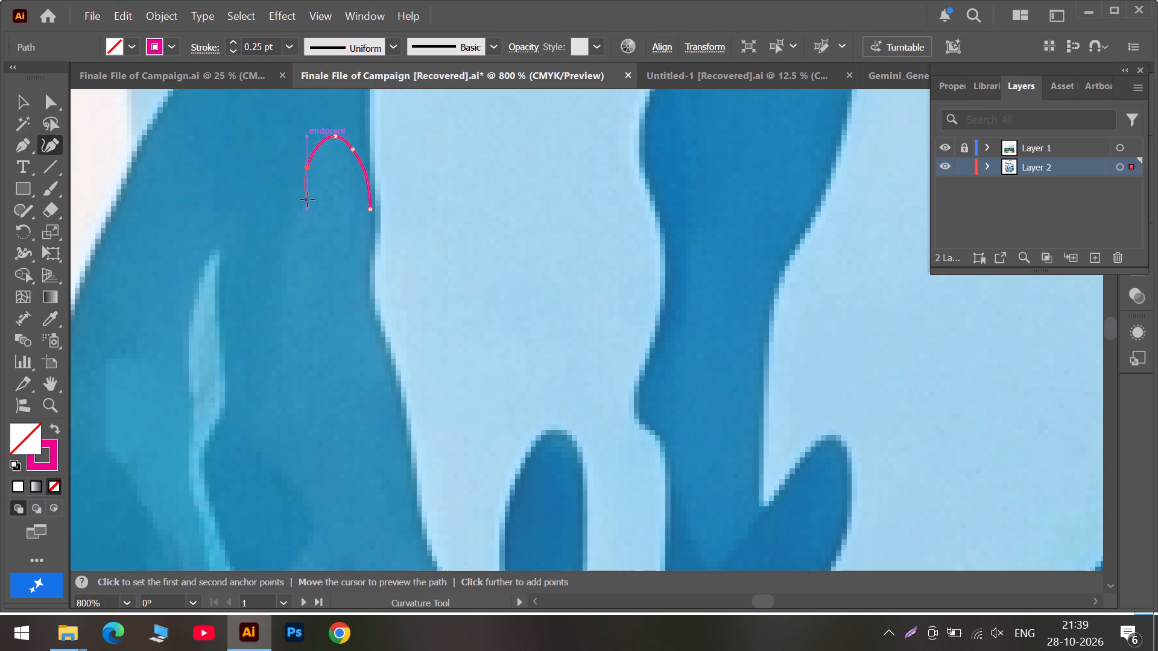
pyautogui.click(290, 230)
# Continue the path down the lighter area's inner boundary and around the rounded darker bulge beside the pale highlight streak.
pyautogui.scroll(-4, 288, 241)
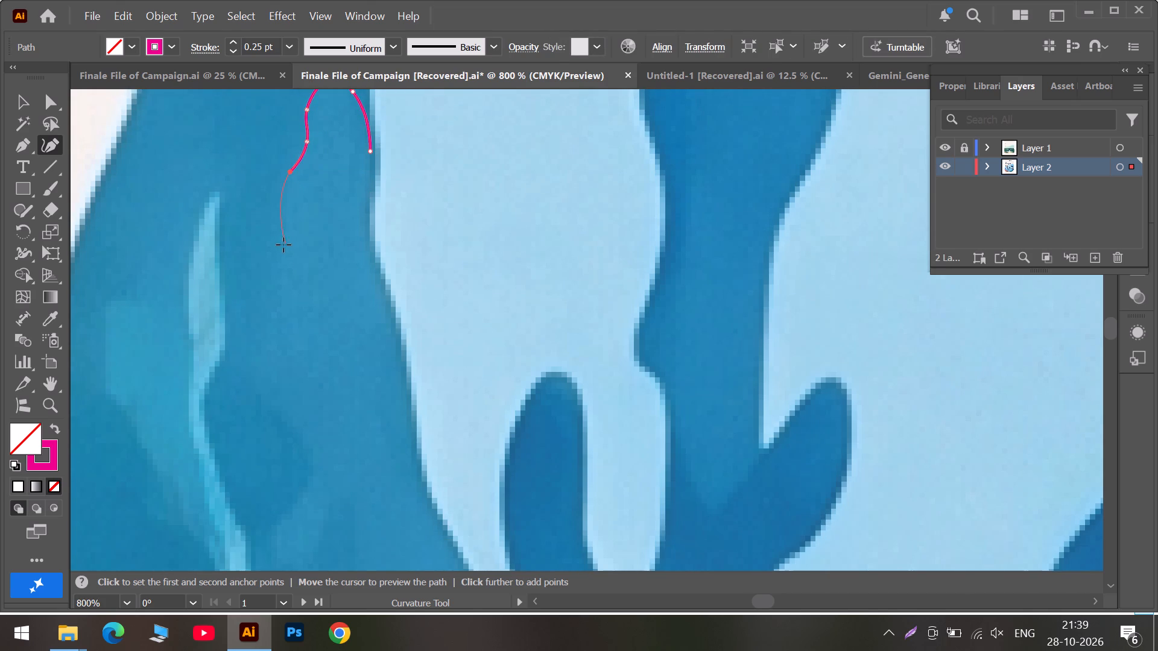
pyautogui.click(287, 224)
pyautogui.click(264, 288)
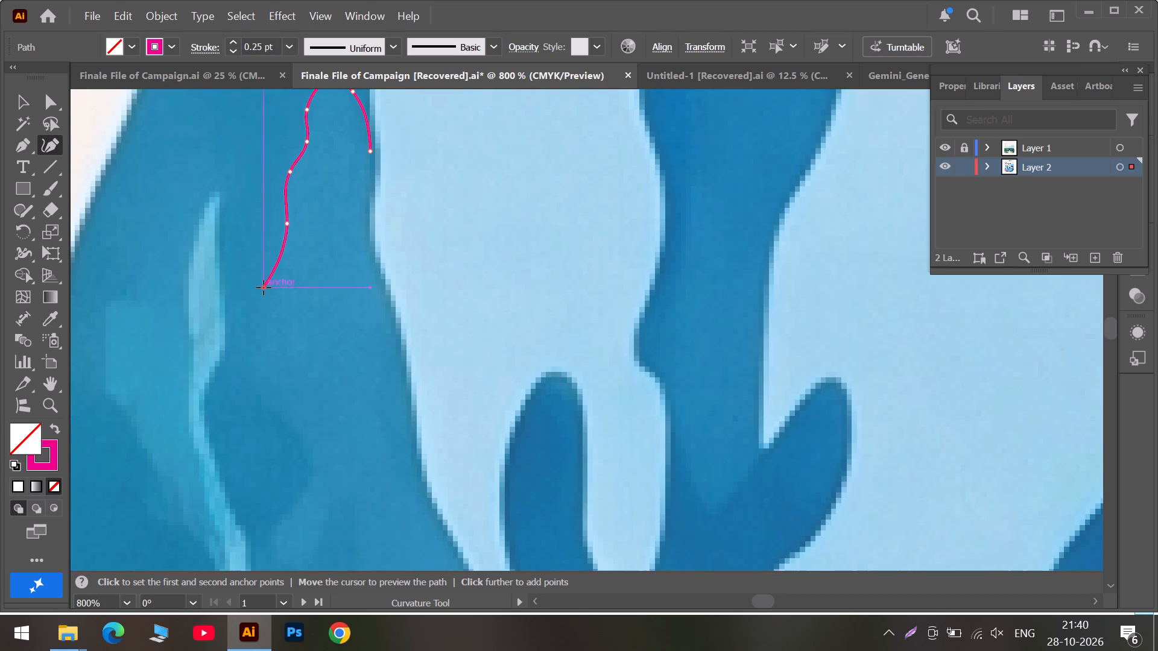
pyautogui.scroll(-5, 264, 288)
pyautogui.click(257, 319)
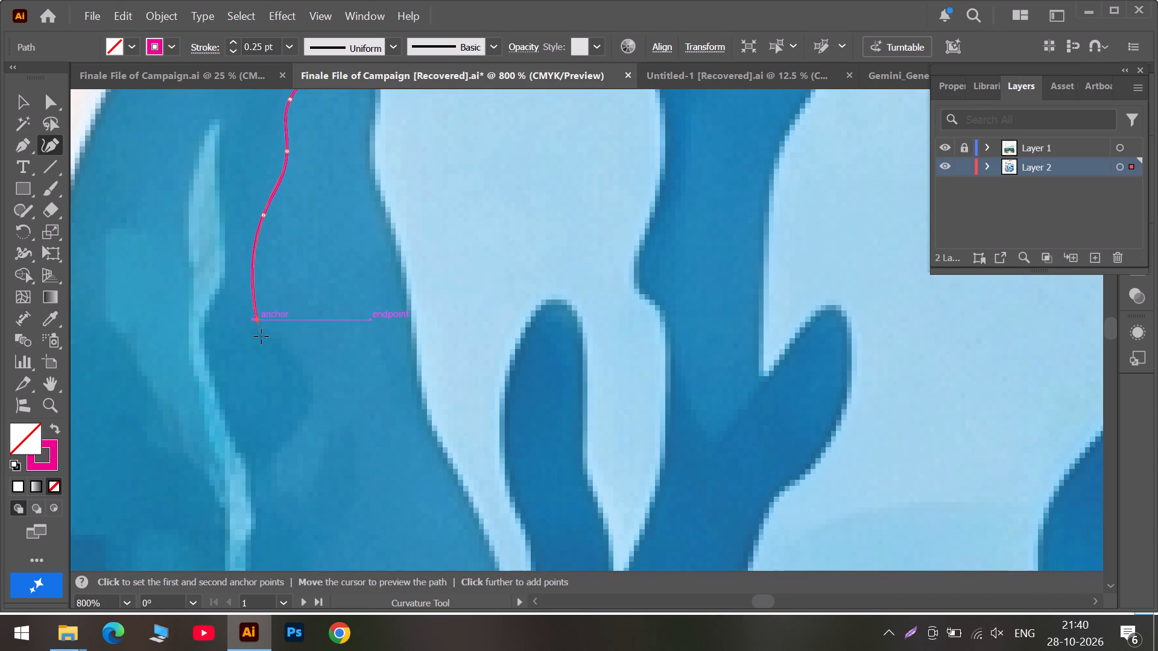
pyautogui.click(295, 359)
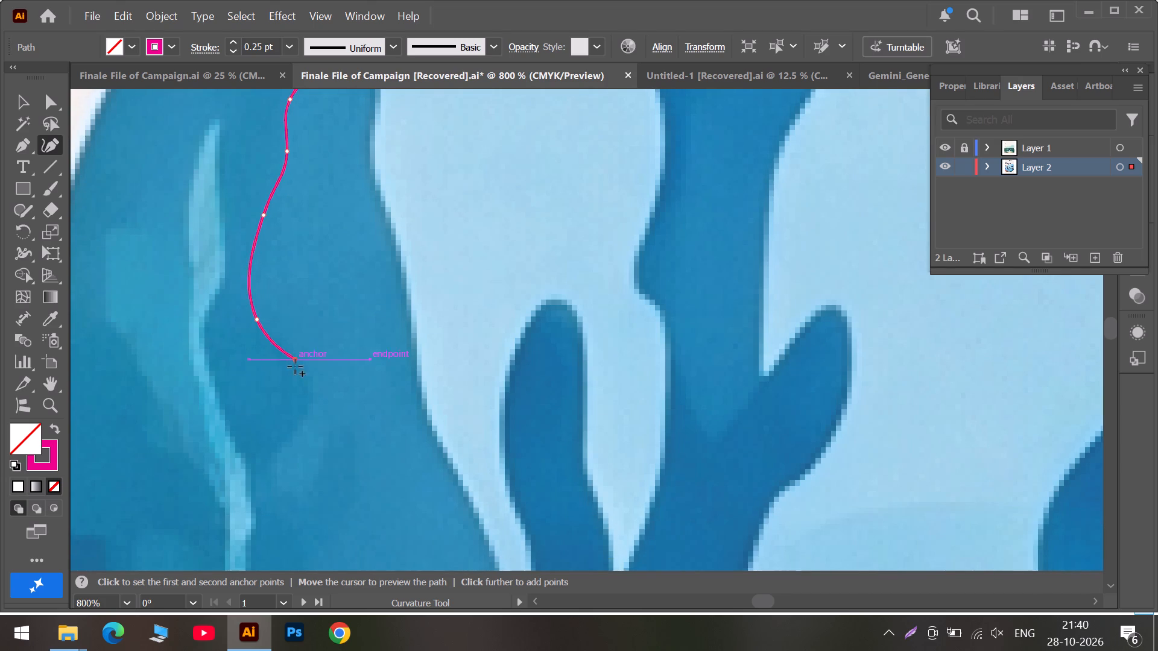
pyautogui.scroll(-1, 297, 370)
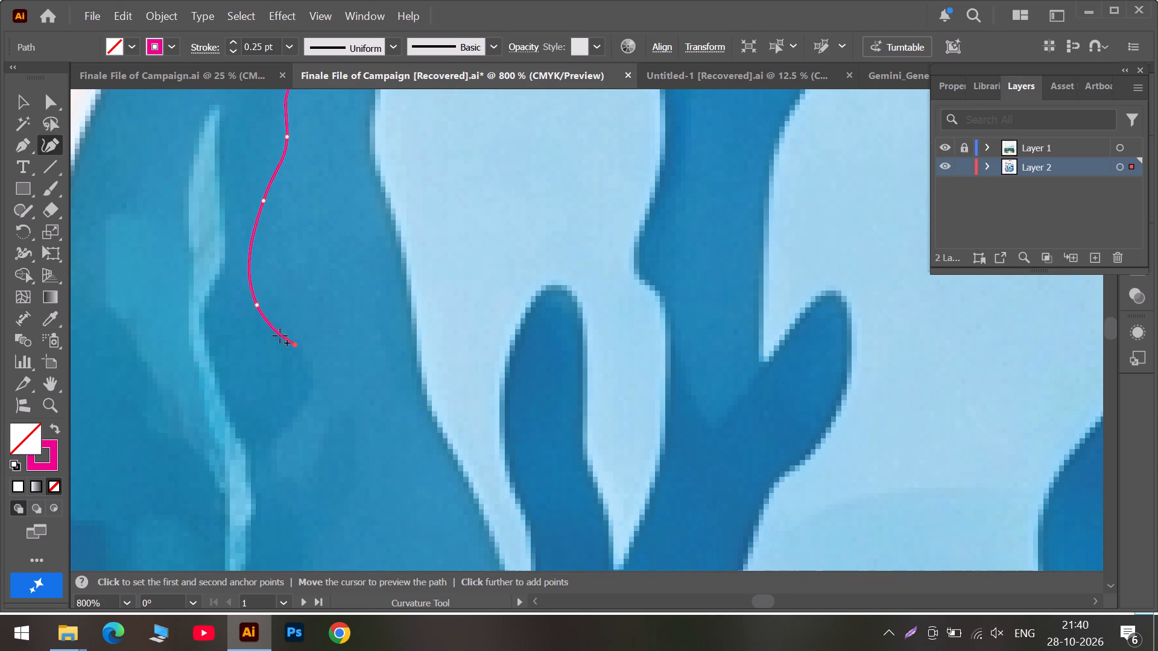
pyautogui.click(276, 333)
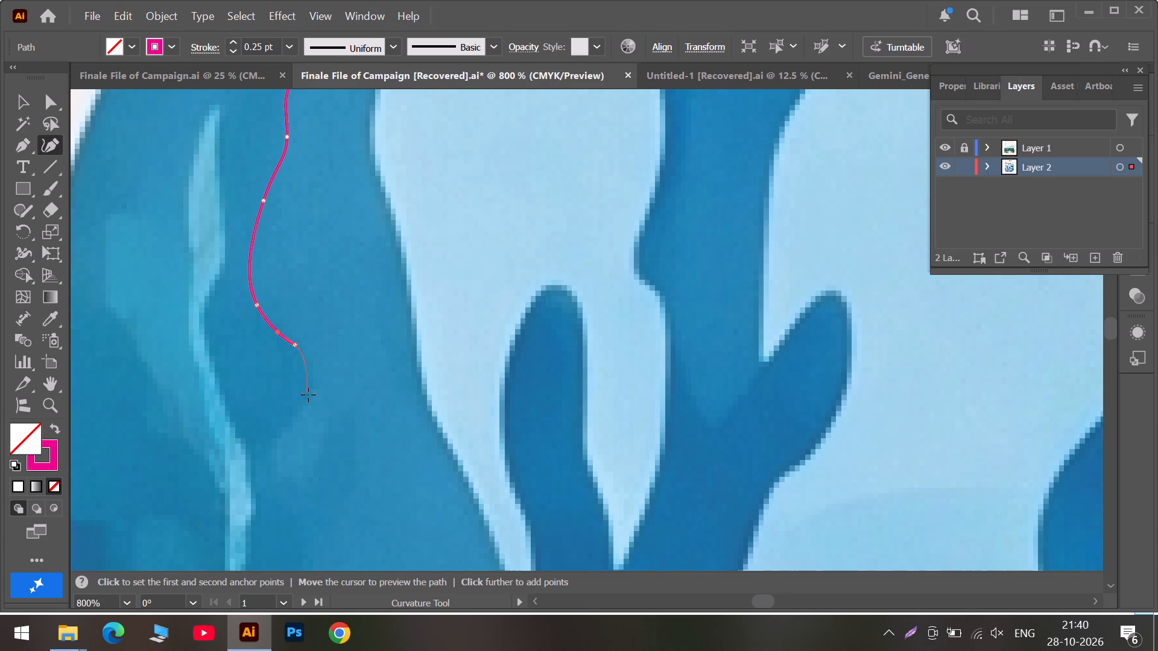
pyautogui.click(313, 383)
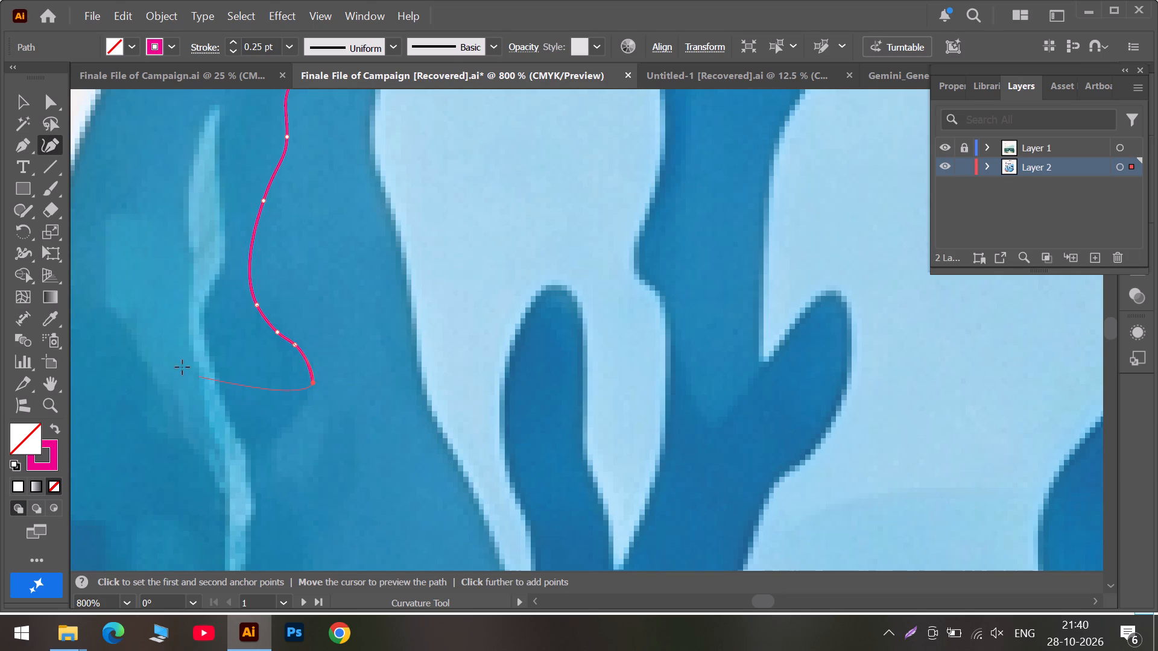
pyautogui.click(279, 436)
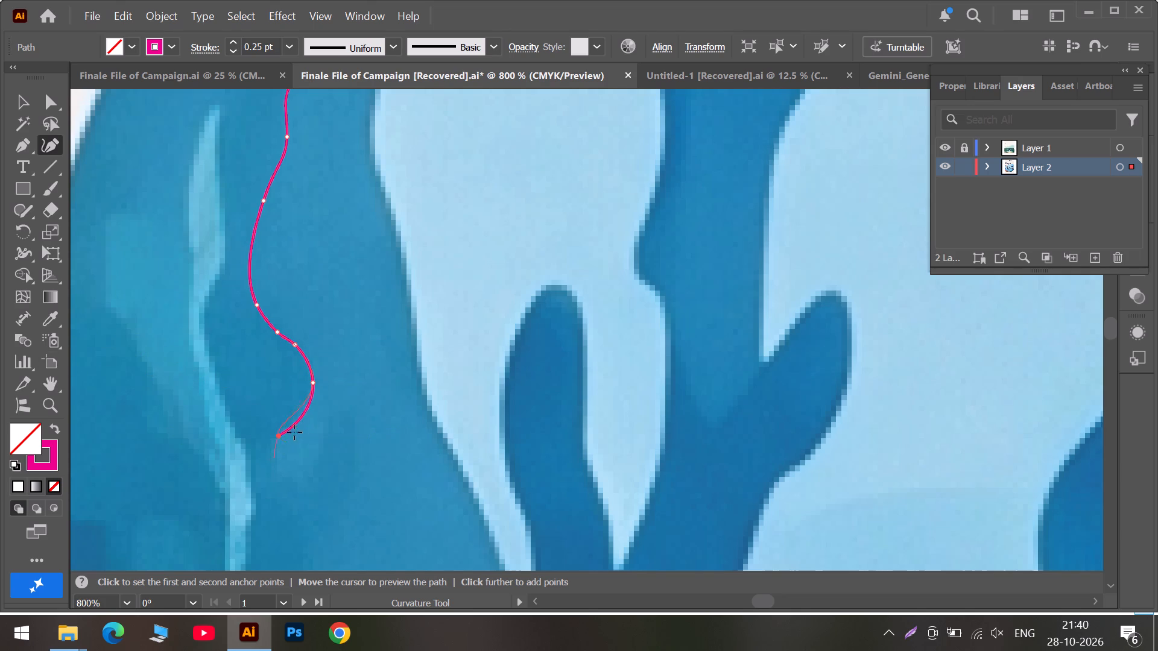
pyautogui.click(299, 421)
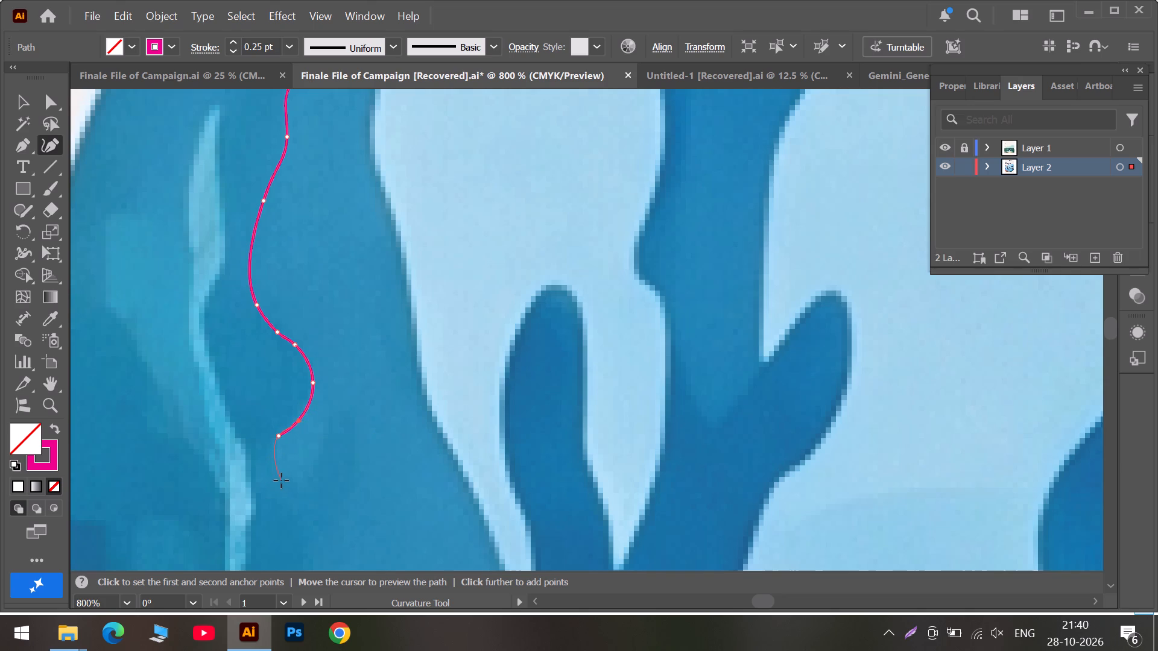
# Carry the path around the small lighter lobe below the bulge, over the narrow rounded peak beside it and back downward.
pyautogui.click(281, 480)
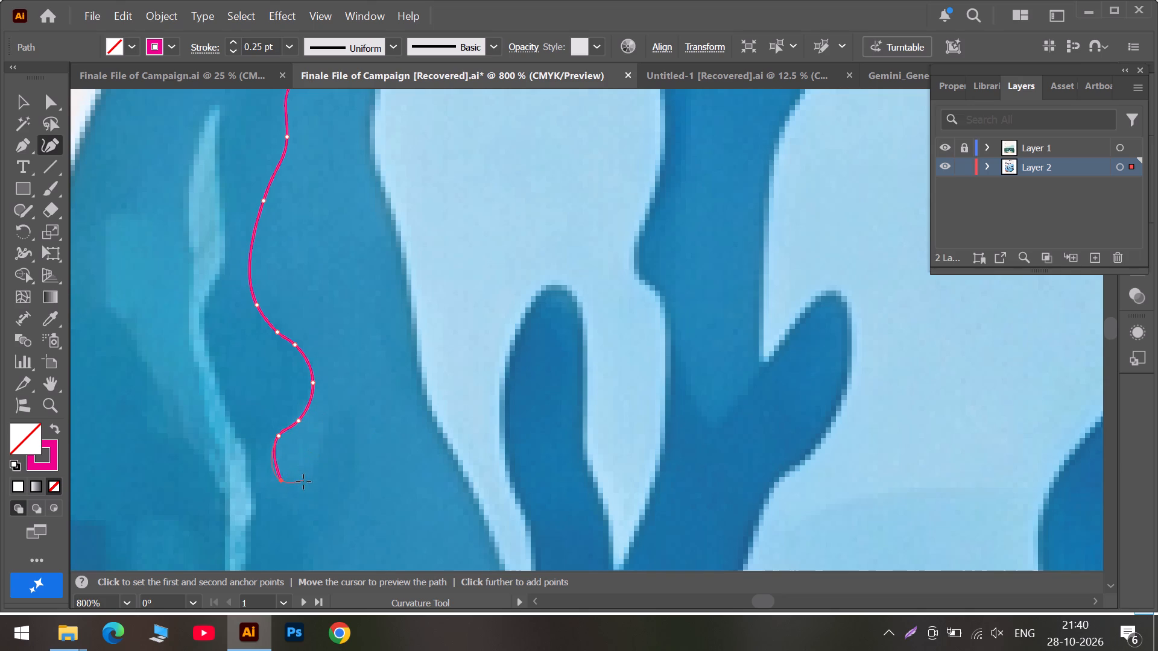
pyautogui.click(305, 480)
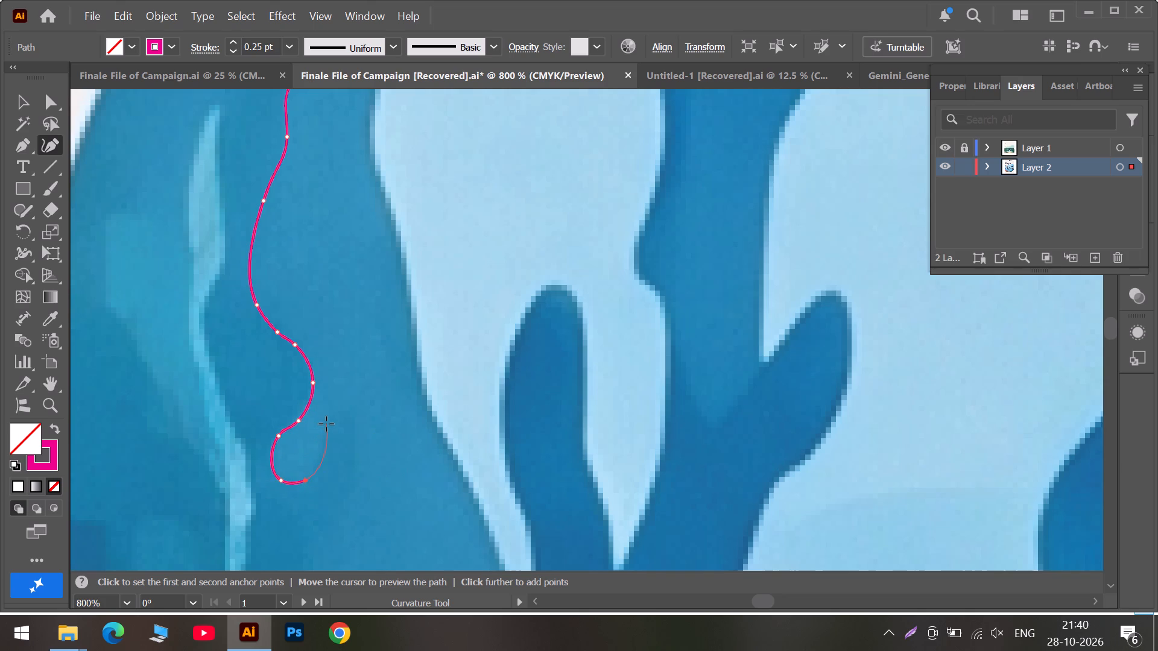
pyautogui.click(326, 424)
pyautogui.click(319, 464)
pyautogui.keyDown('alt'); pyautogui.scroll(-3, 355, 422); pyautogui.keyUp('alt')
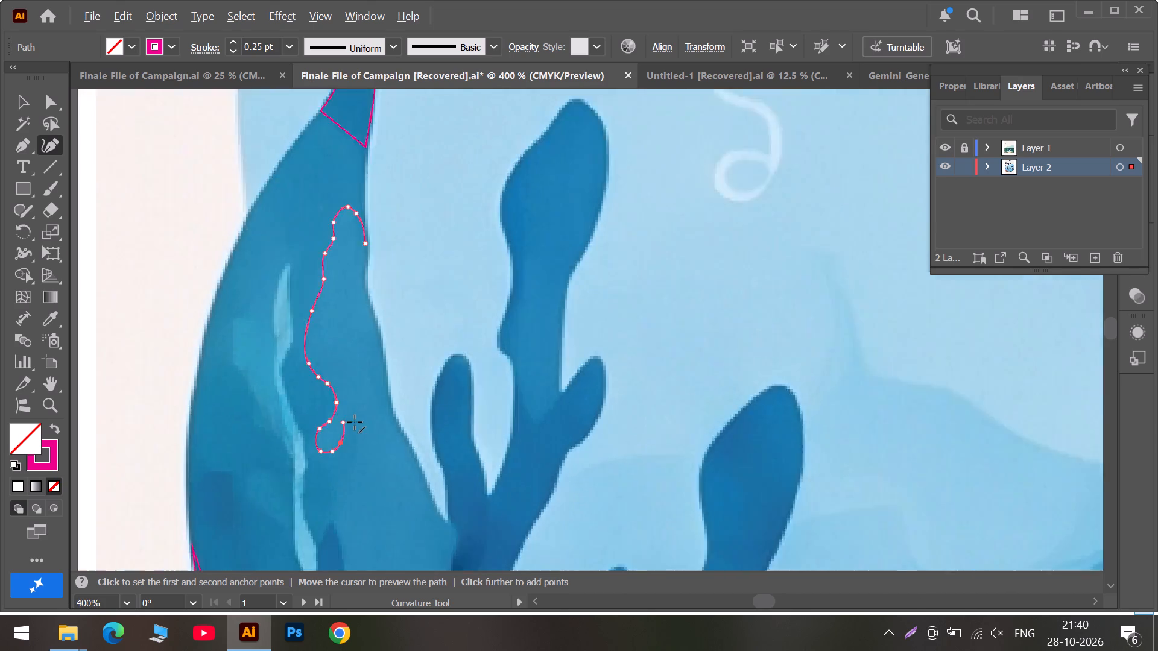
pyautogui.scroll(-3, 353, 439)
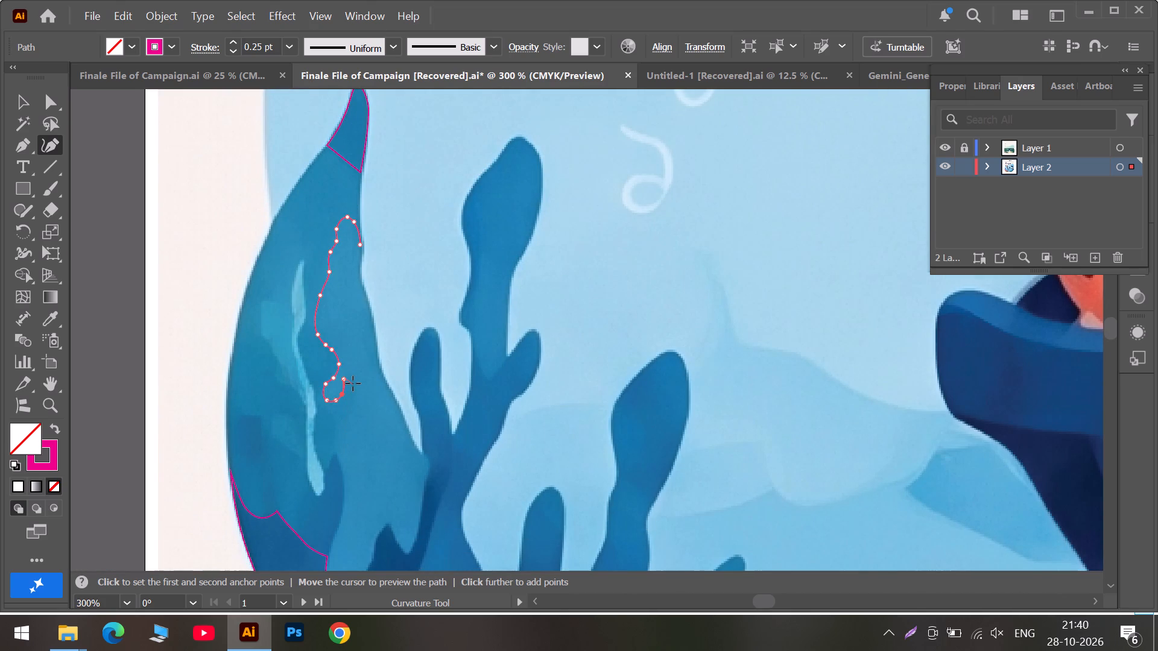
pyautogui.keyDown('alt'); pyautogui.scroll(3, 353, 383); pyautogui.keyUp('alt')
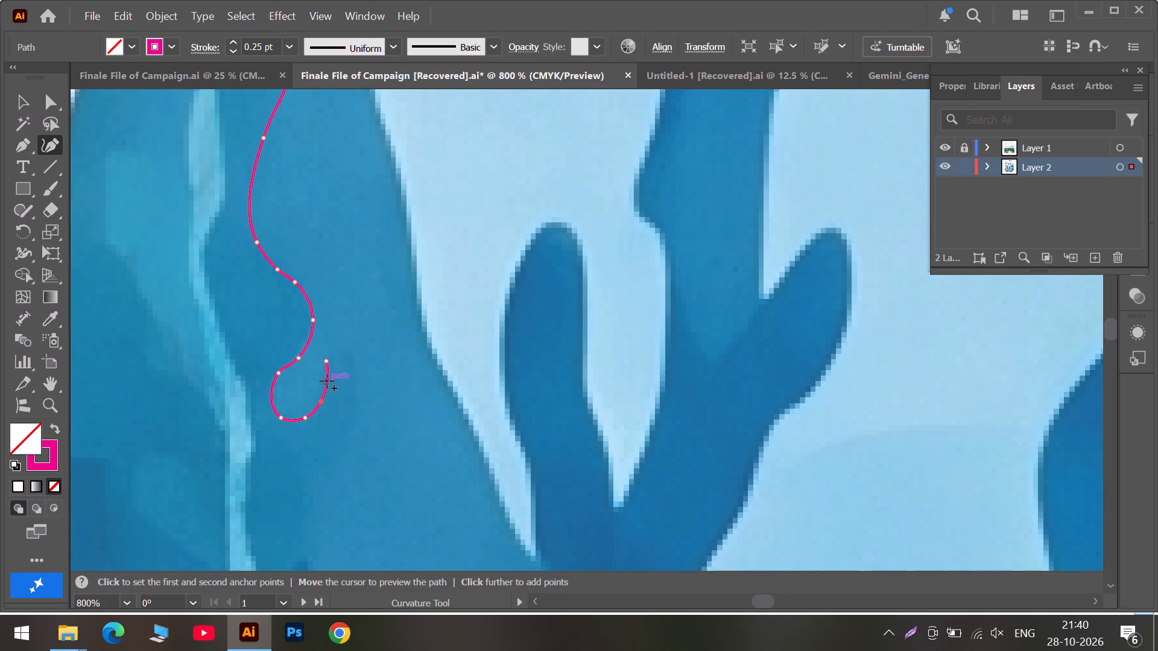
pyautogui.click(327, 381)
pyautogui.click(350, 362)
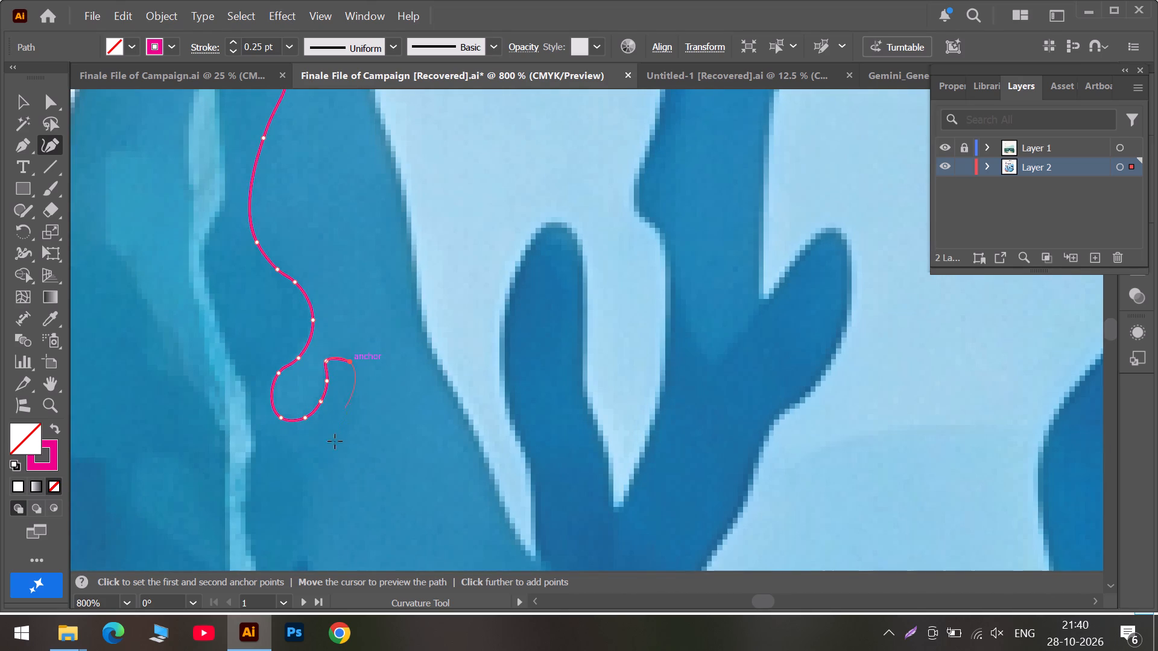
pyautogui.click(320, 461)
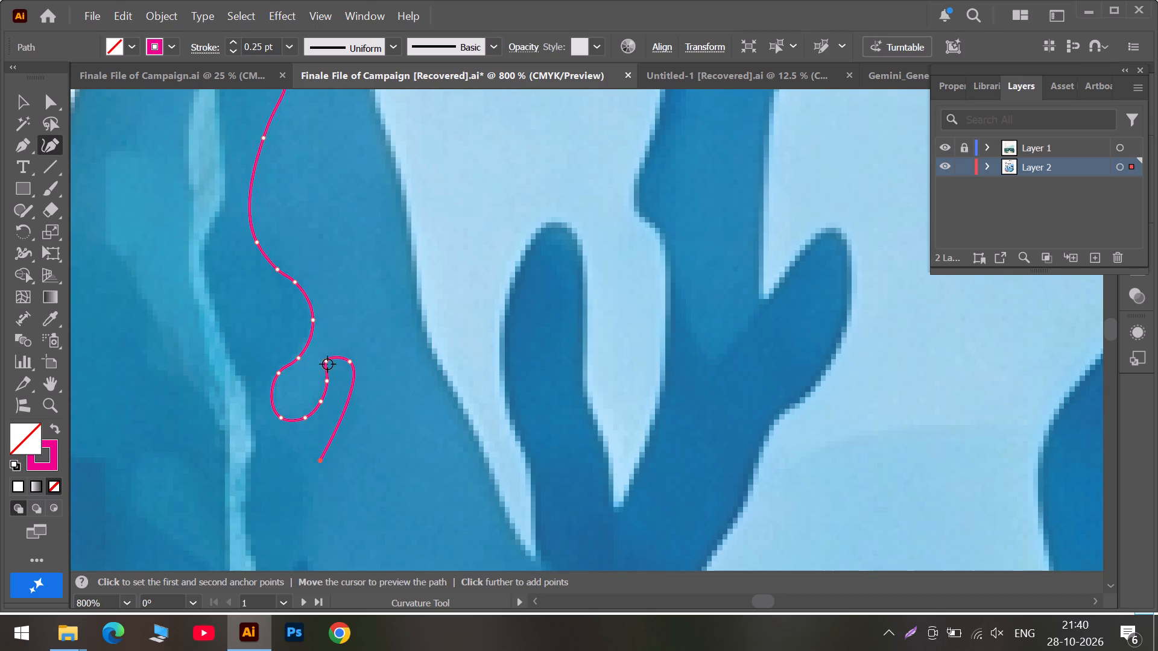
pyautogui.click(328, 363)
# Continue the path down the lighter area's inner edge, past the pointed dark patch's tip and along its bulged right side, refitting the curve there.
pyautogui.scroll(-5, 312, 428)
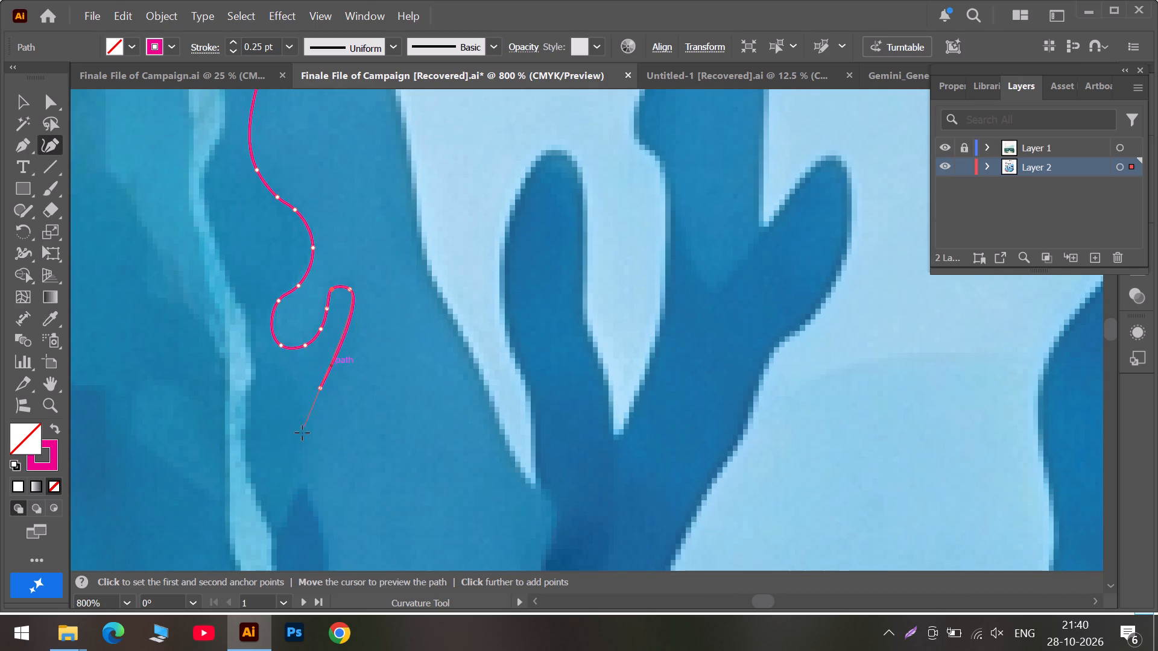
pyautogui.click(302, 436)
pyautogui.click(305, 489)
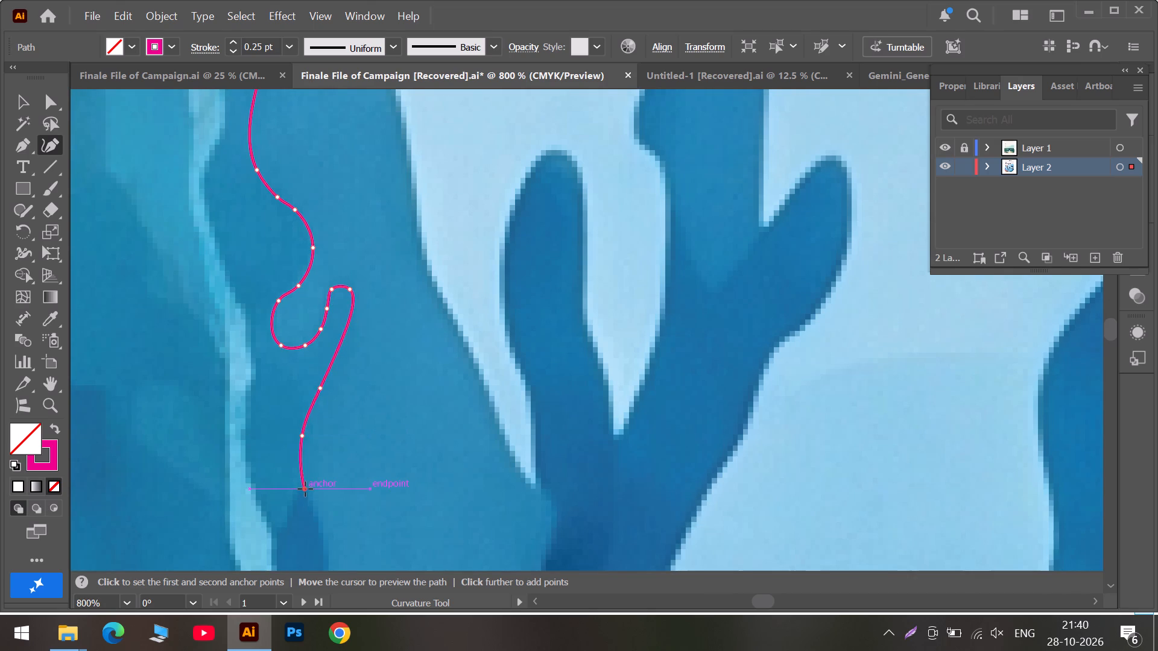
pyautogui.scroll(-7, 305, 489)
pyautogui.keyDown('alt'); pyautogui.scroll(2, 324, 454); pyautogui.keyUp('alt')
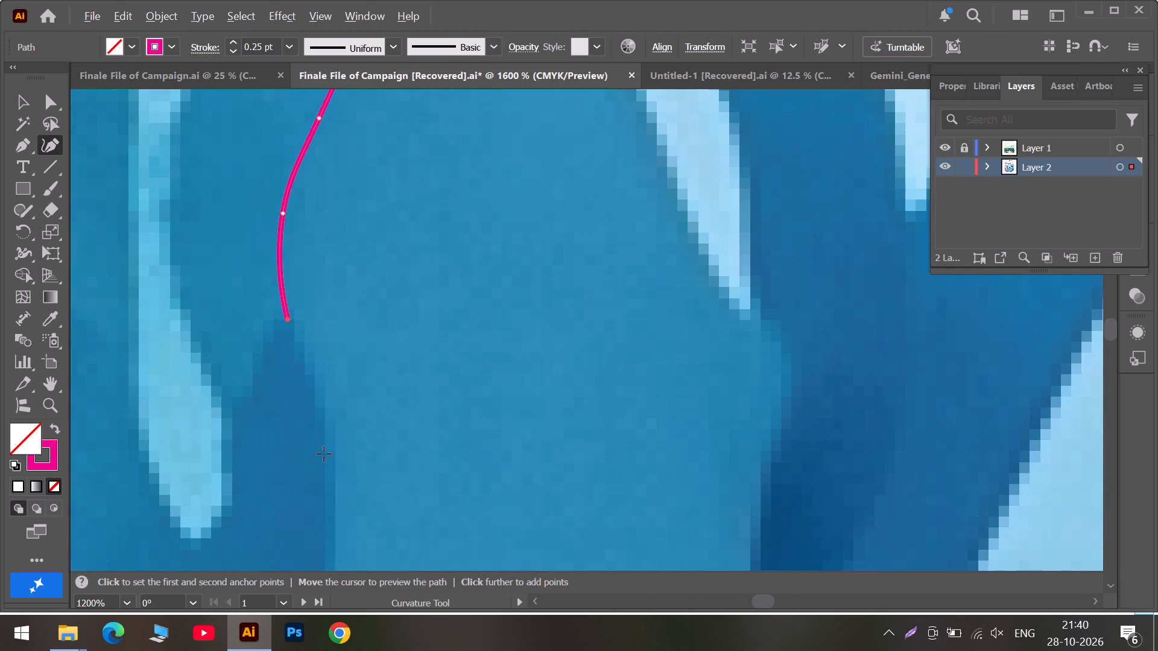
pyautogui.click(312, 369)
pyautogui.scroll(-6, 320, 417)
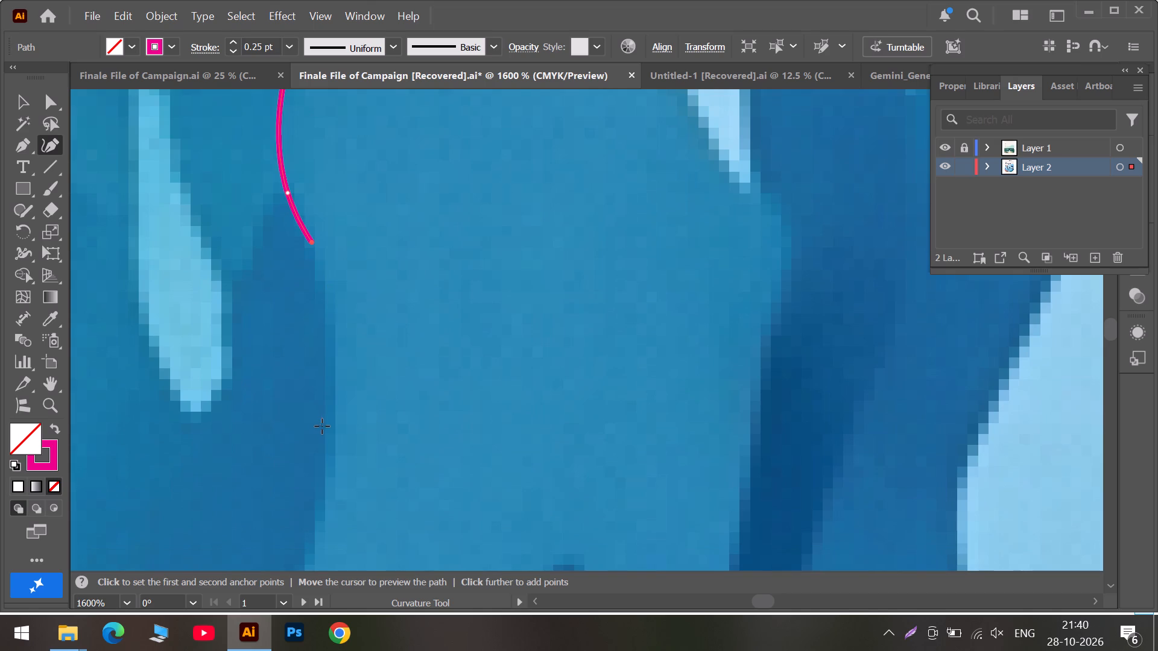
pyautogui.scroll(-5, 320, 522)
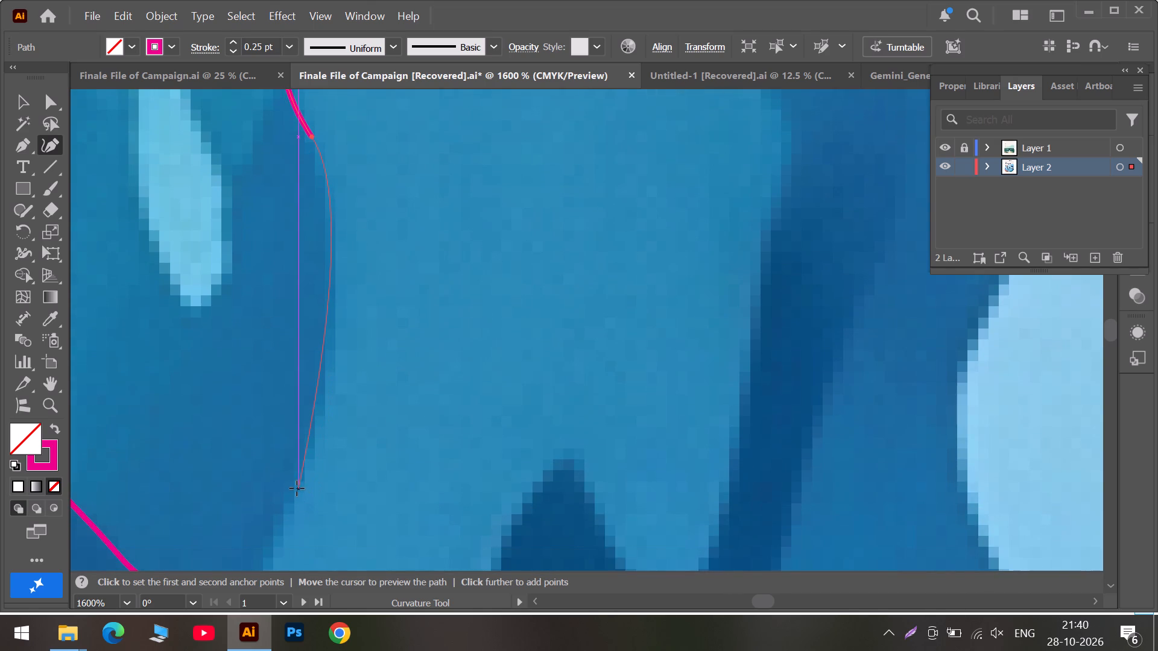
pyautogui.click(299, 488)
pyautogui.moveTo(326, 300); pyautogui.dragTo(327, 308)
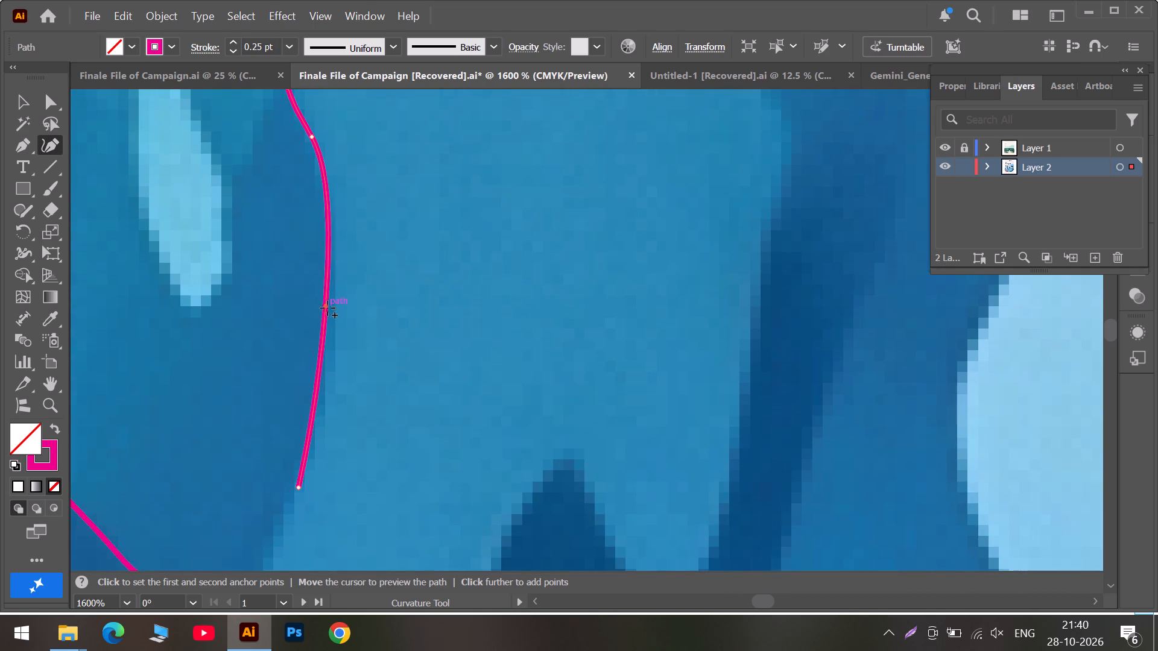
pyautogui.moveTo(327, 308); pyautogui.dragTo(334, 324)
pyautogui.scroll(-6, 328, 356)
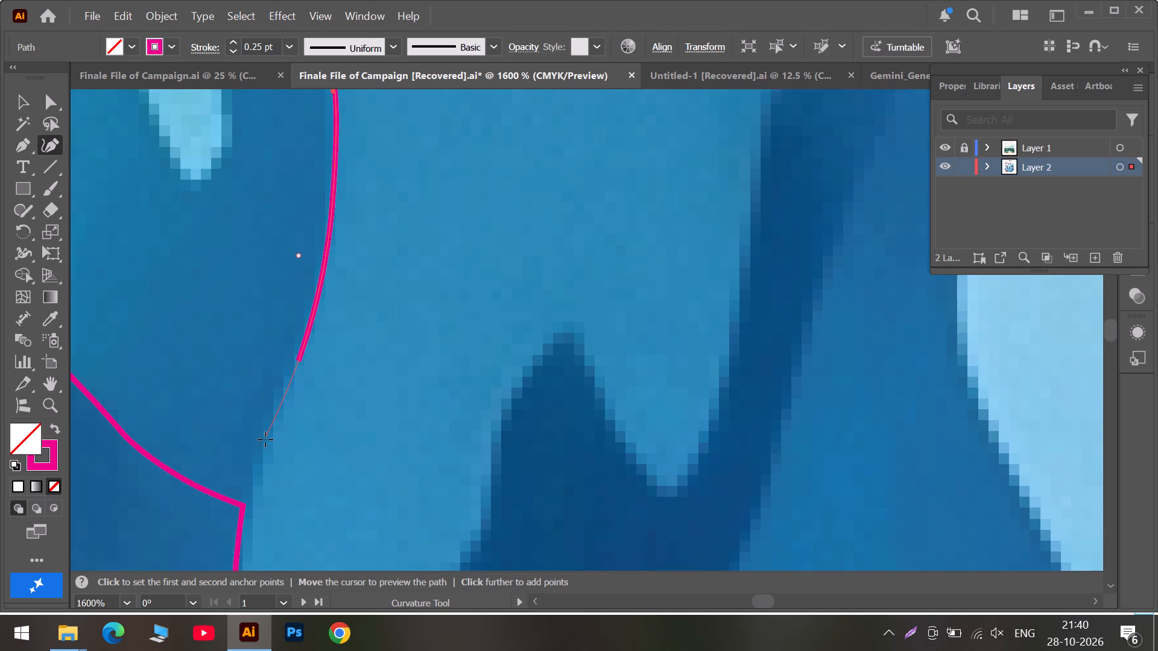
pyautogui.click(265, 439)
# Run the path down beside the existing dark lower-leaf outline and set a corner point at the lighter area's bottom tip.
pyautogui.scroll(-12, 265, 440)
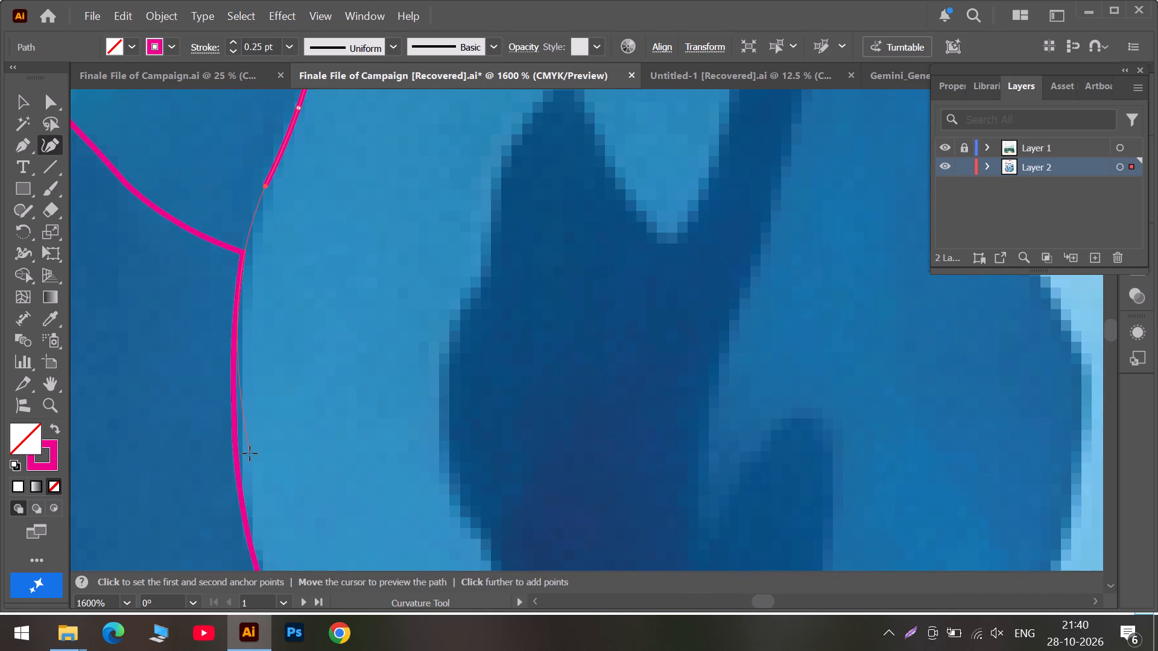
pyautogui.click(246, 471)
pyautogui.scroll(-7, 246, 472)
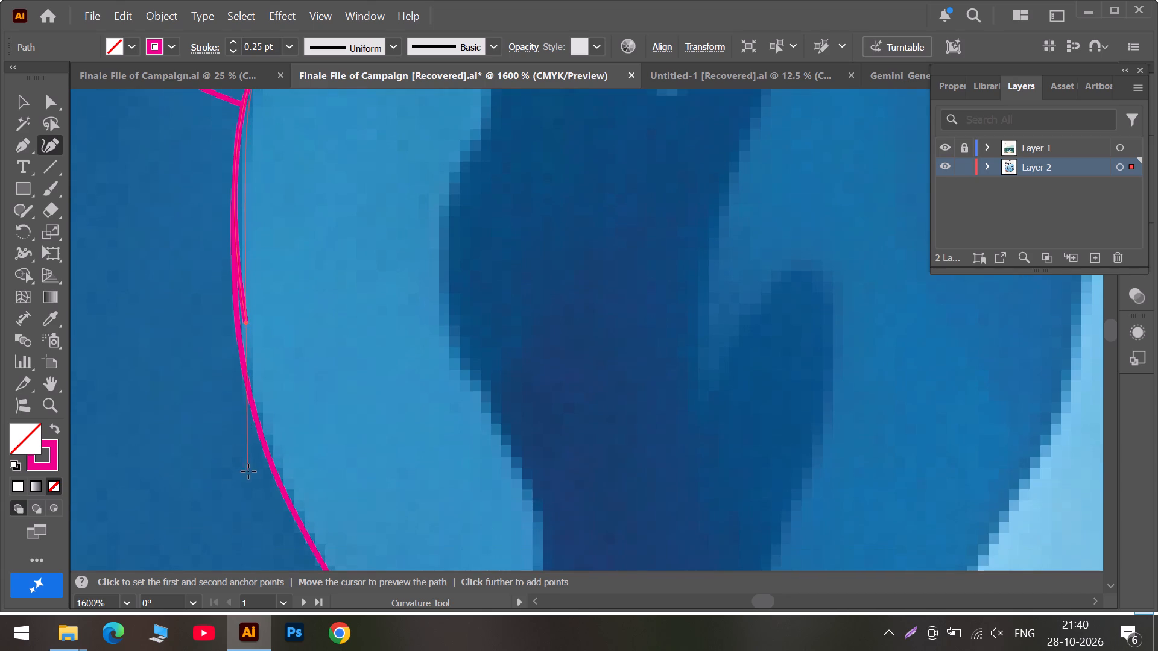
pyautogui.scroll(-5, 250, 474)
pyautogui.click(323, 445)
pyautogui.scroll(-7, 323, 448)
pyautogui.scroll(-3, 394, 473)
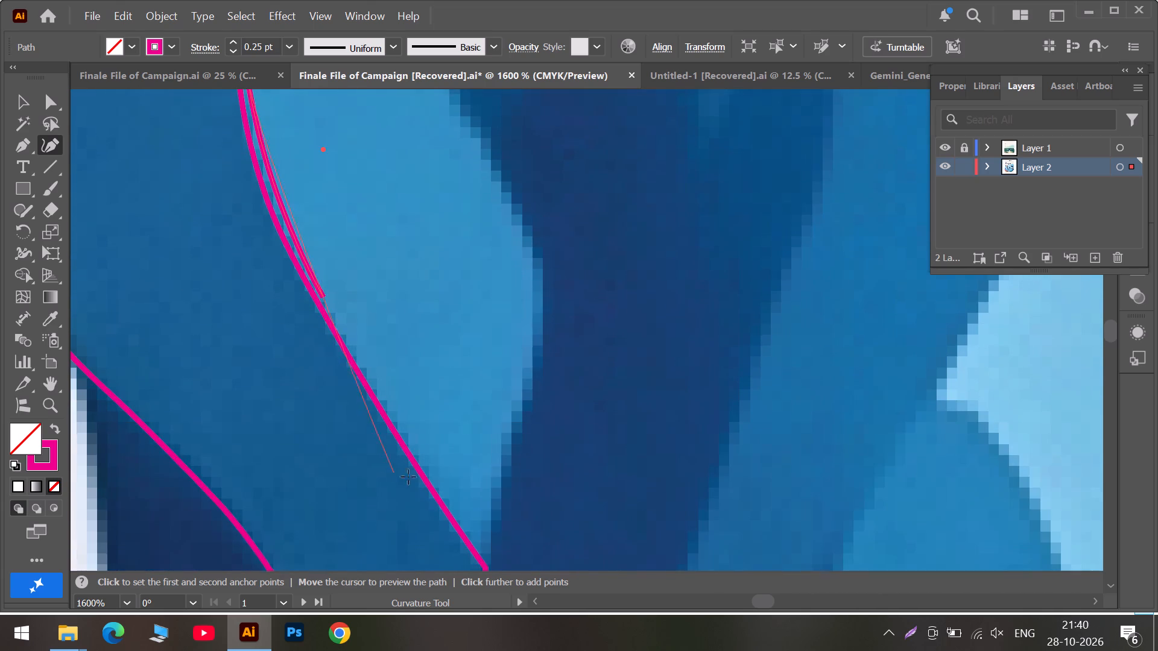
pyautogui.scroll(-3, 408, 477)
pyautogui.doubleClick(490, 433)
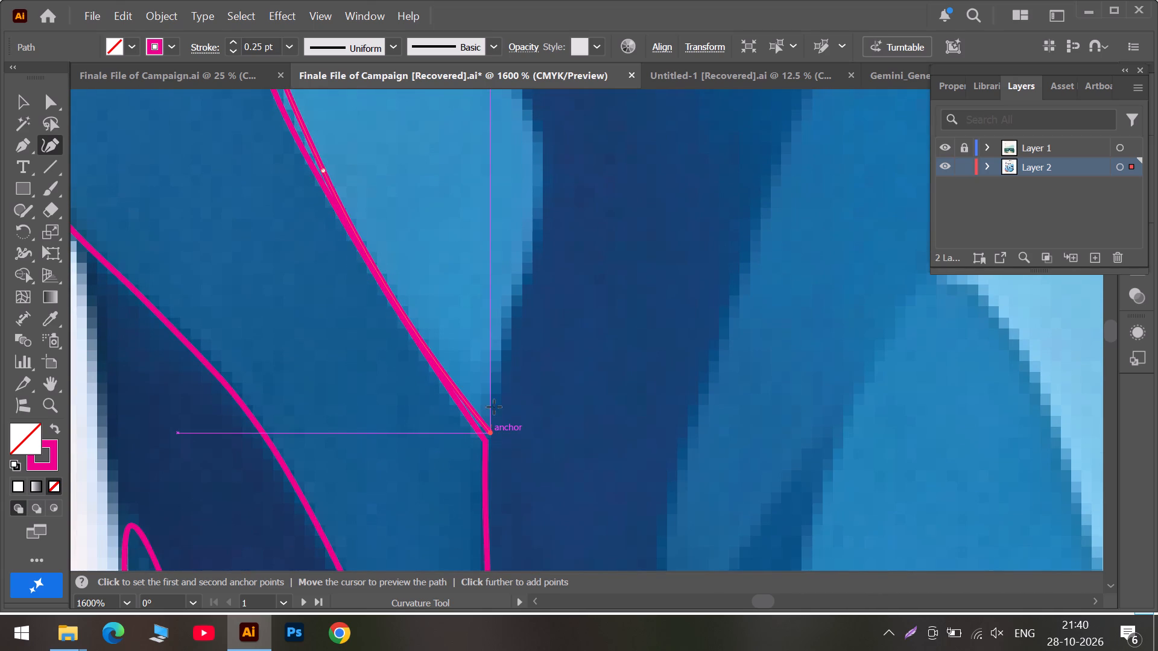
# Run the path from the bottom tip up the lighter area's other edge, around its lower swell and past the dark area's rounded bulge.
pyautogui.click(499, 353)
pyautogui.click(529, 271)
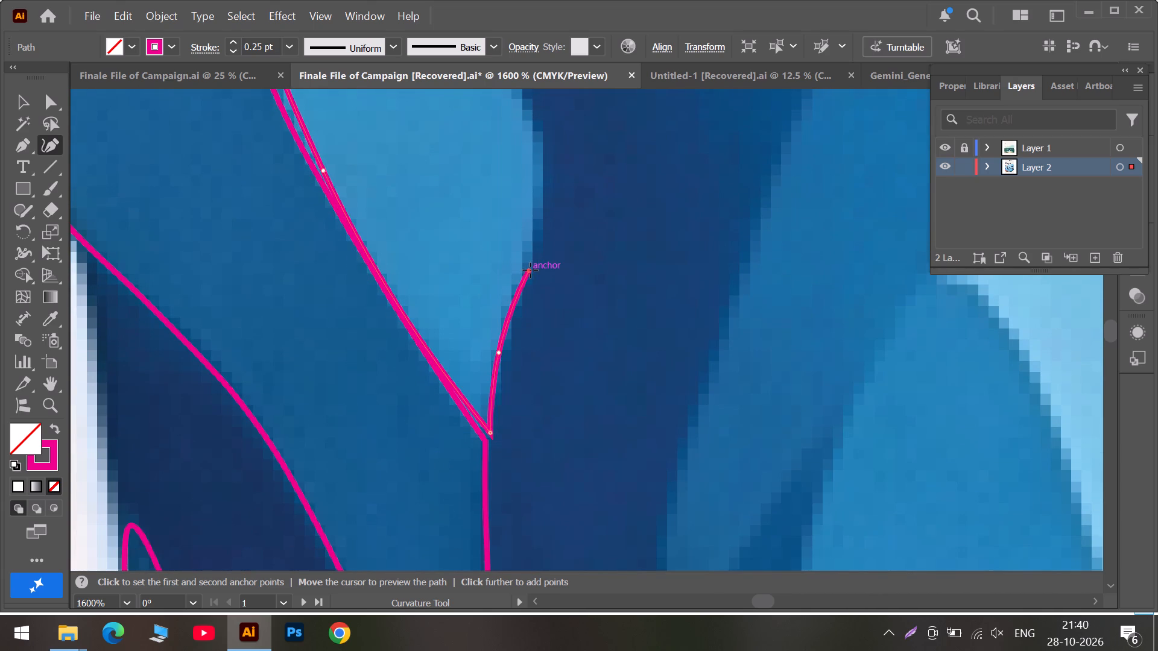
pyautogui.scroll(6, 531, 268)
pyautogui.click(539, 259)
pyautogui.scroll(7, 524, 244)
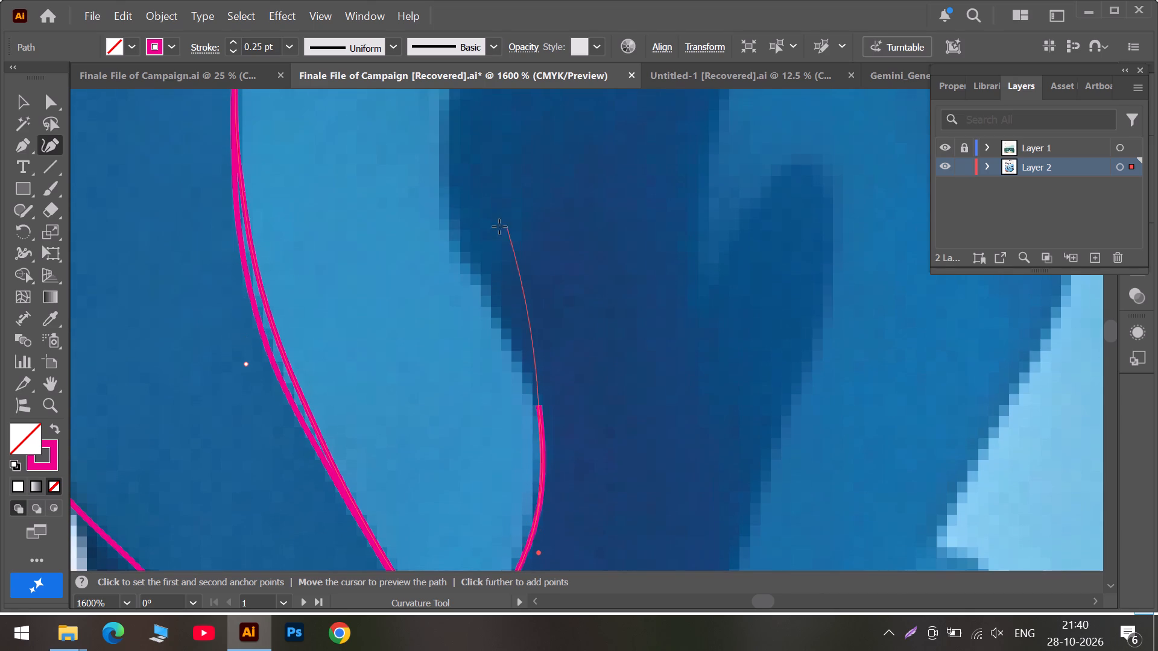
pyautogui.click(462, 268)
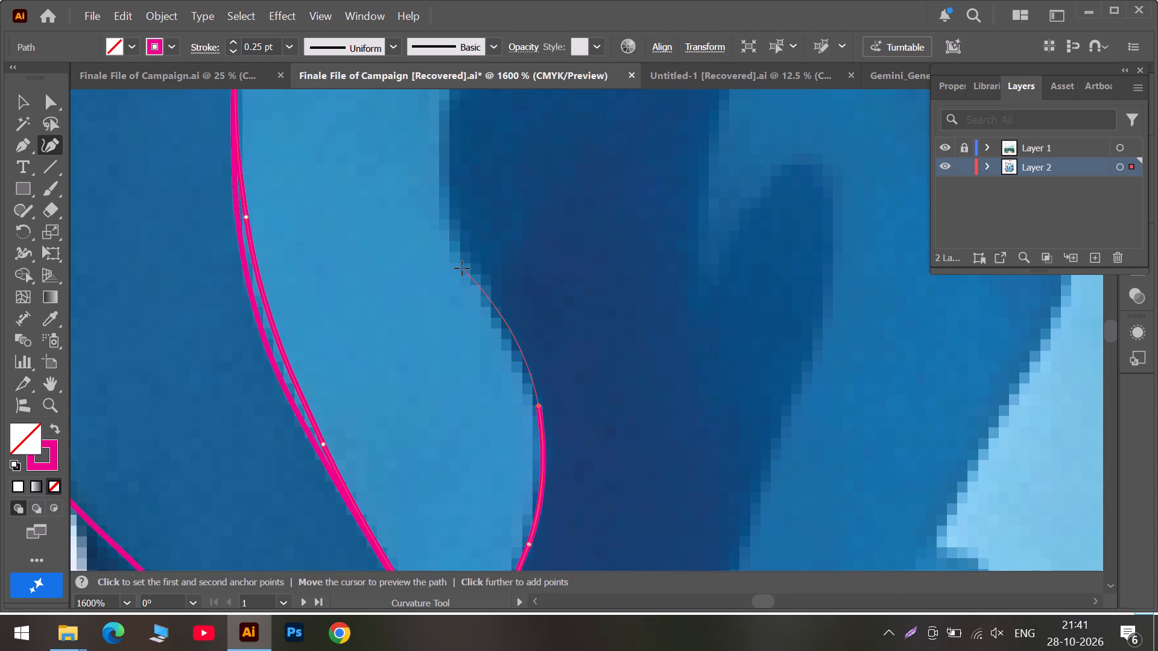
pyautogui.scroll(6, 439, 245)
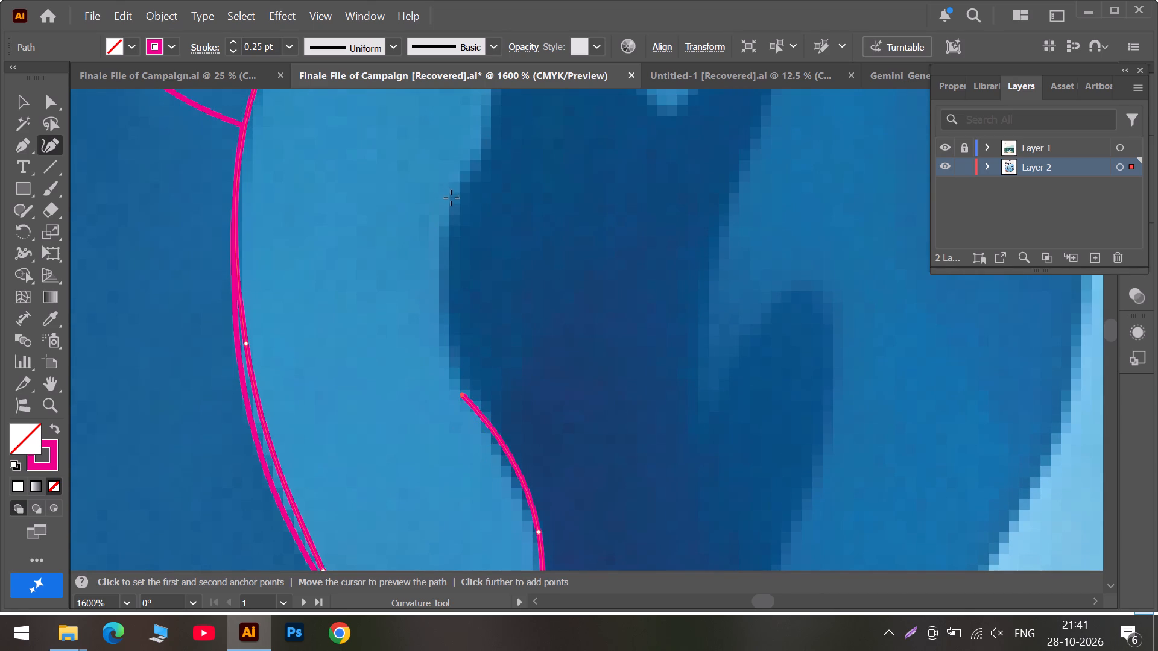
pyautogui.click(452, 199)
pyautogui.click(483, 161)
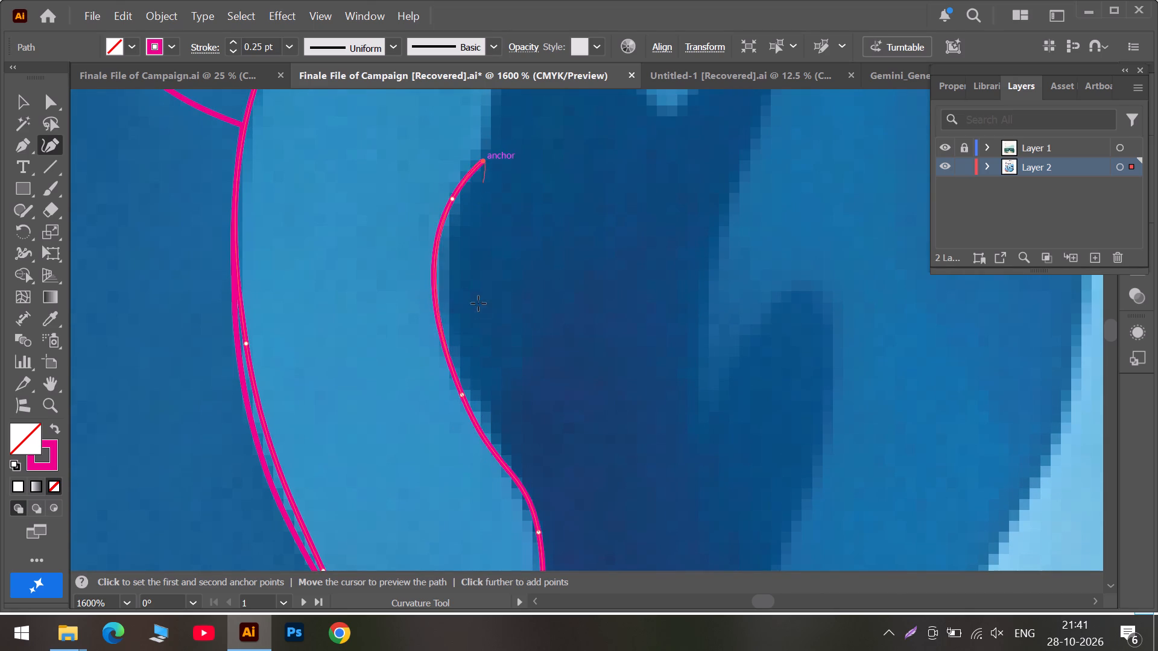
# Refit the curve between the dark bulge and the lighter swell below it by repositioning and adding anchors along the colour boundary.
pyautogui.moveTo(462, 396); pyautogui.dragTo(456, 374)
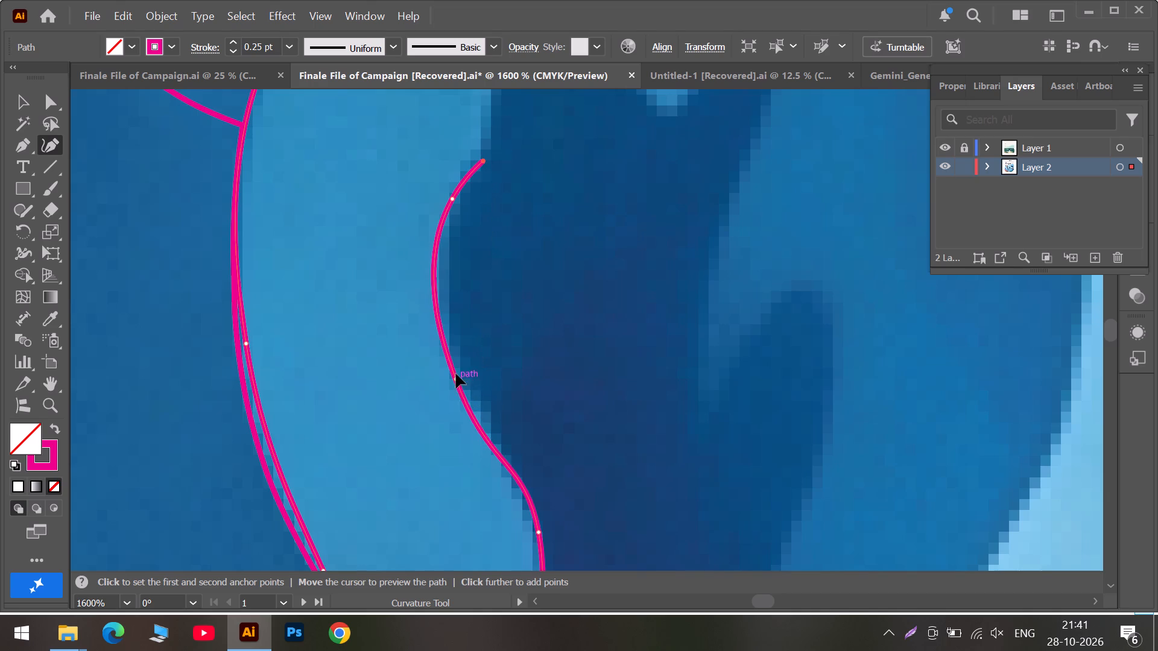
pyautogui.moveTo(456, 374); pyautogui.dragTo(443, 325)
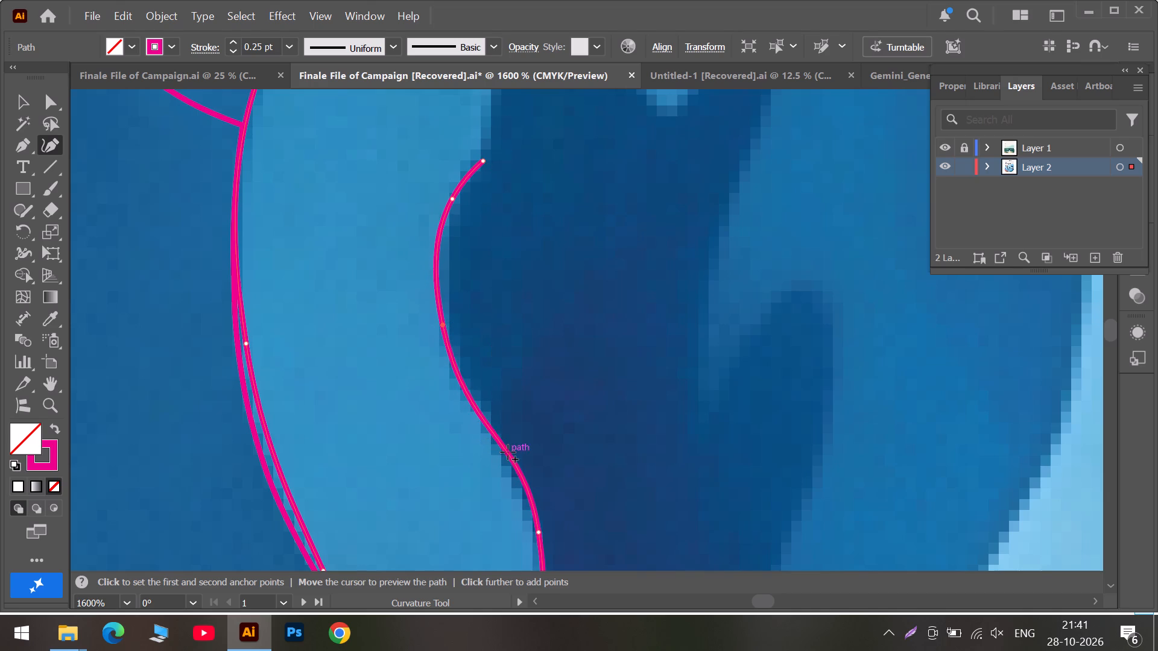
pyautogui.moveTo(509, 453); pyautogui.dragTo(493, 445)
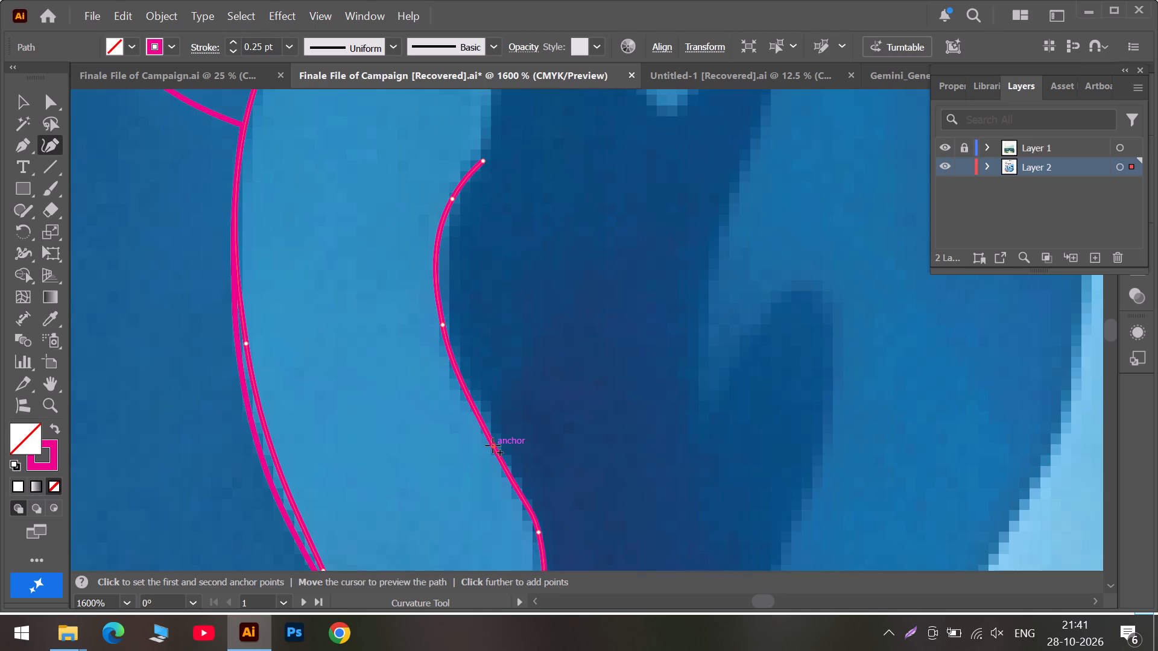
pyautogui.moveTo(445, 326); pyautogui.dragTo(445, 372)
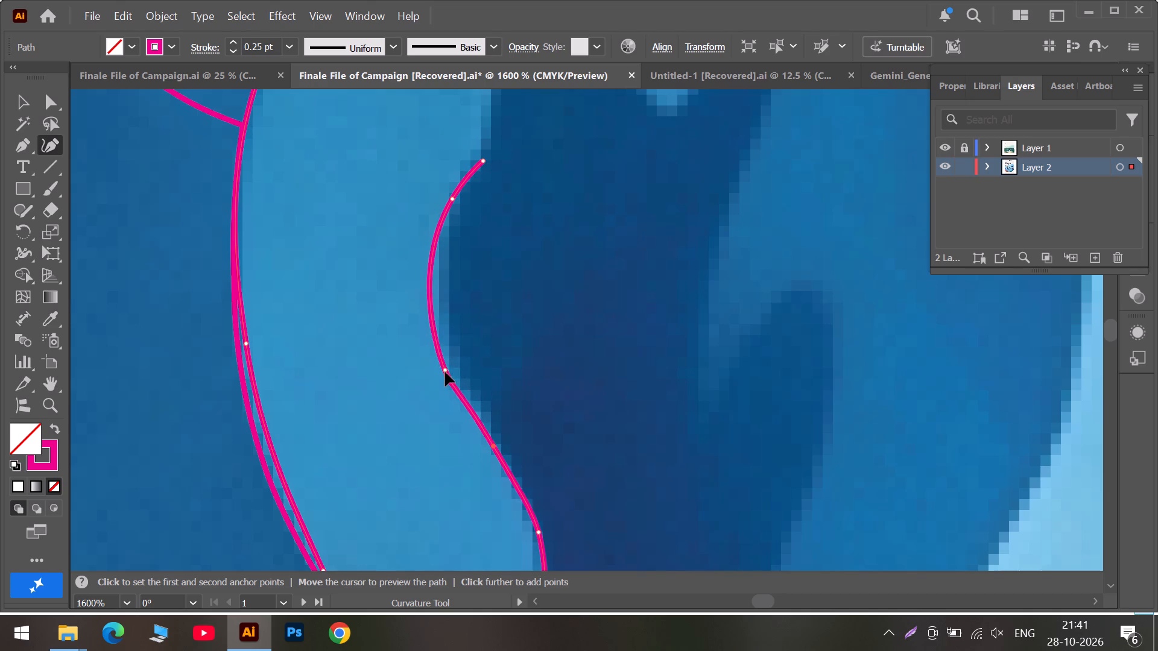
pyautogui.moveTo(445, 372); pyautogui.dragTo(454, 380)
pyautogui.scroll(-7, 464, 395)
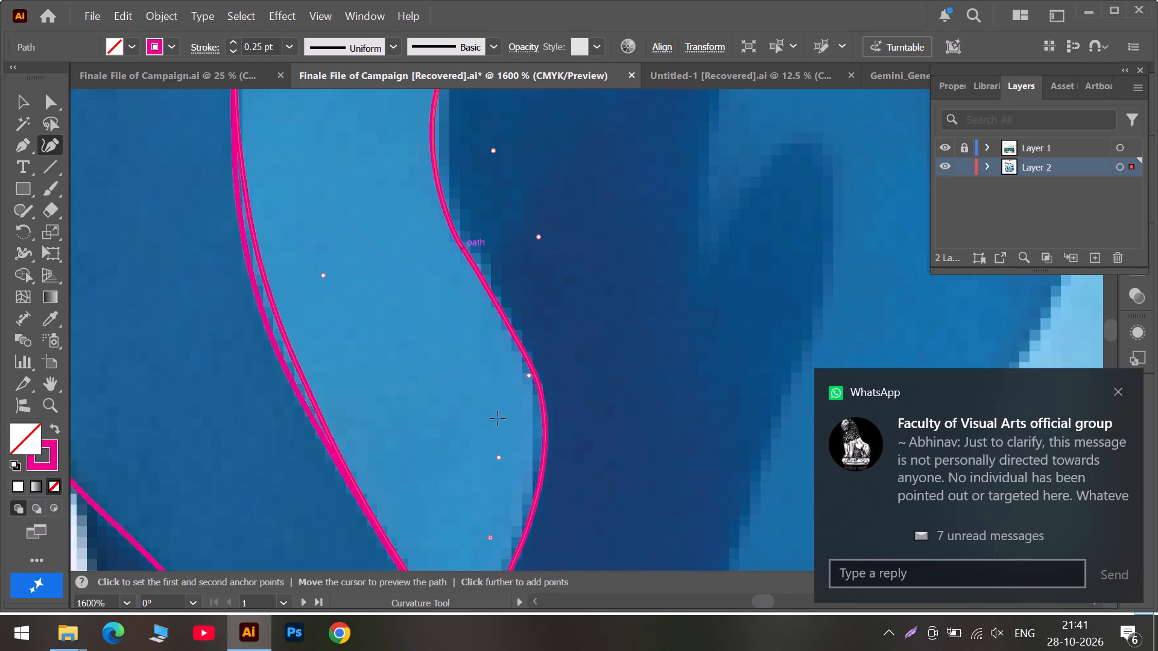
pyautogui.scroll(-4, 517, 430)
# Extend the path upward past the small notch above the dark bulge and pull the bulge's curve closer to the colour boundary.
pyautogui.scroll(8, 496, 389)
pyautogui.scroll(8, 496, 315)
pyautogui.scroll(8, 525, 264)
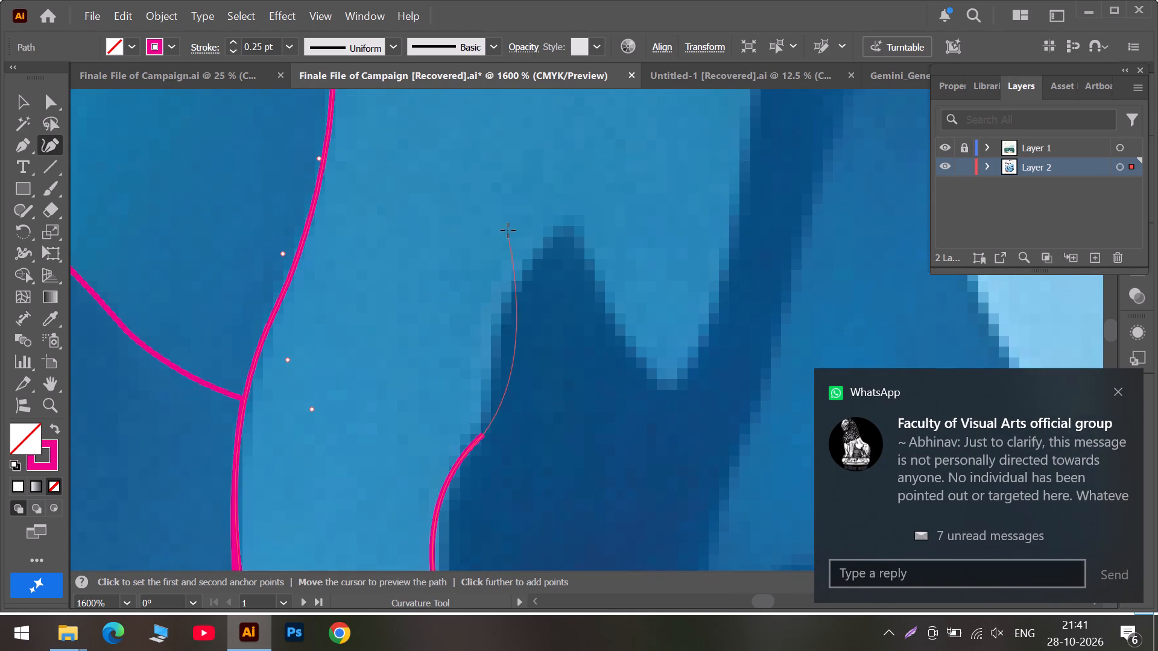
pyautogui.click(487, 371)
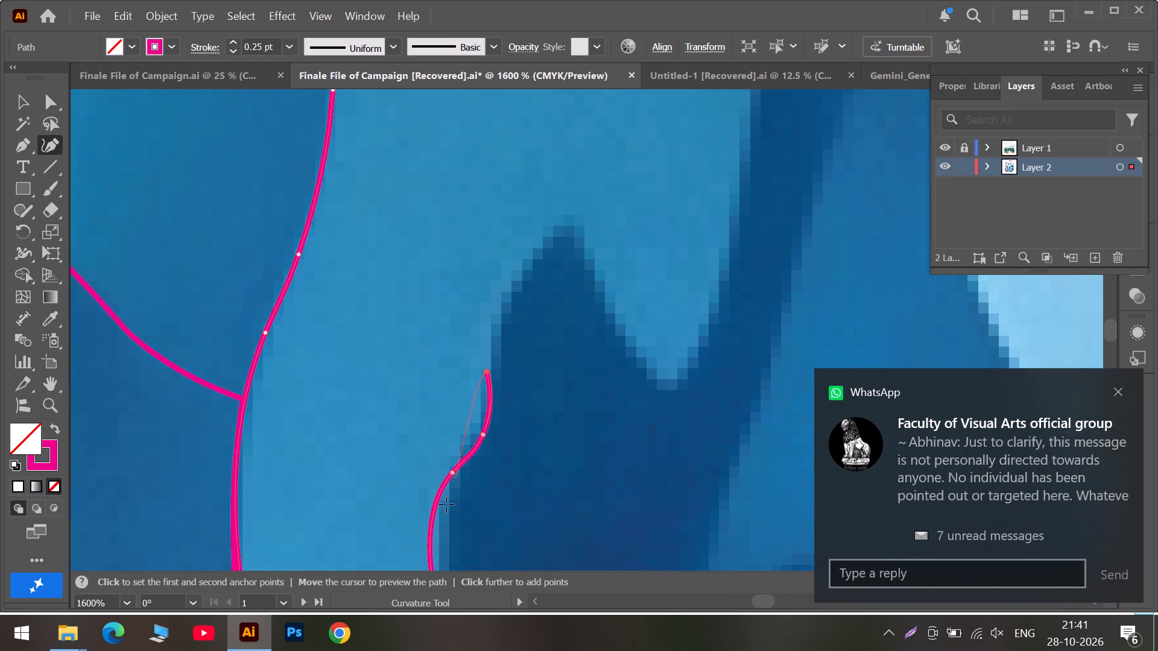
pyautogui.scroll(-6, 446, 514)
pyautogui.moveTo(428, 418); pyautogui.dragTo(434, 430)
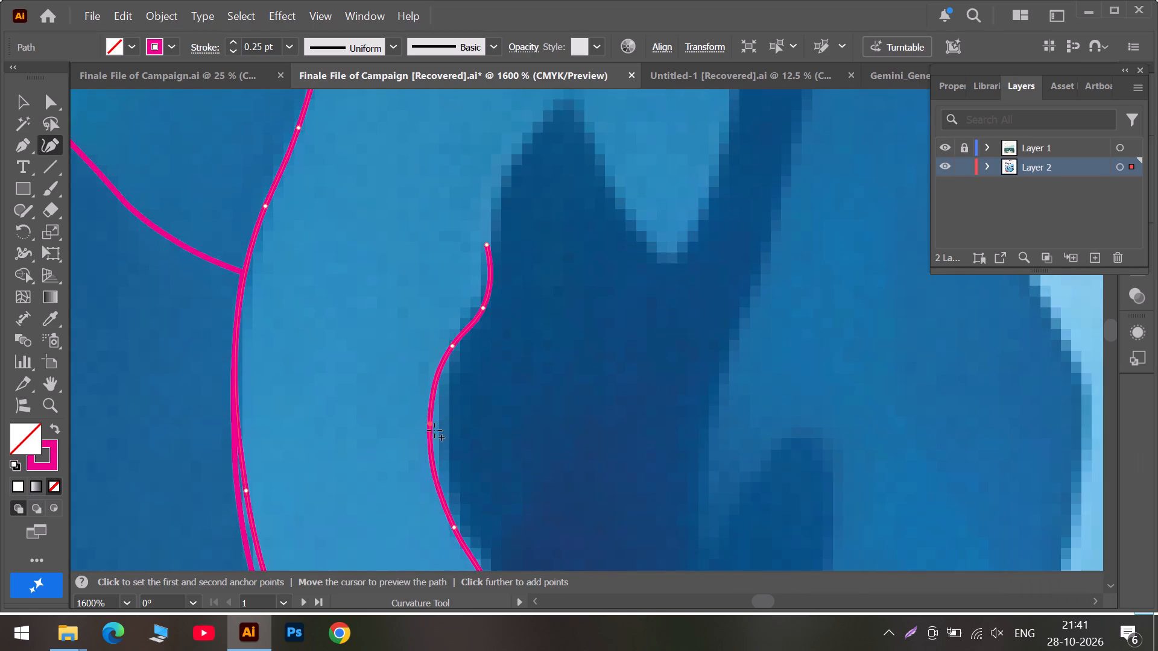
pyautogui.moveTo(434, 430); pyautogui.dragTo(439, 438)
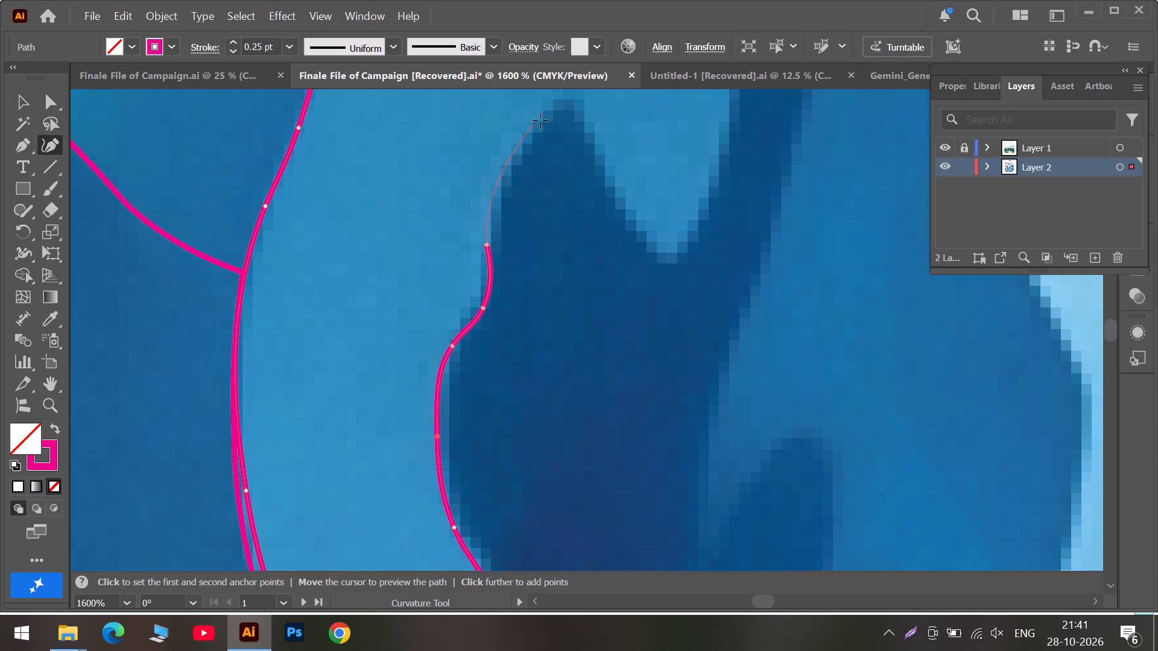
# Carry the path up and over the dark area's pointed peak, adjusting the side and tip anchors to follow the boundary.
pyautogui.click(556, 111)
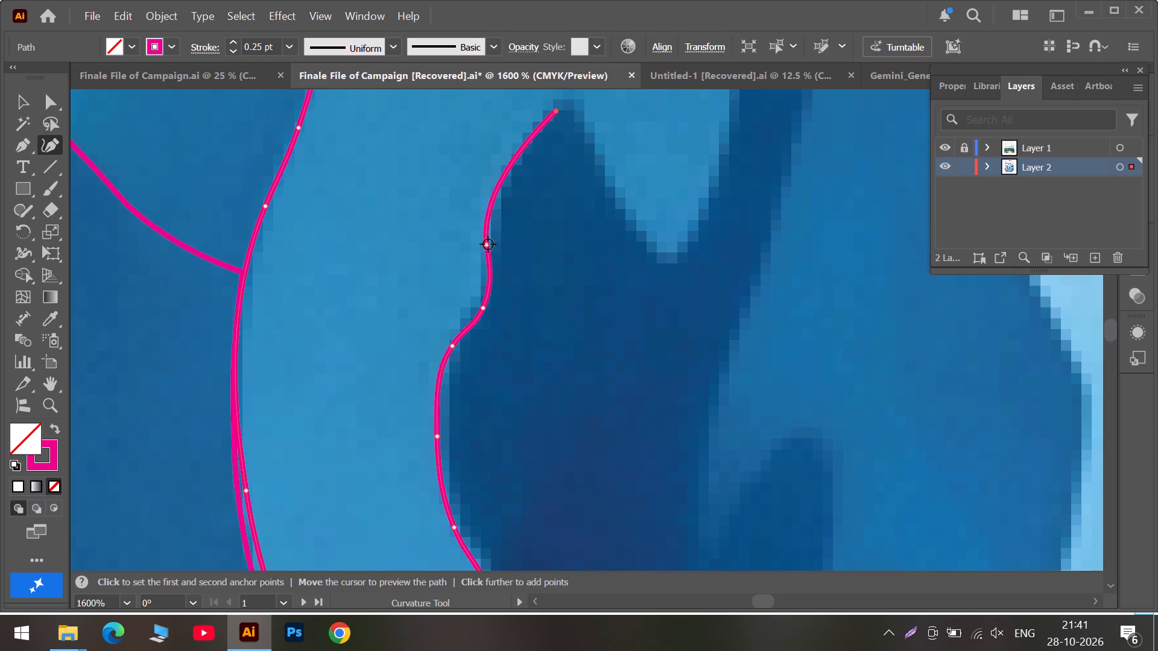
pyautogui.moveTo(488, 244); pyautogui.dragTo(495, 234)
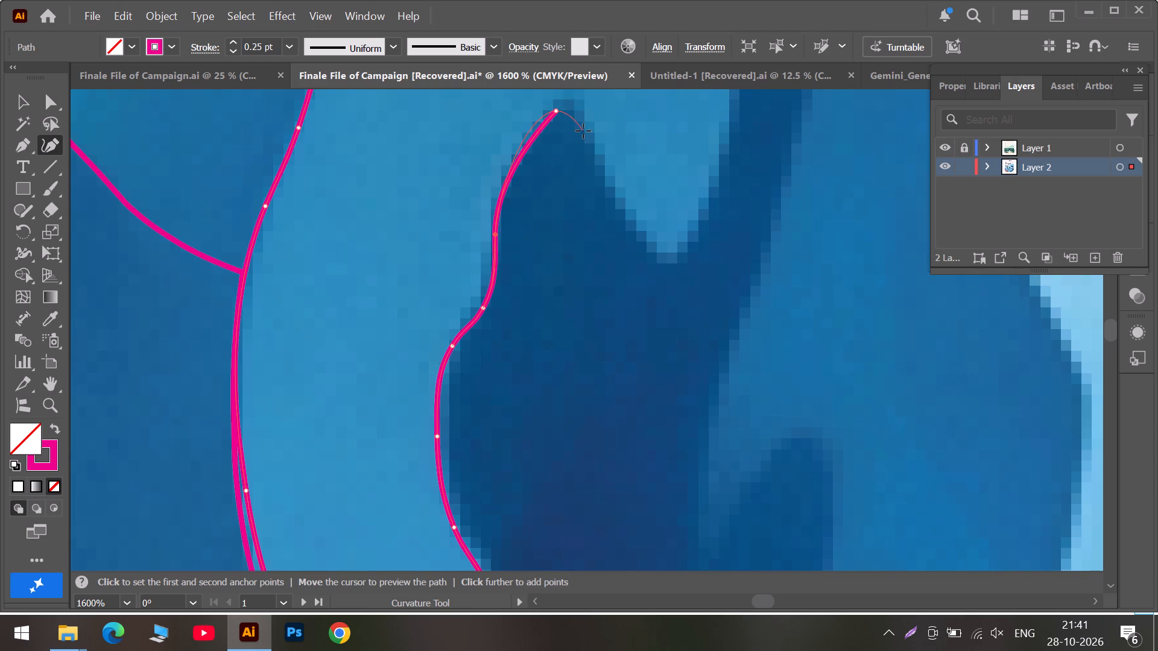
pyautogui.click(530, 140)
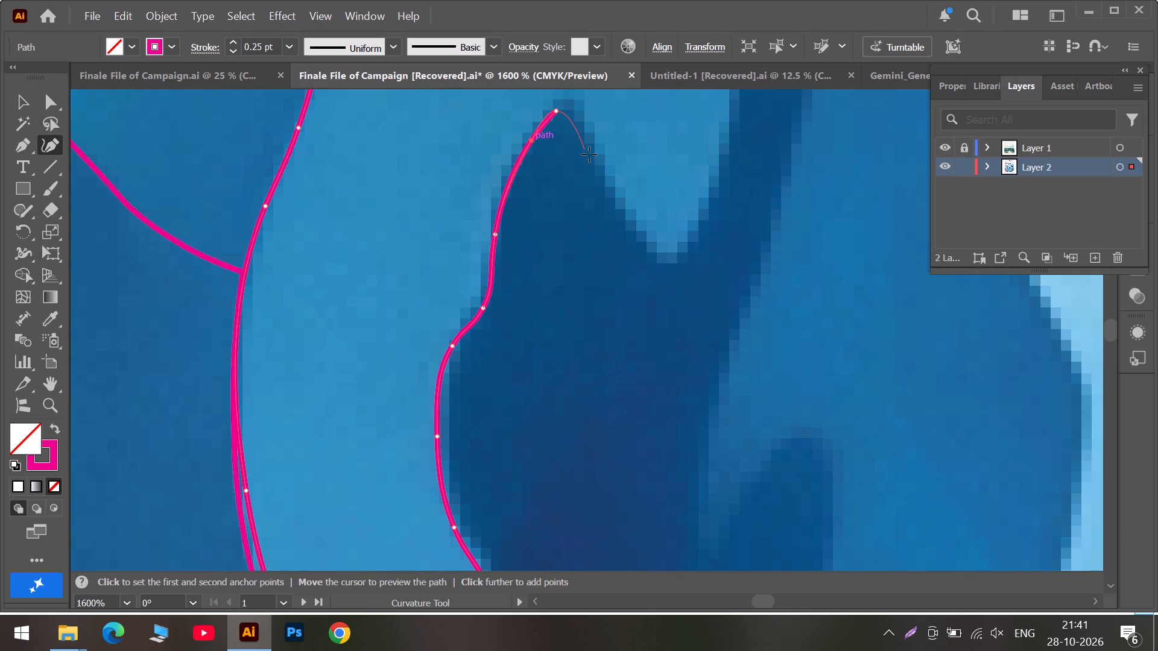
pyautogui.click(597, 166)
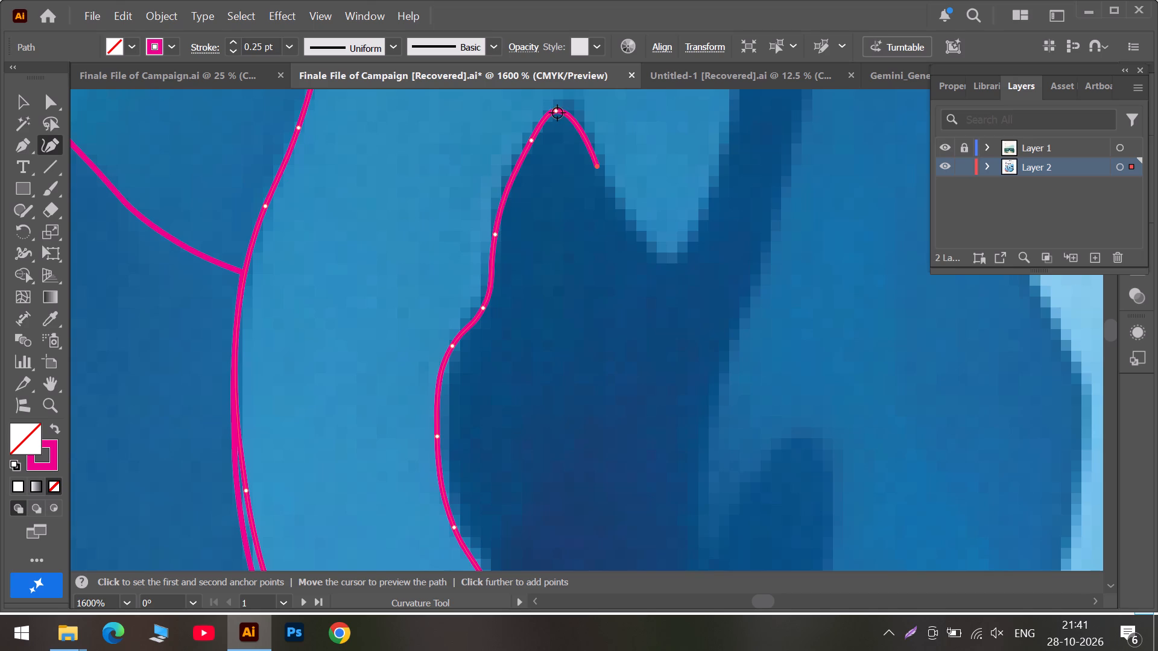
pyautogui.moveTo(557, 113); pyautogui.dragTo(565, 102)
# Continue the path down around the lighter lobe beside the dark peak and up its far edge, shifting the lobe's bottom anchor to fit.
pyautogui.click(655, 261)
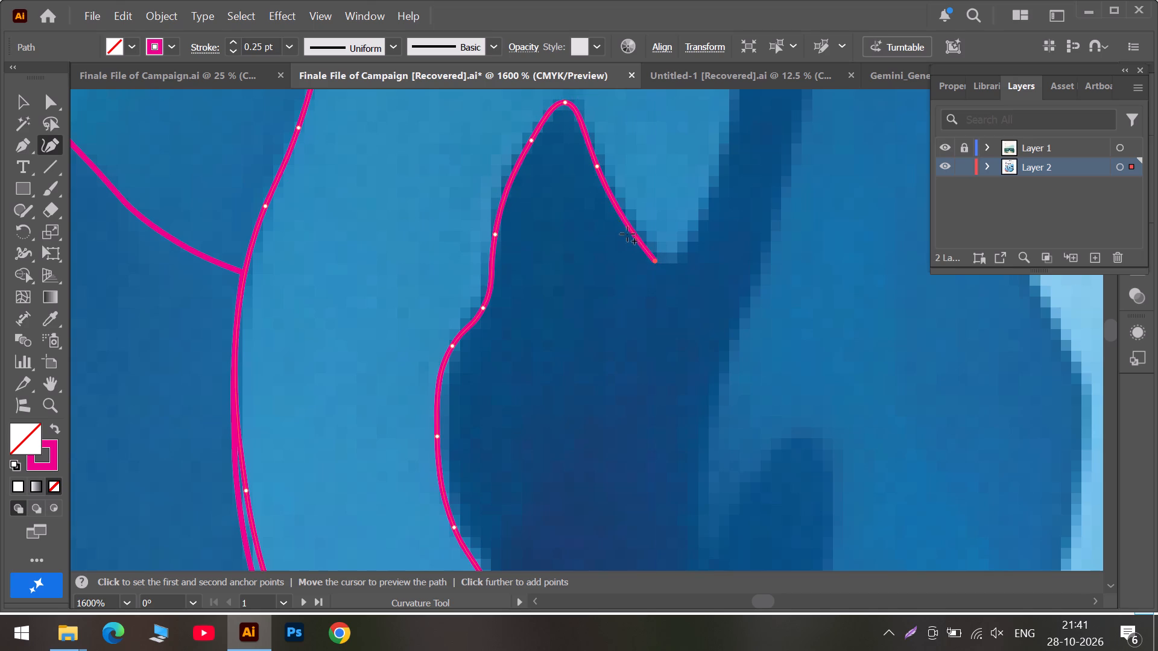
pyautogui.click(624, 219)
pyautogui.click(703, 200)
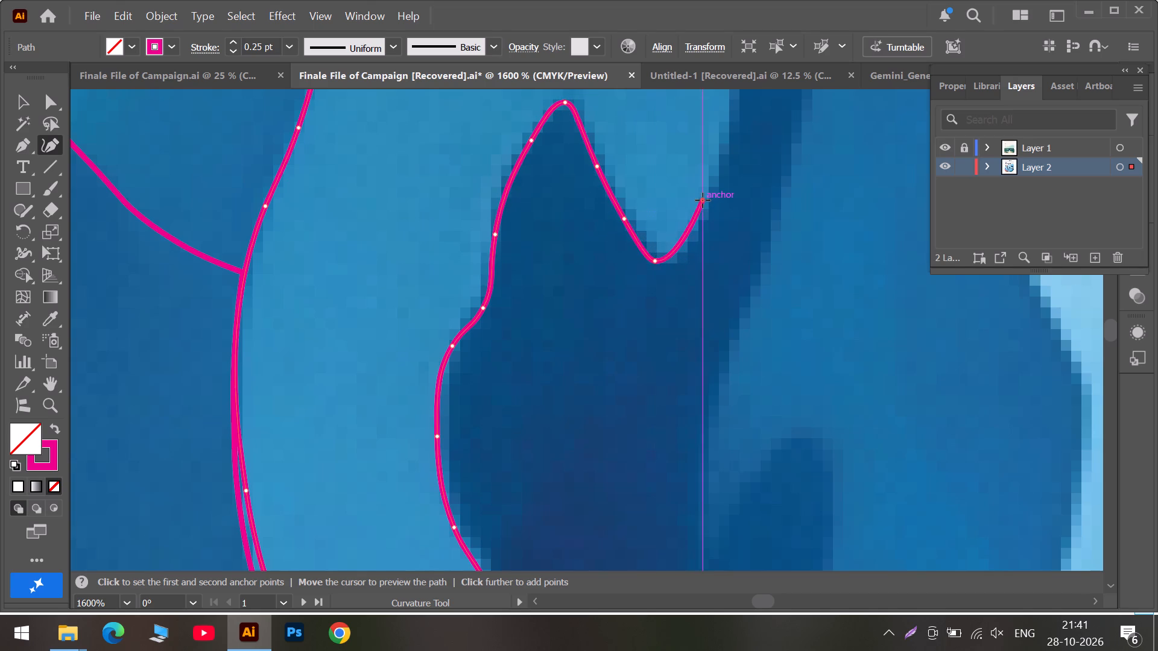
pyautogui.scroll(7, 703, 200)
pyautogui.click(746, 206)
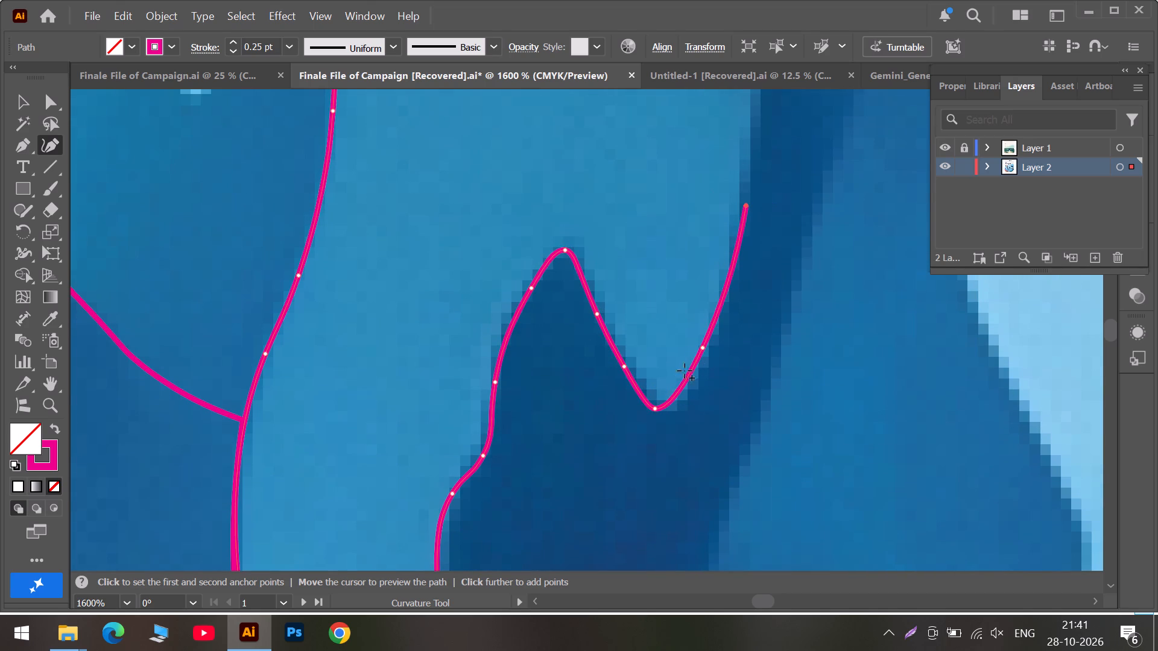
pyautogui.moveTo(657, 410); pyautogui.dragTo(674, 409)
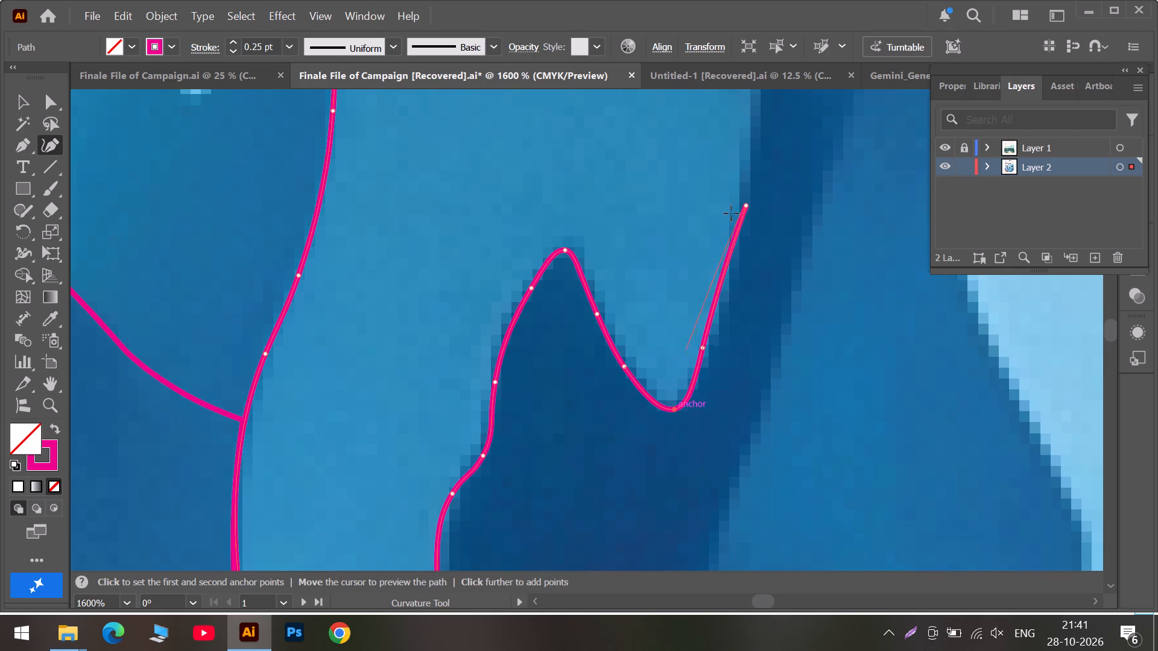
# Extend the path up the leaf's right side and around the small bulge to the lower tip of the pale background gap.
pyautogui.scroll(7, 746, 187)
pyautogui.click(762, 198)
pyautogui.scroll(6, 761, 198)
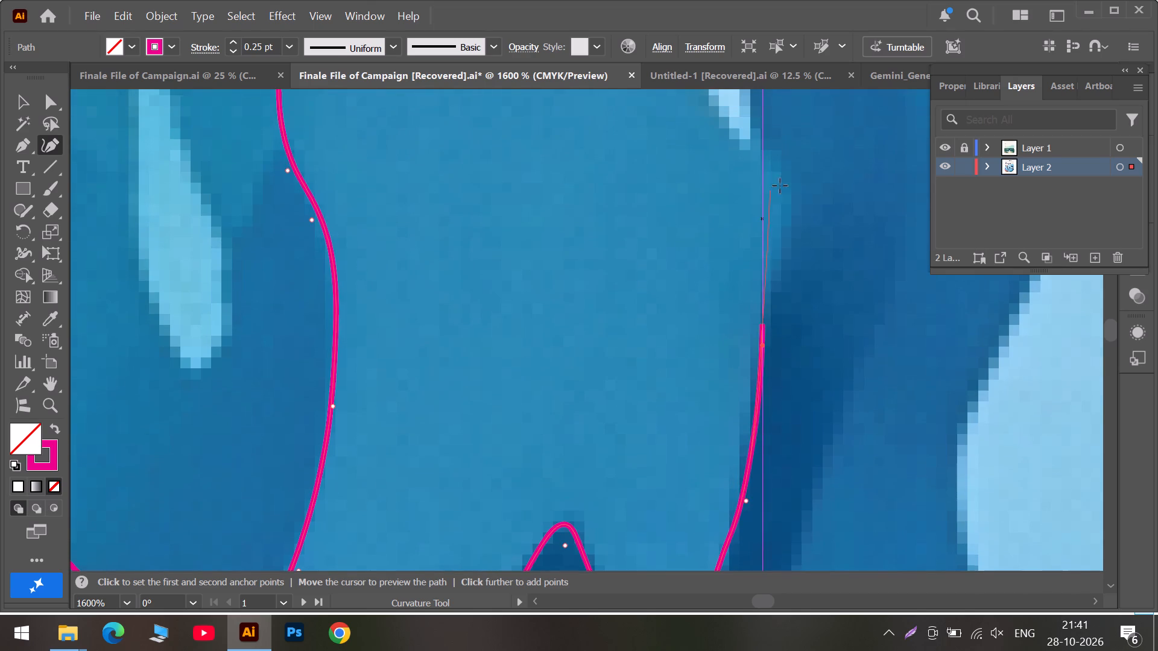
pyautogui.click(789, 232)
pyautogui.scroll(7, 779, 176)
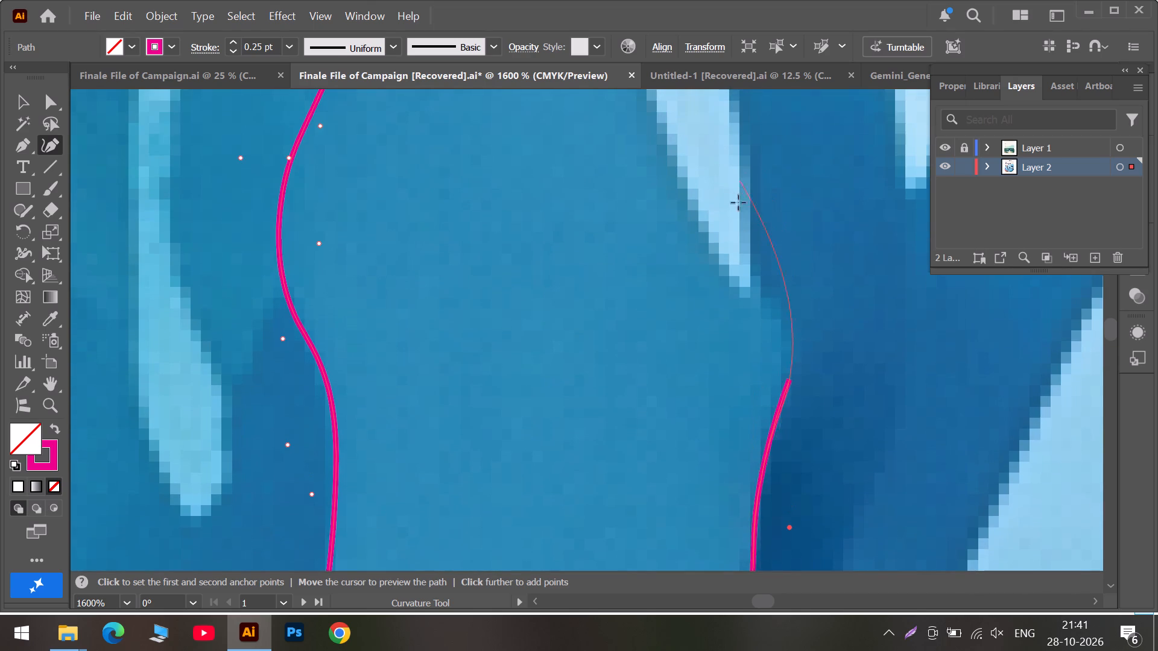
pyautogui.click(767, 292)
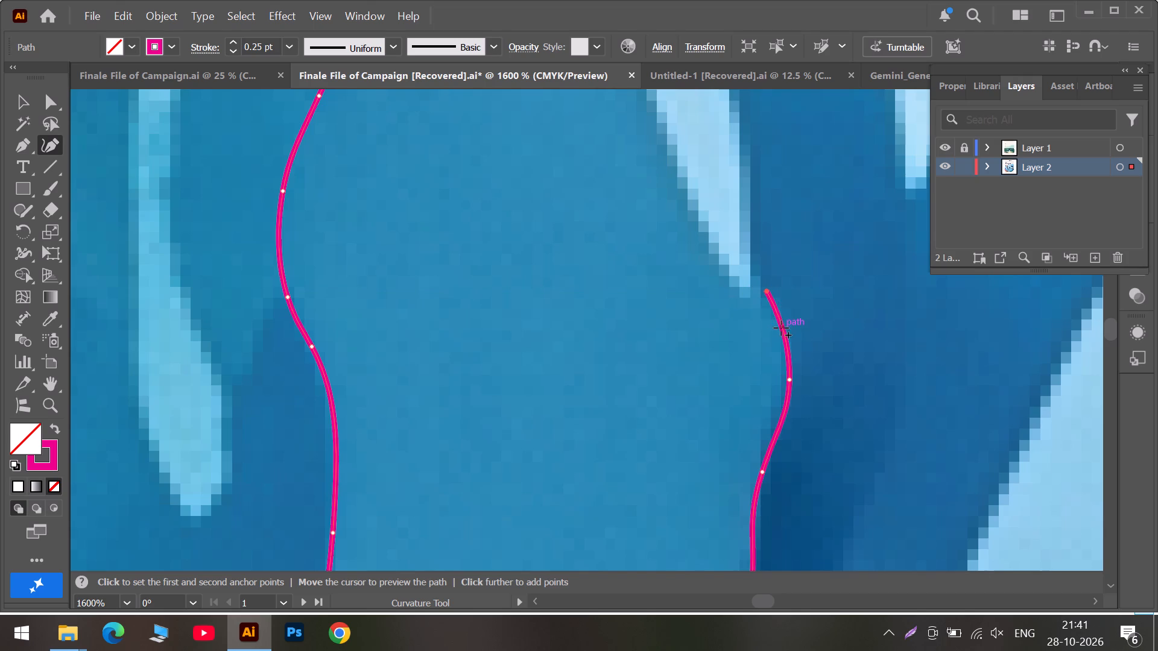
pyautogui.click(781, 328)
pyautogui.click(742, 295)
# Trace the leaf's right edge upward along the pale background gap to the bend in the edge.
pyautogui.scroll(6, 686, 210)
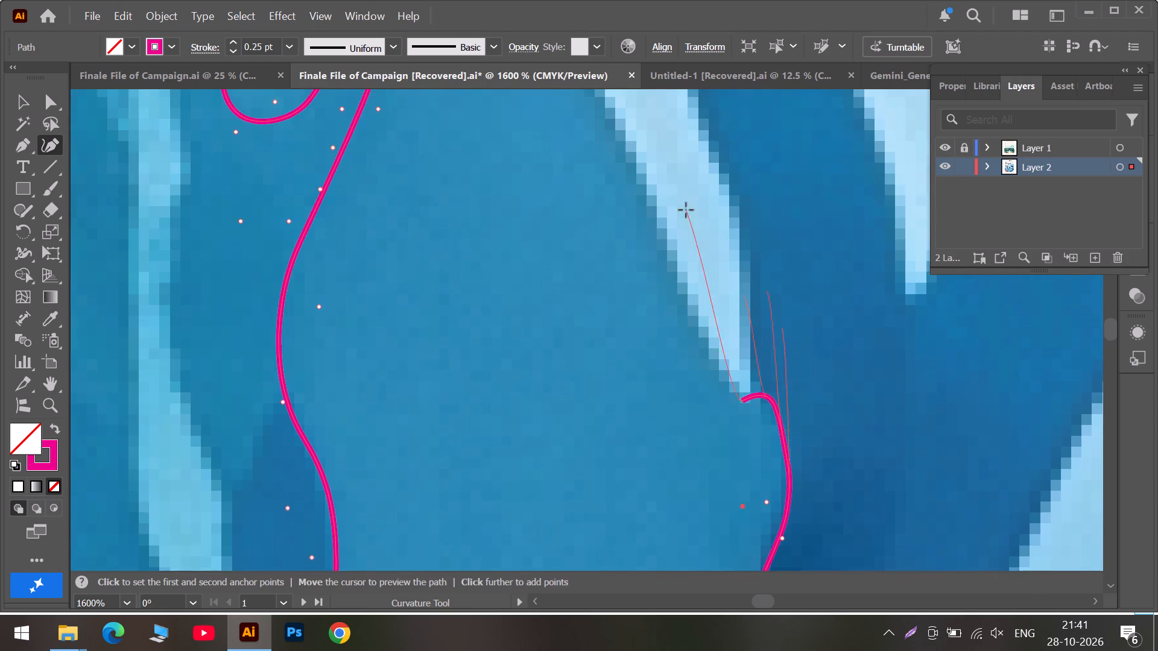
pyautogui.click(661, 255)
pyautogui.scroll(7, 651, 247)
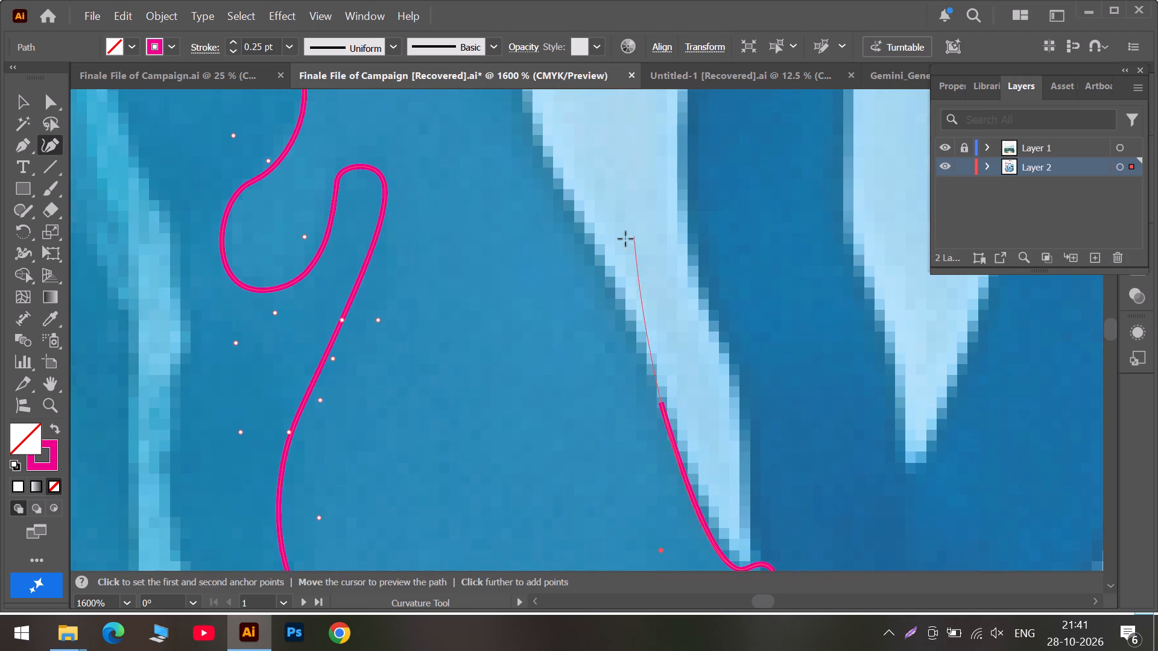
pyautogui.click(598, 257)
pyautogui.scroll(6, 565, 225)
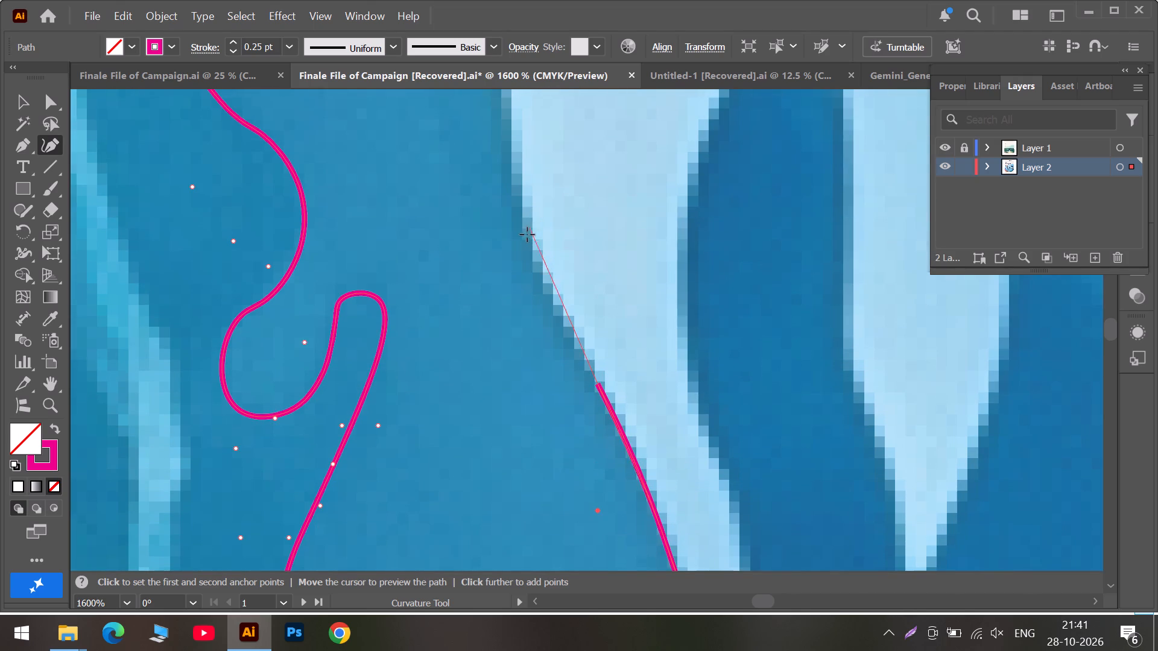
pyautogui.click(523, 247)
# Continue up the leaf's right edge from the bend and close the lighter area's path at its starting anchor.
pyautogui.scroll(7, 518, 237)
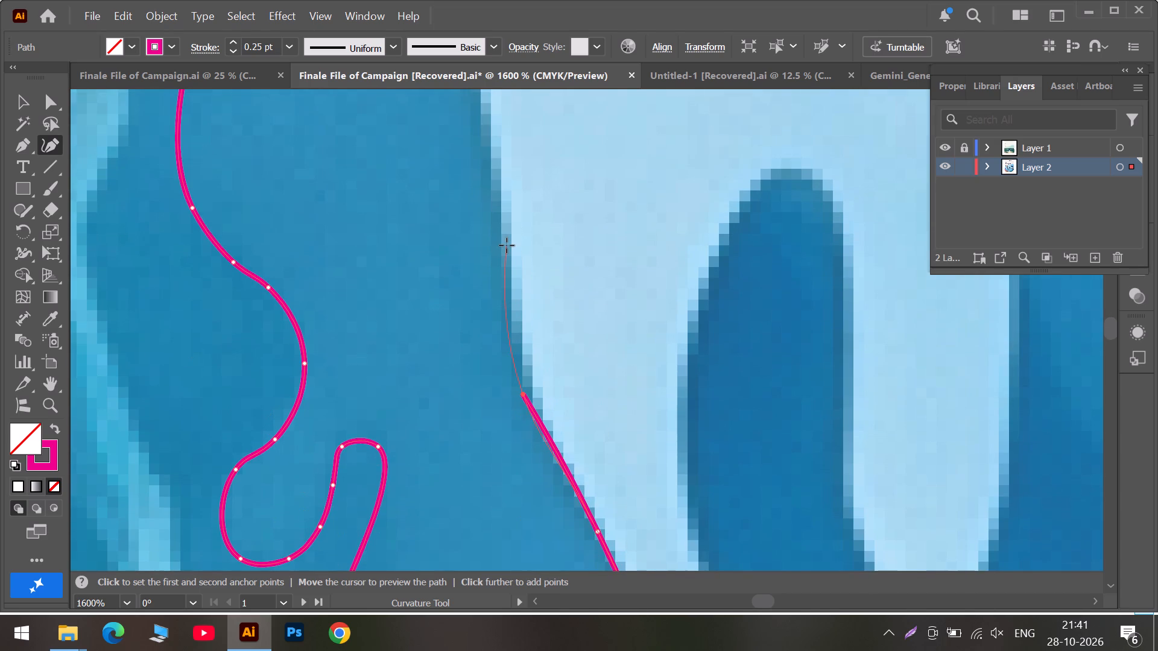
pyautogui.click(507, 245)
pyautogui.scroll(7, 498, 208)
pyautogui.click(470, 225)
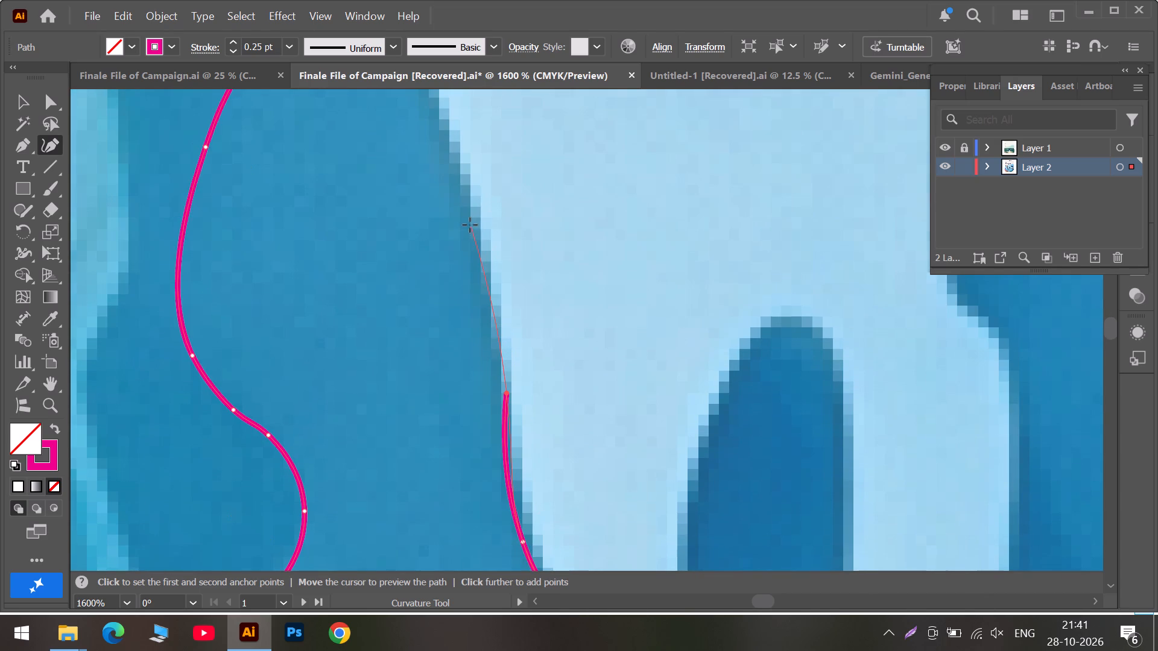
pyautogui.scroll(7, 464, 220)
pyautogui.click(419, 227)
pyautogui.scroll(5, 418, 224)
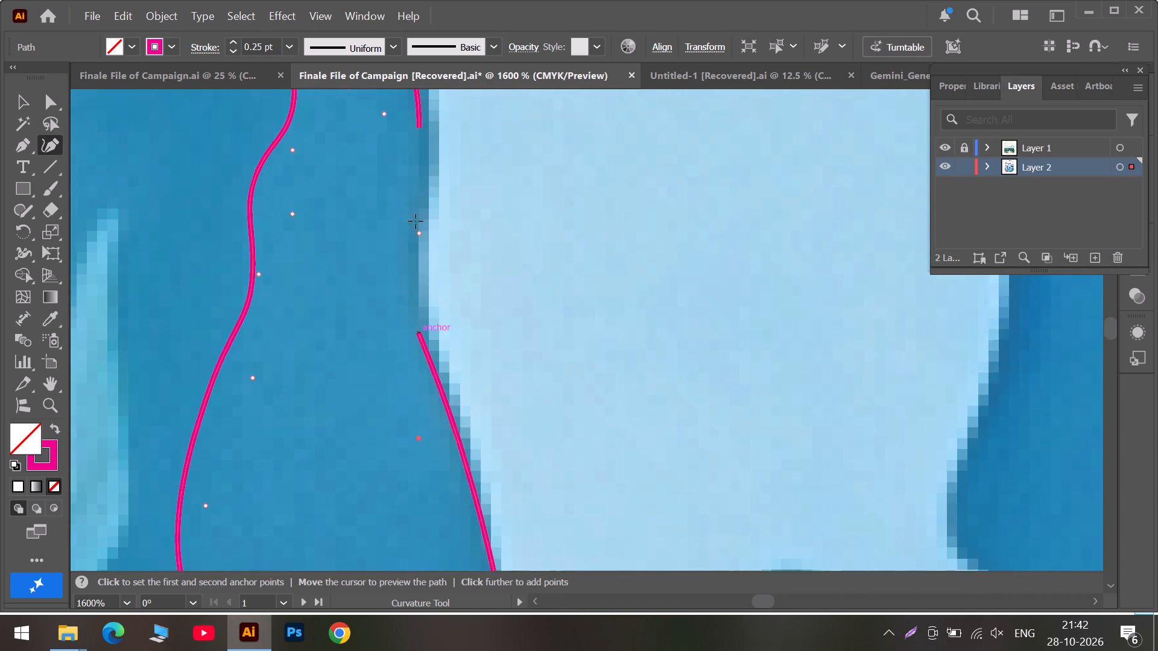
pyautogui.scroll(2, 416, 221)
pyautogui.click(421, 212)
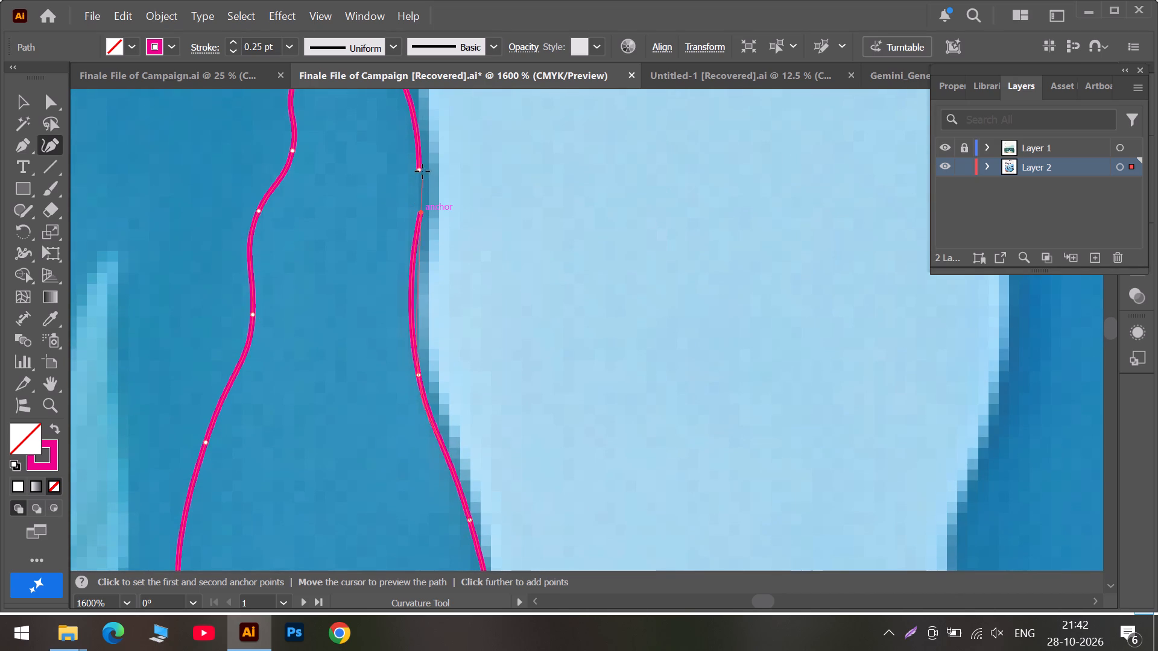
pyautogui.click(418, 169)
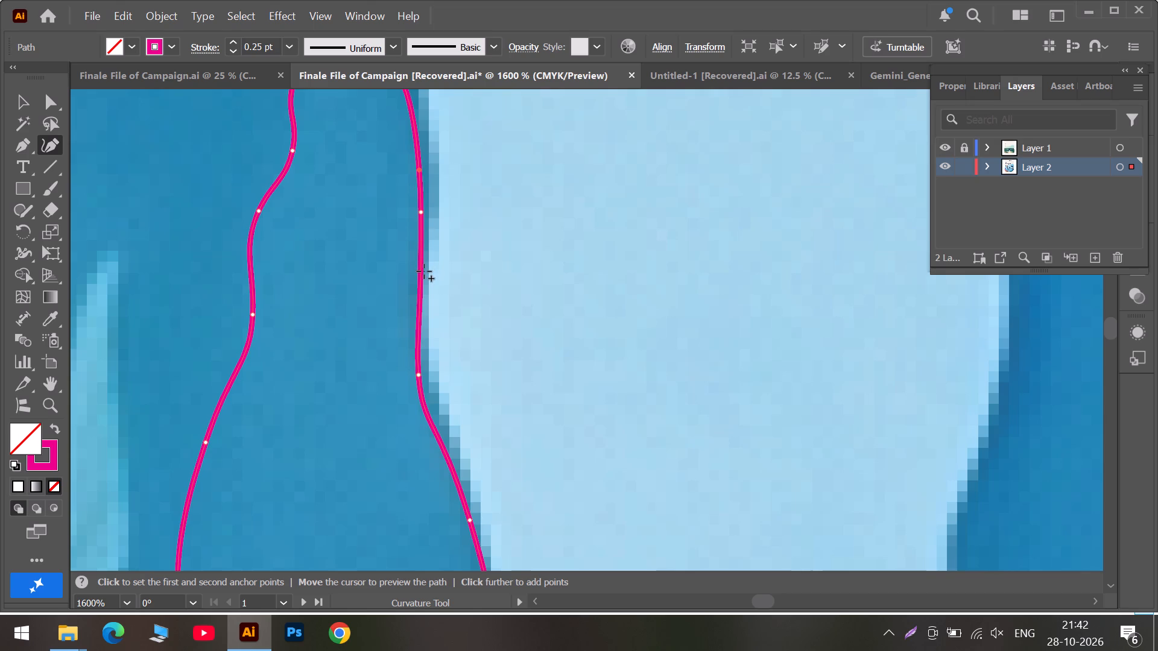
# Refit the leaf's upper right edge by raising two anchors, adding one between them and nudging the upper one slightly down.
pyautogui.scroll(-3, 424, 272)
pyautogui.moveTo(420, 315); pyautogui.dragTo(420, 313)
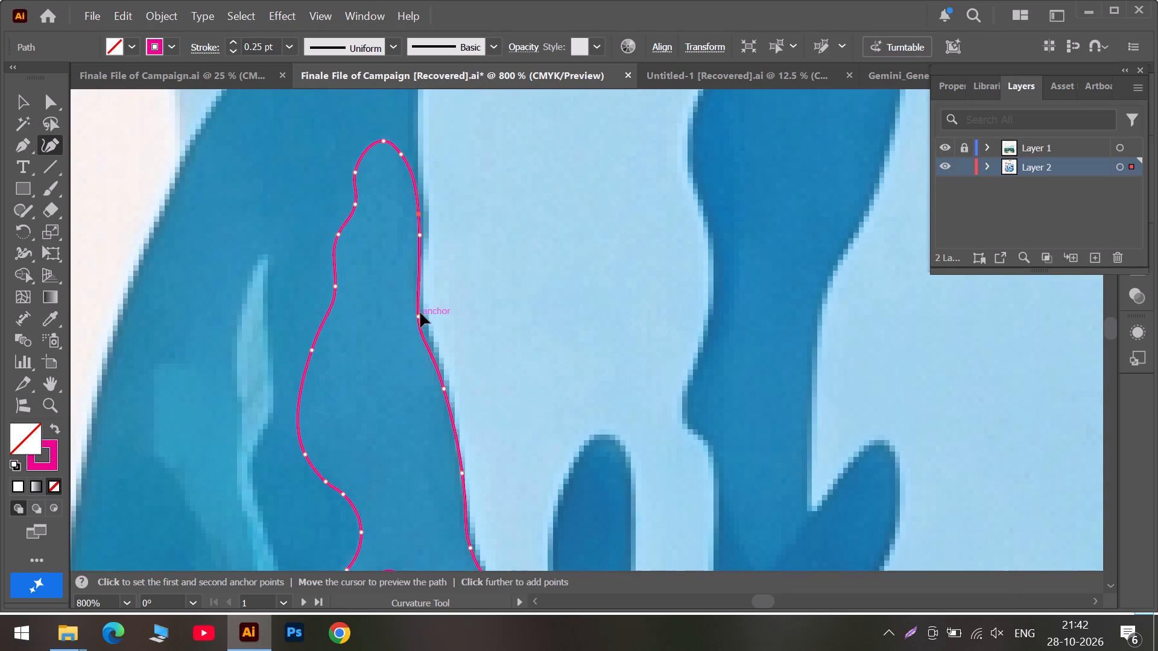
pyautogui.moveTo(420, 313); pyautogui.dragTo(419, 306)
pyautogui.moveTo(443, 392); pyautogui.dragTo(440, 370)
pyautogui.scroll(3, 430, 366)
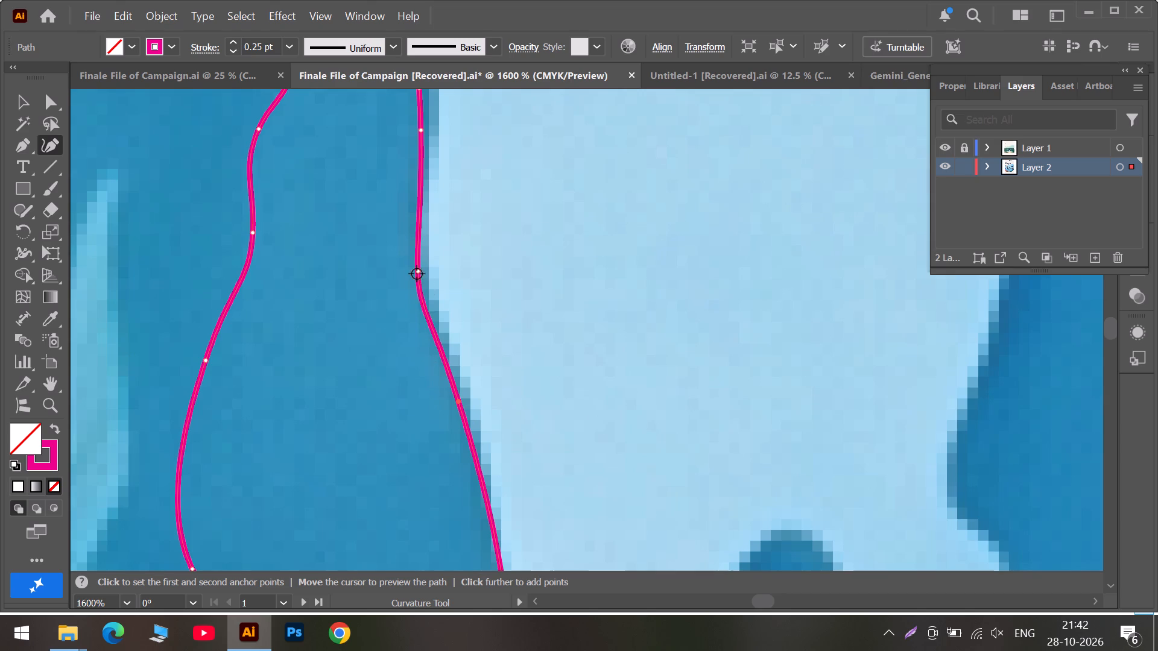
pyautogui.moveTo(433, 328); pyautogui.dragTo(438, 333)
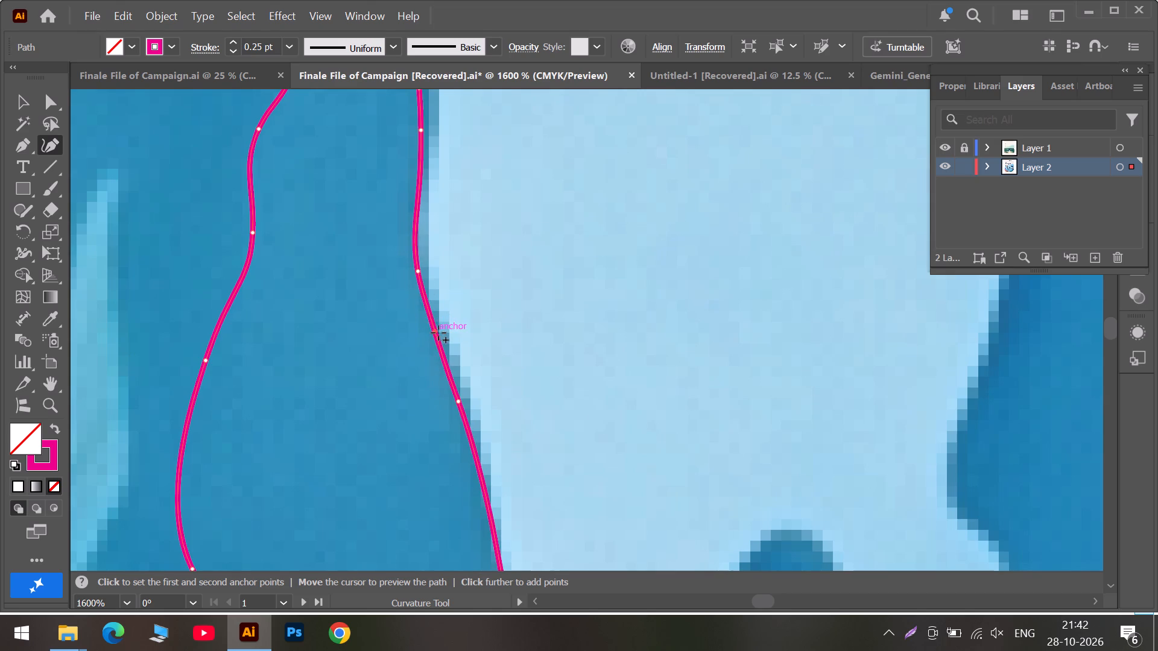
pyautogui.moveTo(438, 333); pyautogui.dragTo(440, 334)
pyautogui.moveTo(419, 274); pyautogui.dragTo(420, 281)
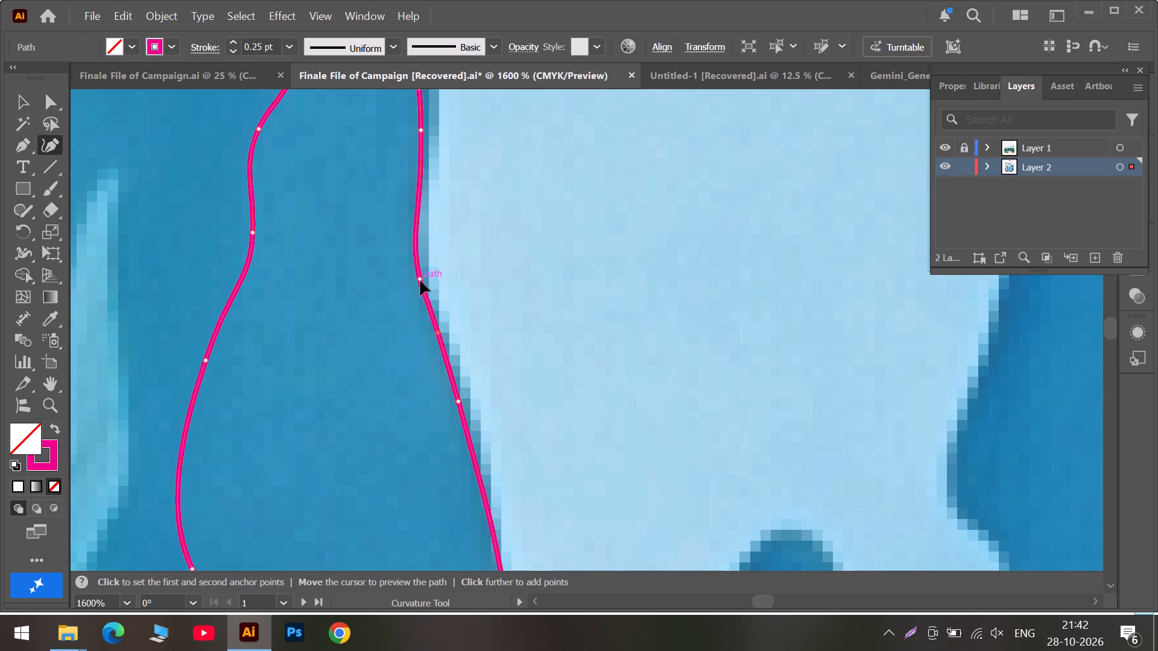
pyautogui.moveTo(420, 281); pyautogui.dragTo(421, 282)
# Examine the closed lighter-area outline along its right edge and where it runs beside the dark lower-leaf outline.
pyautogui.scroll(-5, 441, 298)
pyautogui.scroll(-5, 497, 386)
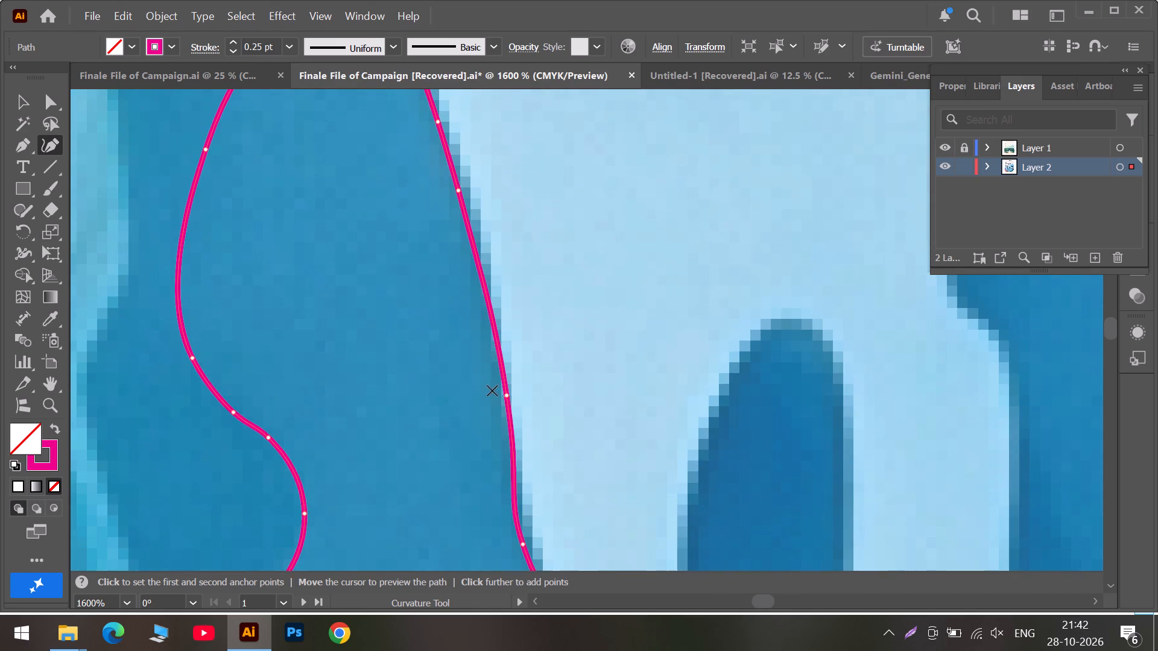
pyautogui.scroll(-5, 507, 406)
pyautogui.scroll(-6, 548, 442)
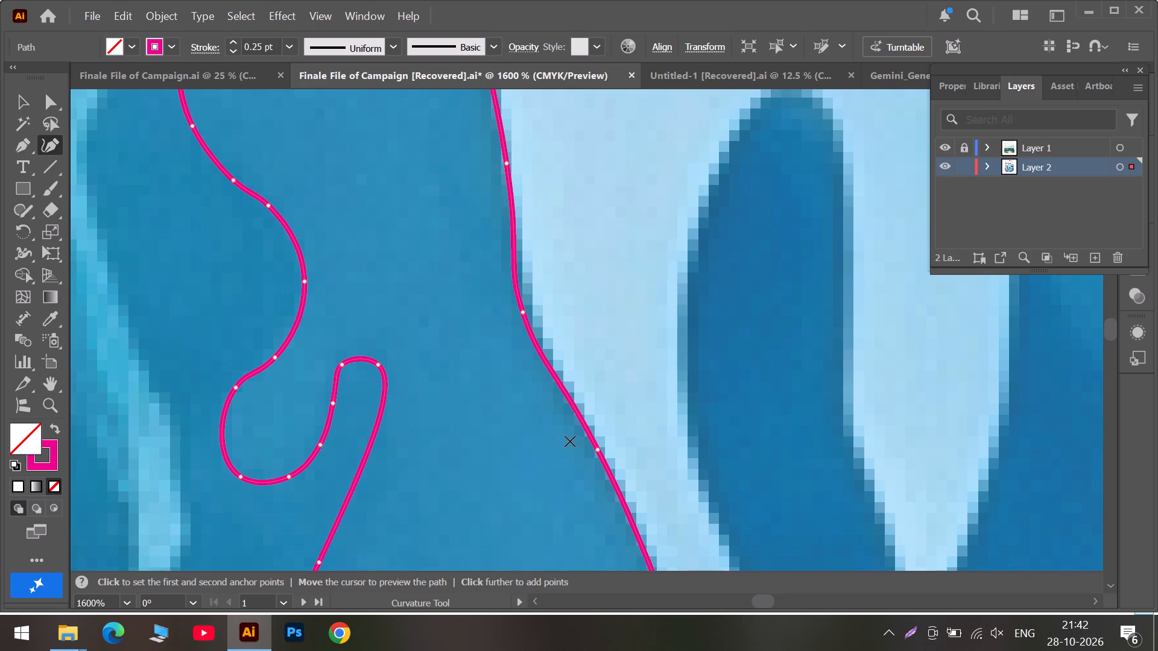
pyautogui.keyDown('alt'); pyautogui.scroll(-3, 571, 442); pyautogui.keyUp('alt')
pyautogui.scroll(2, 546, 439)
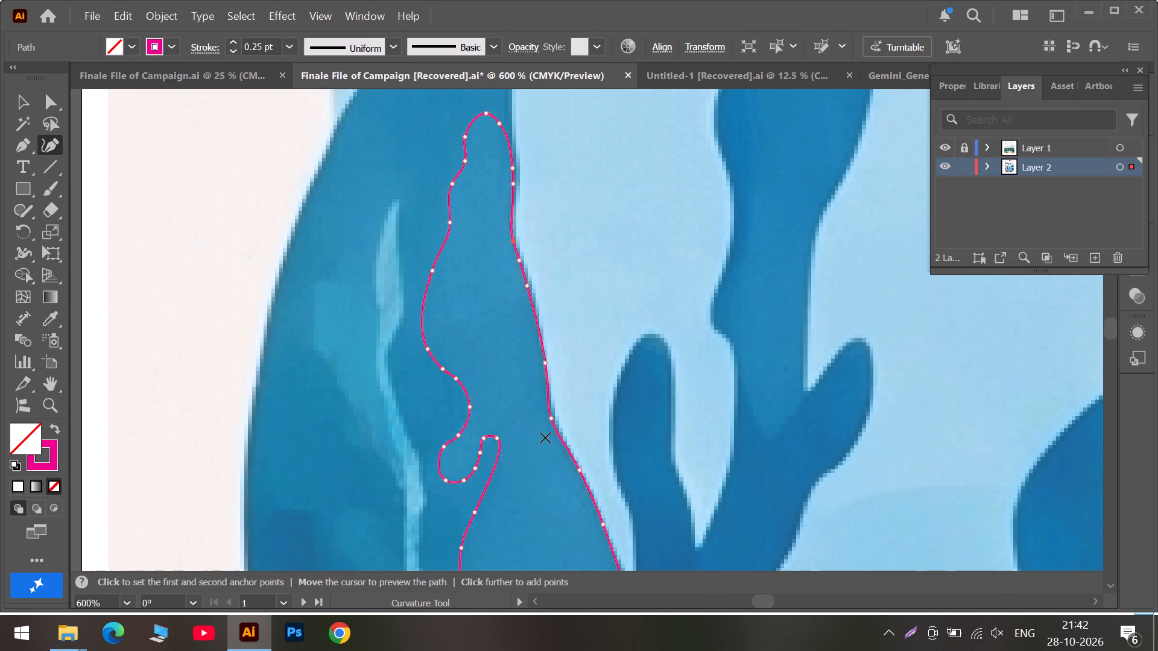
pyautogui.scroll(-16, 545, 438)
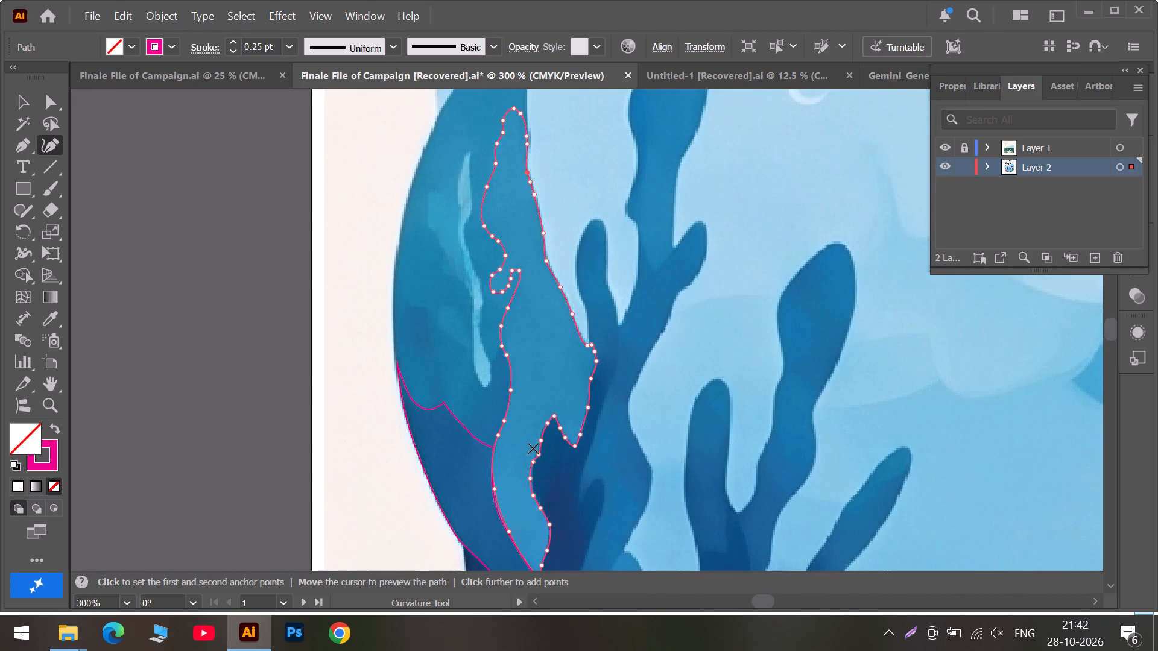
pyautogui.scroll(-3, 533, 448)
pyautogui.scroll(5, 521, 447)
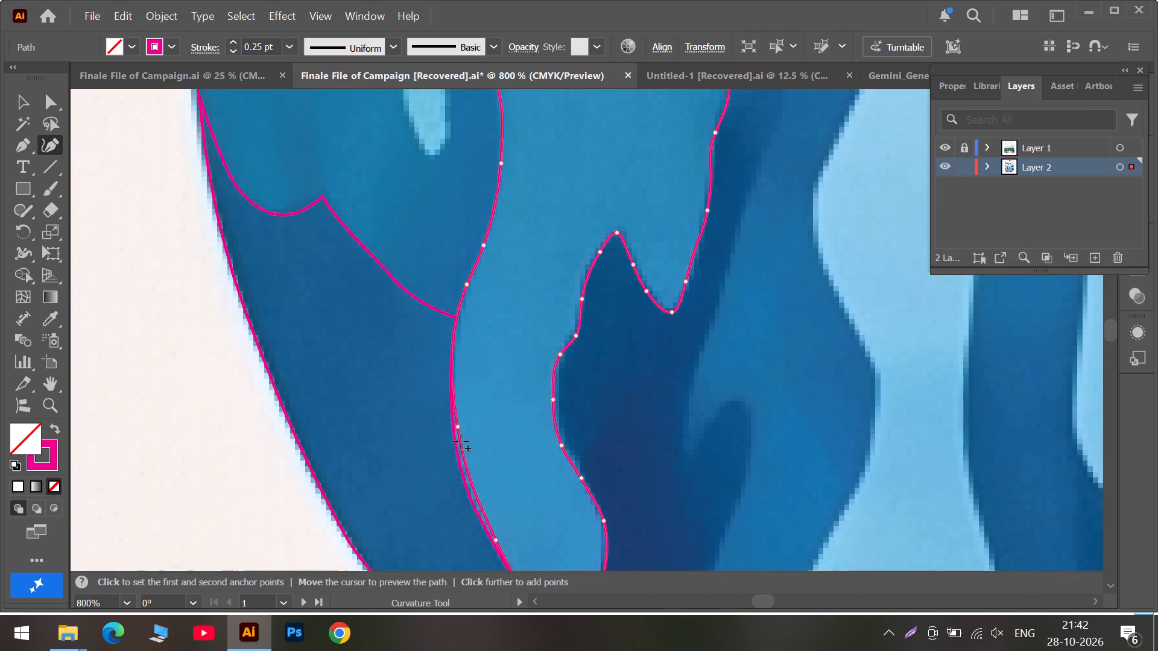
# Change the lighter area's outline stroke to the dark green swatch C=90 M=30 Y=95 K=30.
pyautogui.scroll(2, 461, 441)
pyautogui.scroll(-4, 460, 441)
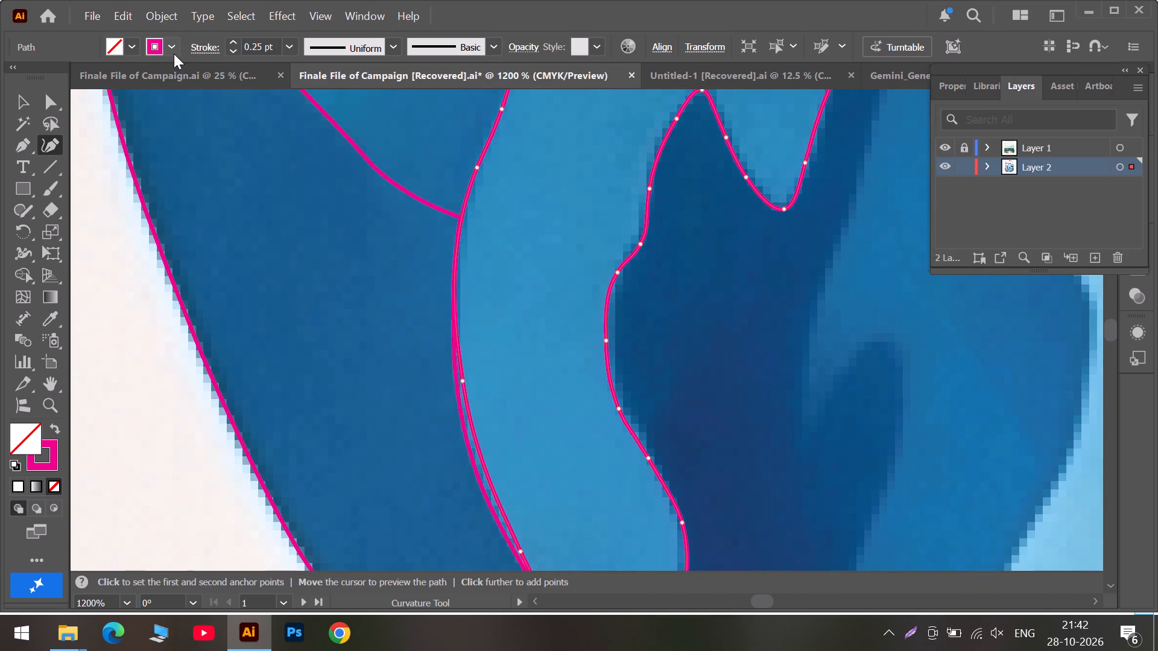
pyautogui.click(170, 46)
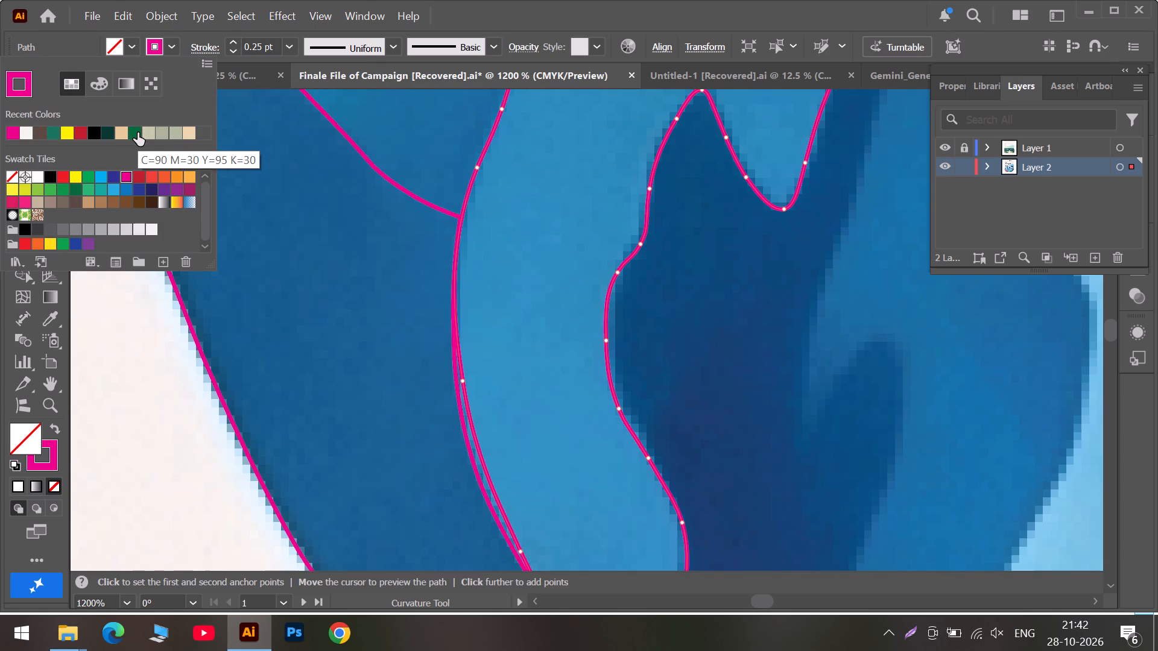
pyautogui.click(137, 133)
pyautogui.scroll(-7, 382, 319)
pyautogui.scroll(-1, 463, 374)
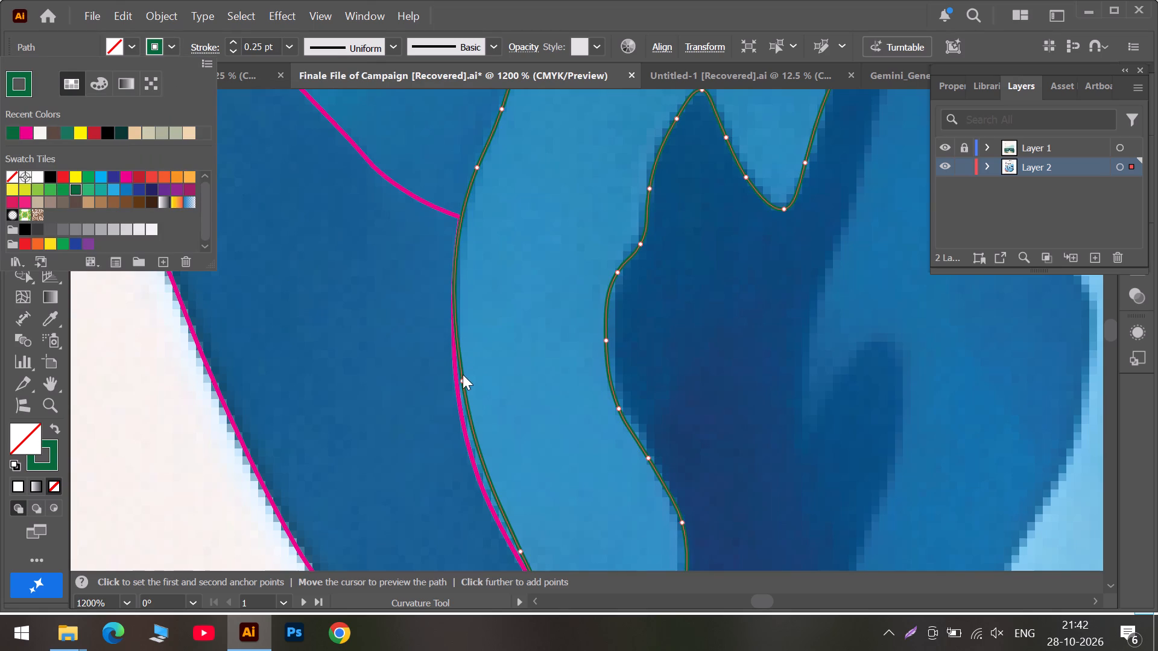
pyautogui.scroll(-2, 463, 374)
pyautogui.click(463, 378)
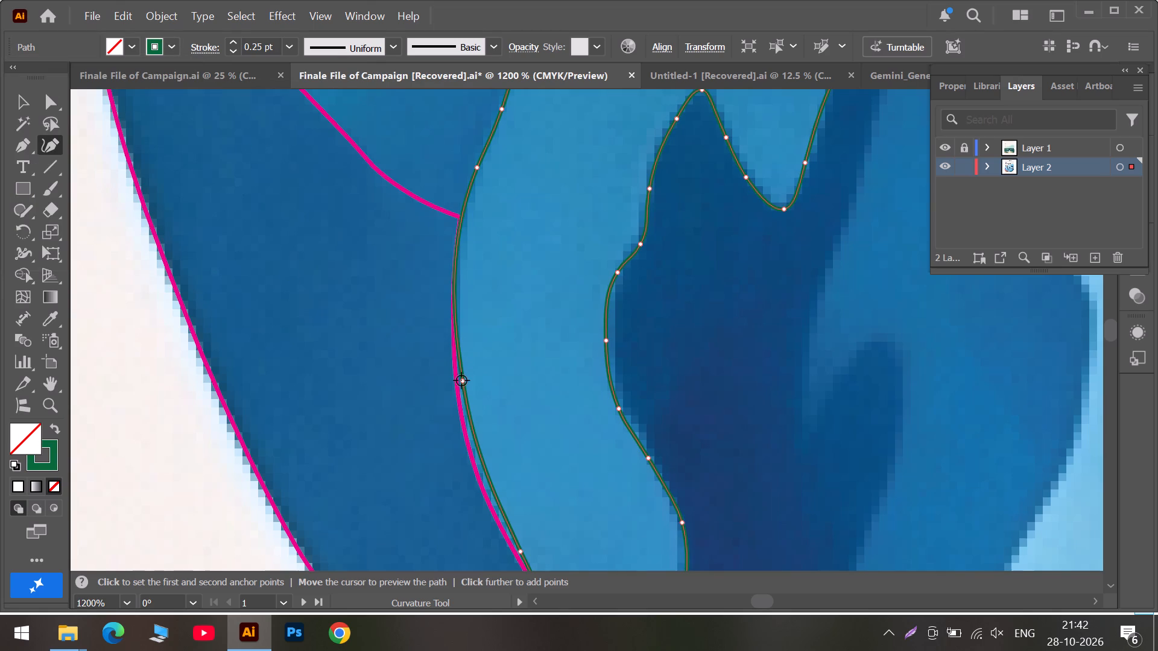
# Fit the lighter area's left edge to the magenta dark-area outline by shifting its anchor left and adding two anchors up to the junction.
pyautogui.scroll(-3, 461, 380)
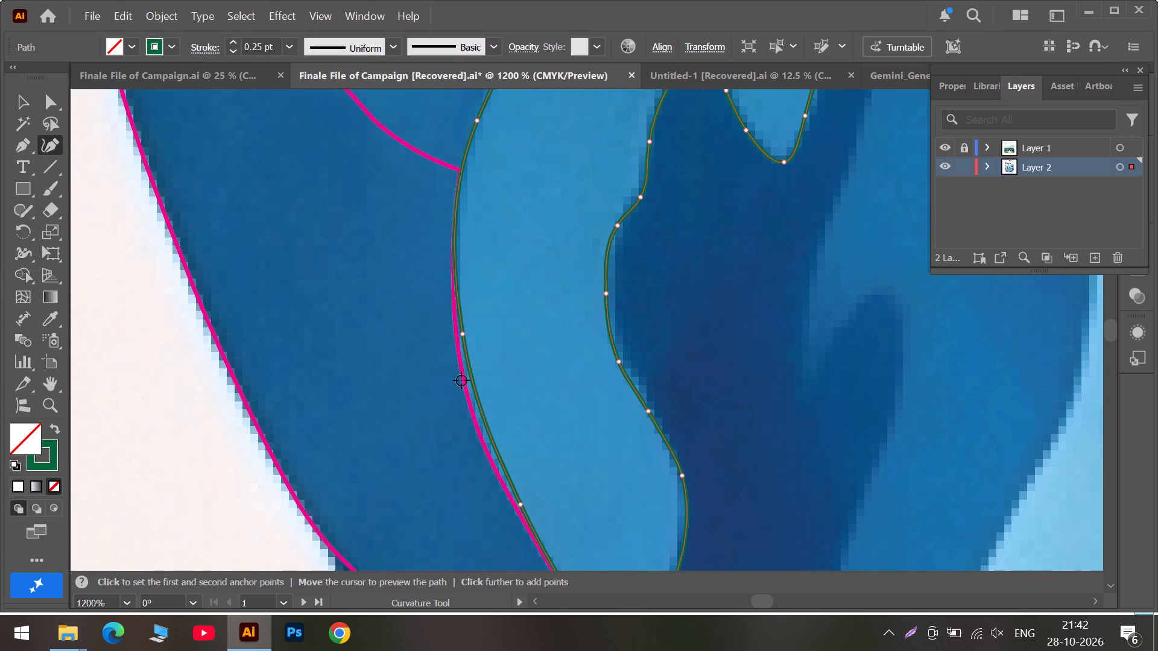
pyautogui.keyDown('alt'); pyautogui.scroll(1, 461, 380); pyautogui.keyUp('alt')
pyautogui.scroll(7, 458, 348)
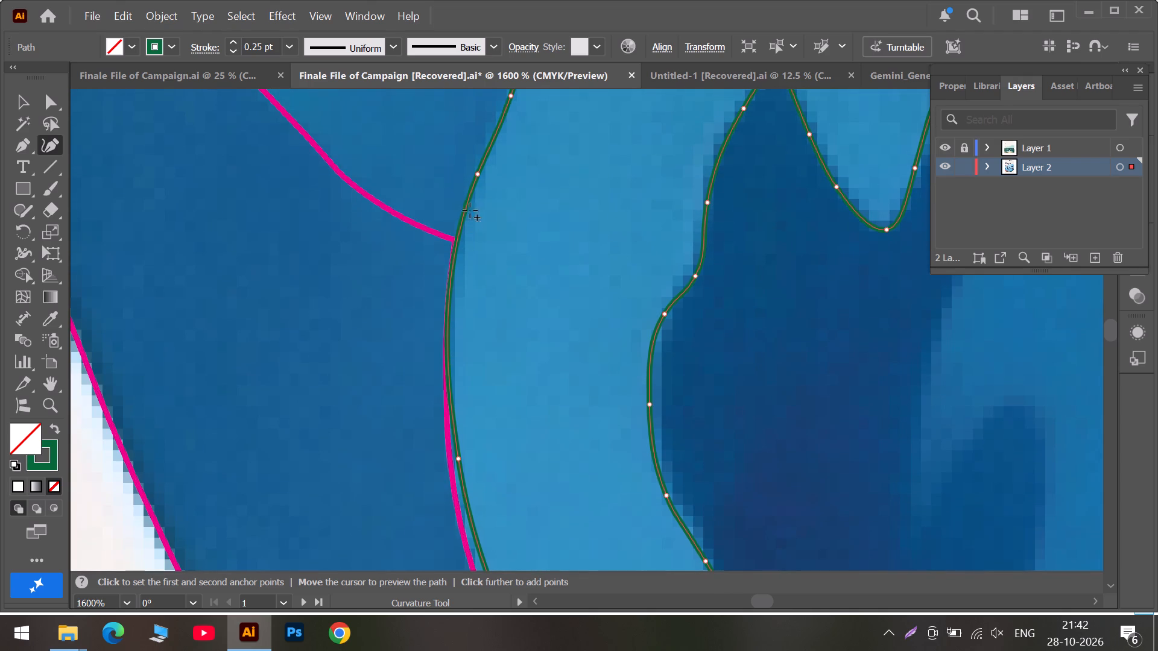
pyautogui.click(479, 176)
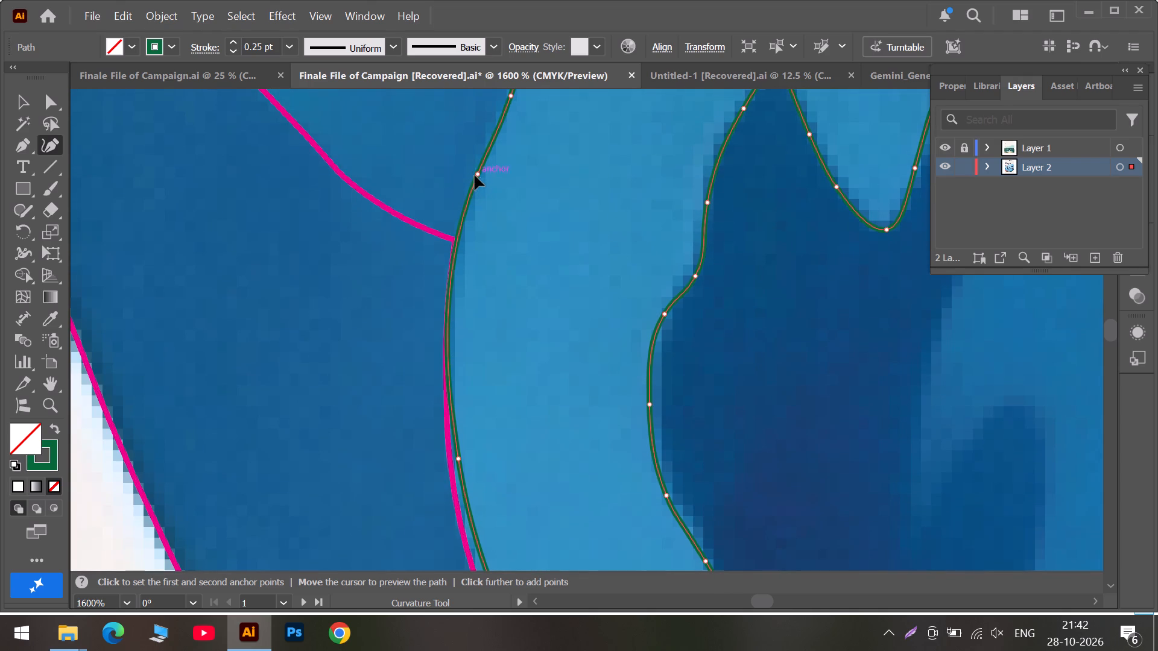
pyautogui.scroll(-6, 474, 262)
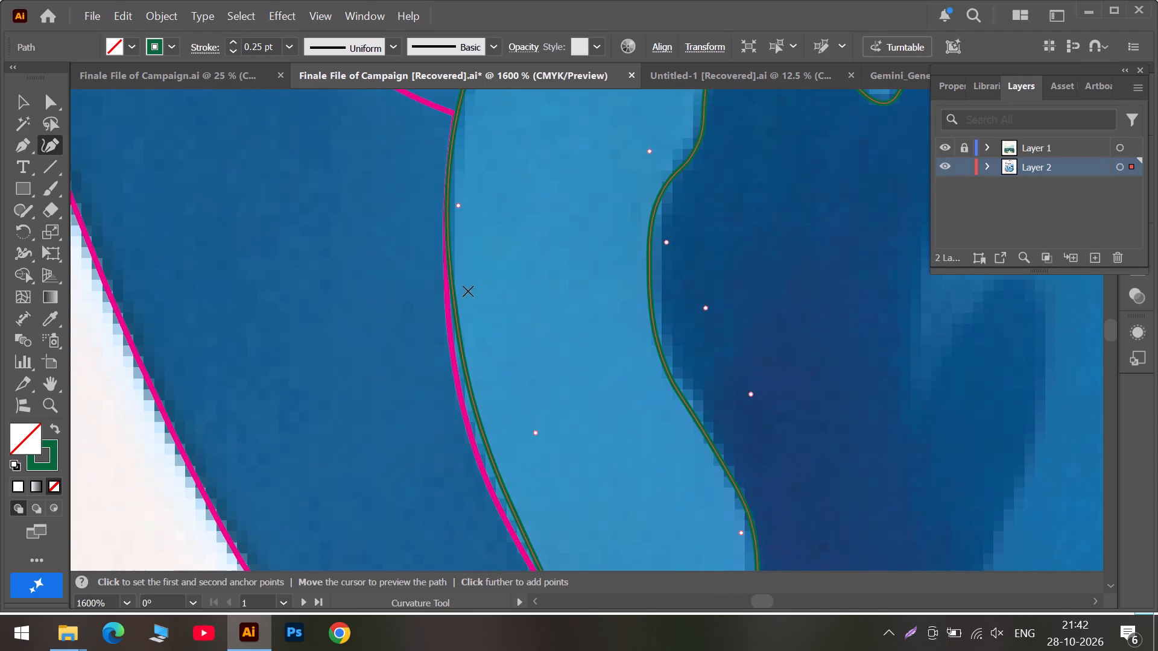
pyautogui.moveTo(460, 335); pyautogui.dragTo(455, 342)
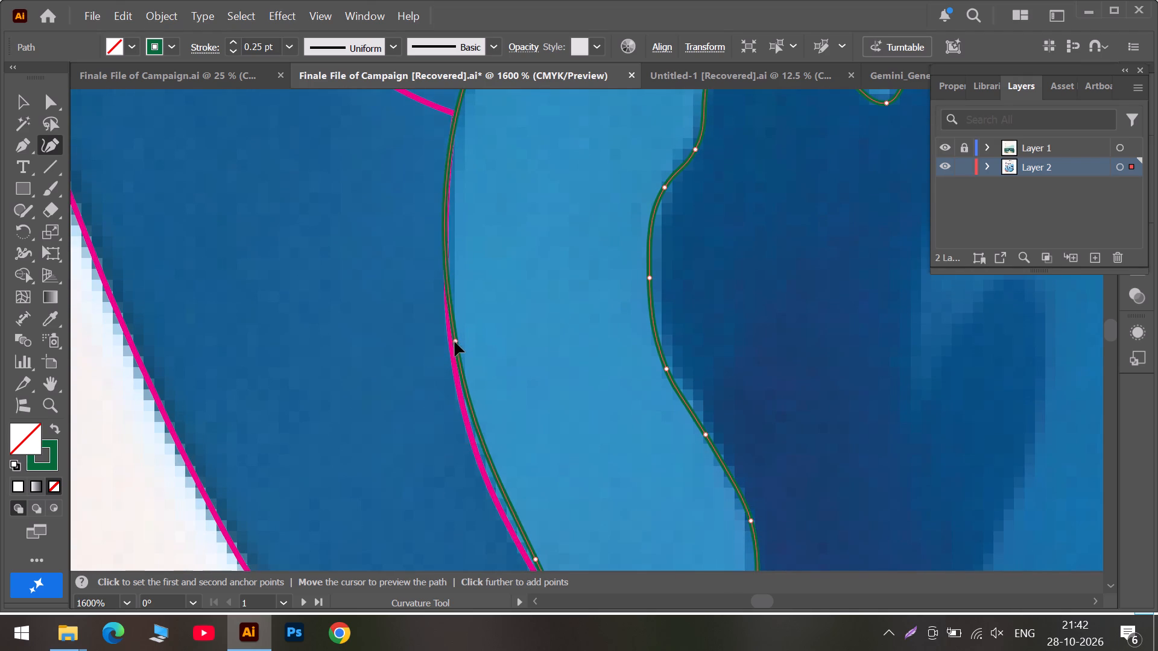
pyautogui.moveTo(455, 342); pyautogui.dragTo(453, 348)
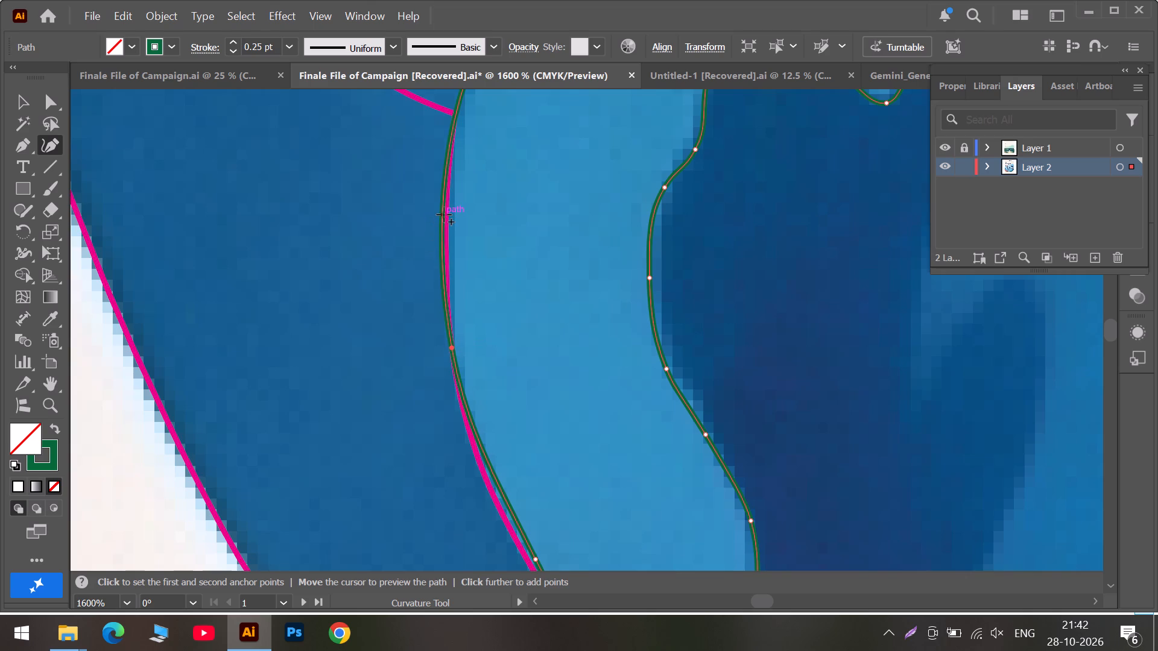
pyautogui.moveTo(444, 215); pyautogui.dragTo(446, 220)
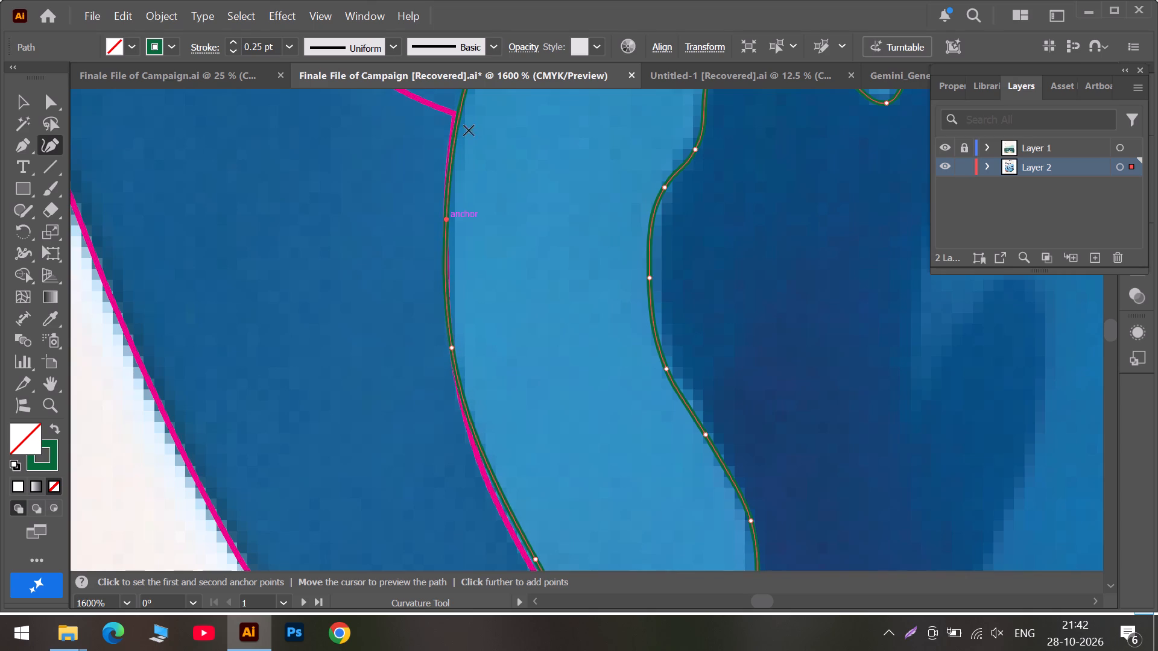
pyautogui.scroll(3, 471, 121)
pyautogui.moveTo(462, 168); pyautogui.dragTo(457, 172)
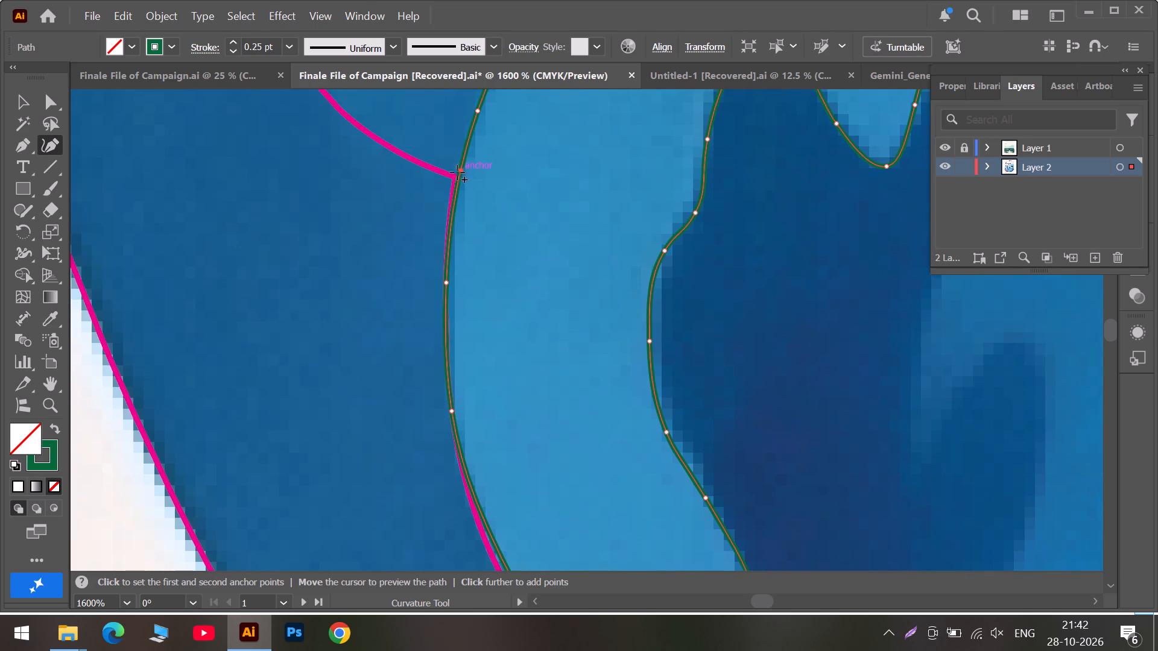
pyautogui.moveTo(457, 172); pyautogui.dragTo(456, 175)
# Move the left edge's next lower anchor onto the magenta outline and up along it to match the curve.
pyautogui.scroll(-5, 457, 229)
pyautogui.scroll(-4, 469, 279)
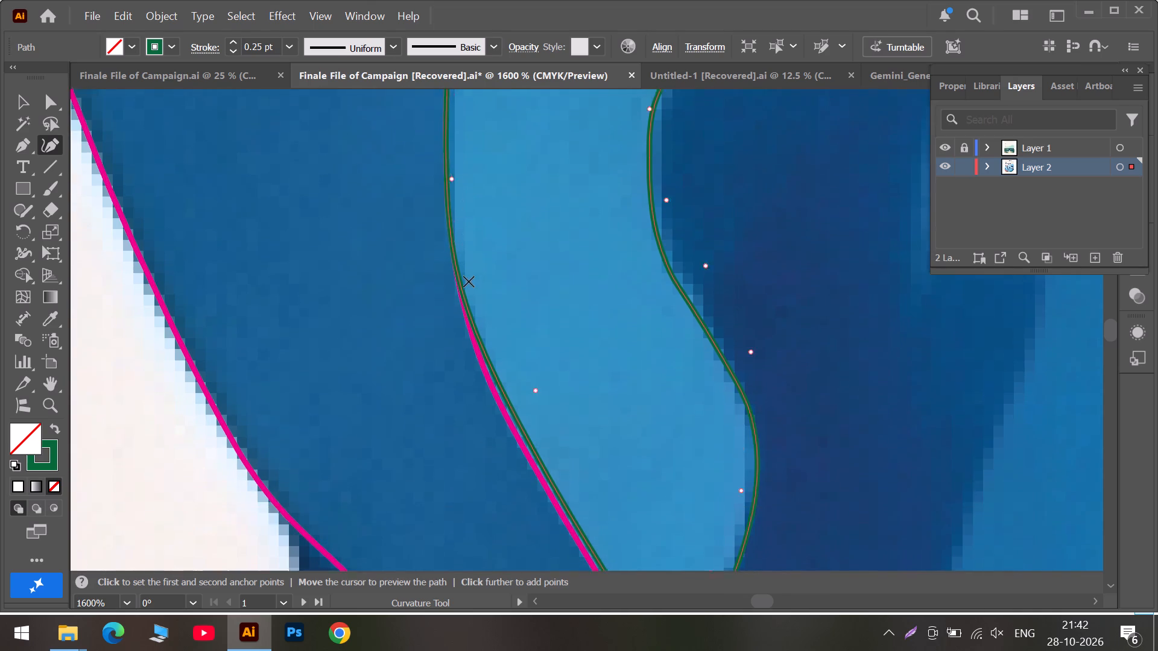
pyautogui.scroll(-2, 469, 281)
pyautogui.moveTo(537, 391); pyautogui.dragTo(524, 379)
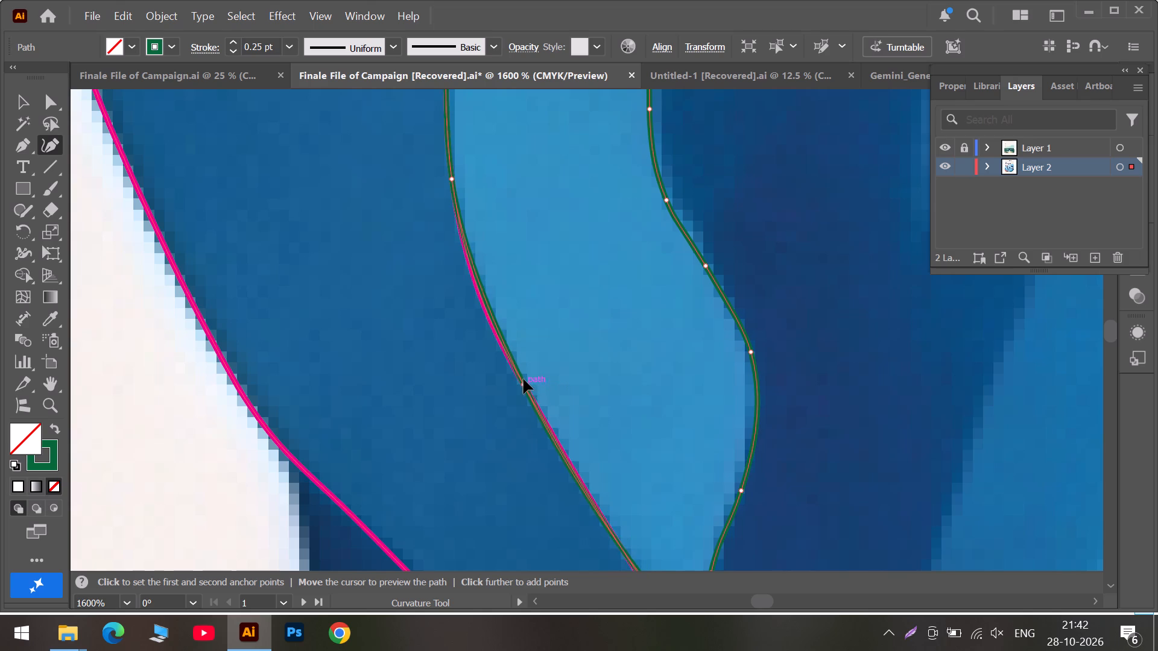
pyautogui.moveTo(524, 379); pyautogui.dragTo(481, 294)
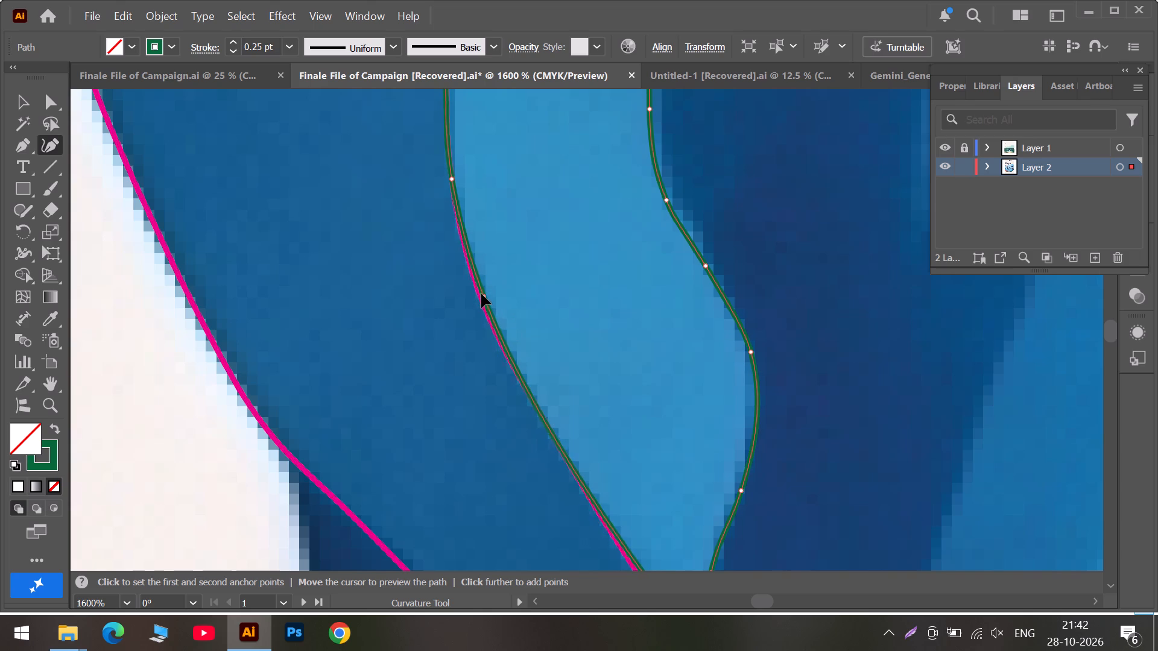
pyautogui.moveTo(481, 294); pyautogui.dragTo(476, 287)
# Add two anchors farther down the lighter area's left edge and nudge them onto the magenta outline.
pyautogui.scroll(-6, 489, 303)
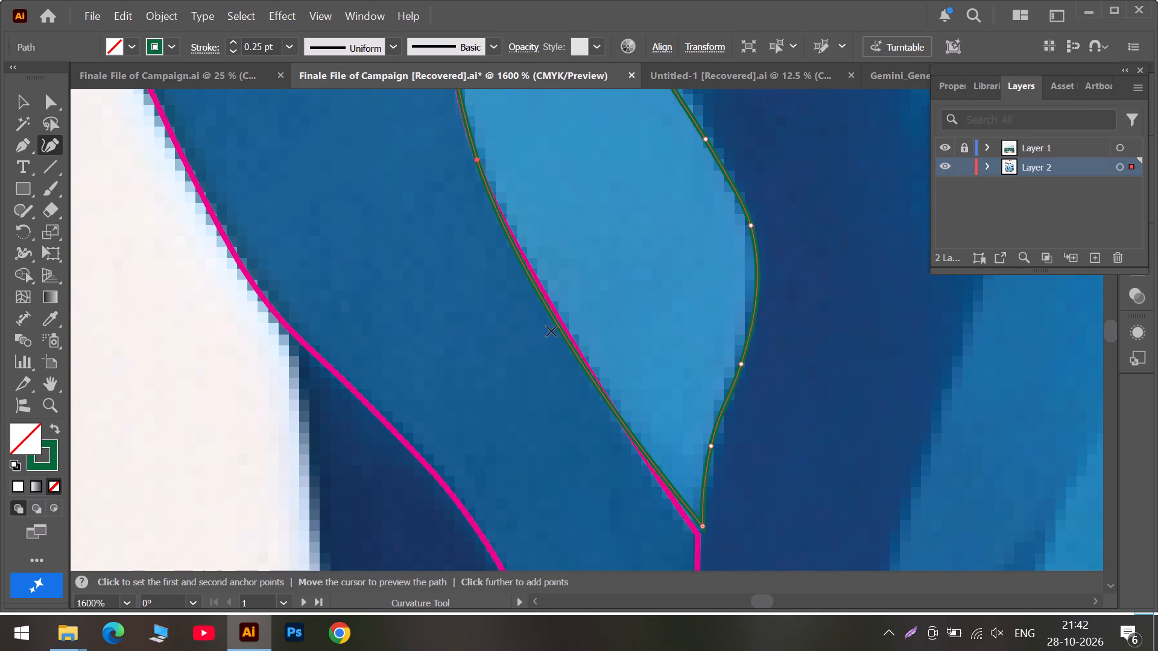
pyautogui.moveTo(557, 323); pyautogui.dragTo(554, 315)
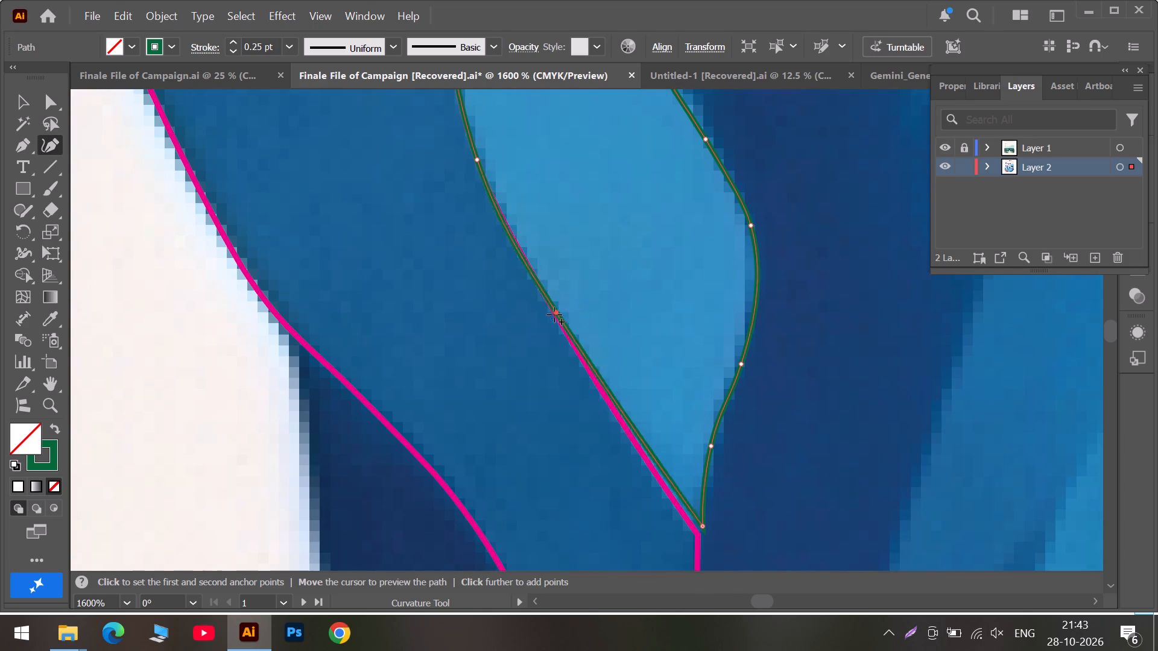
pyautogui.moveTo(554, 315); pyautogui.dragTo(552, 309)
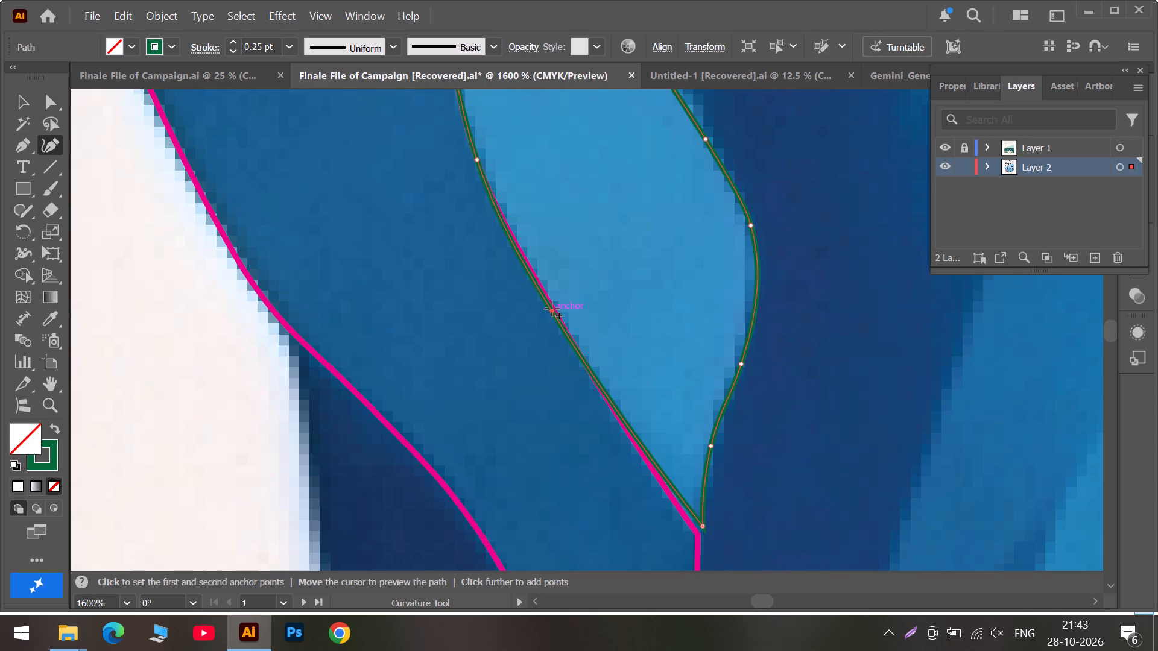
pyautogui.moveTo(552, 309); pyautogui.dragTo(552, 307)
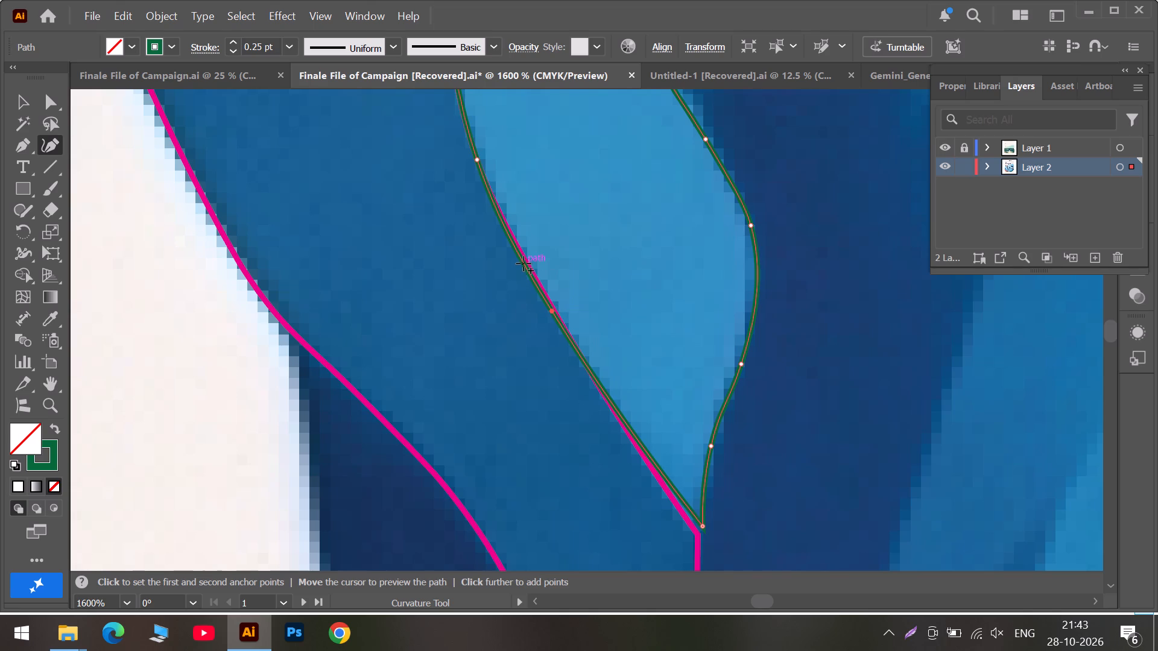
pyautogui.click(525, 263)
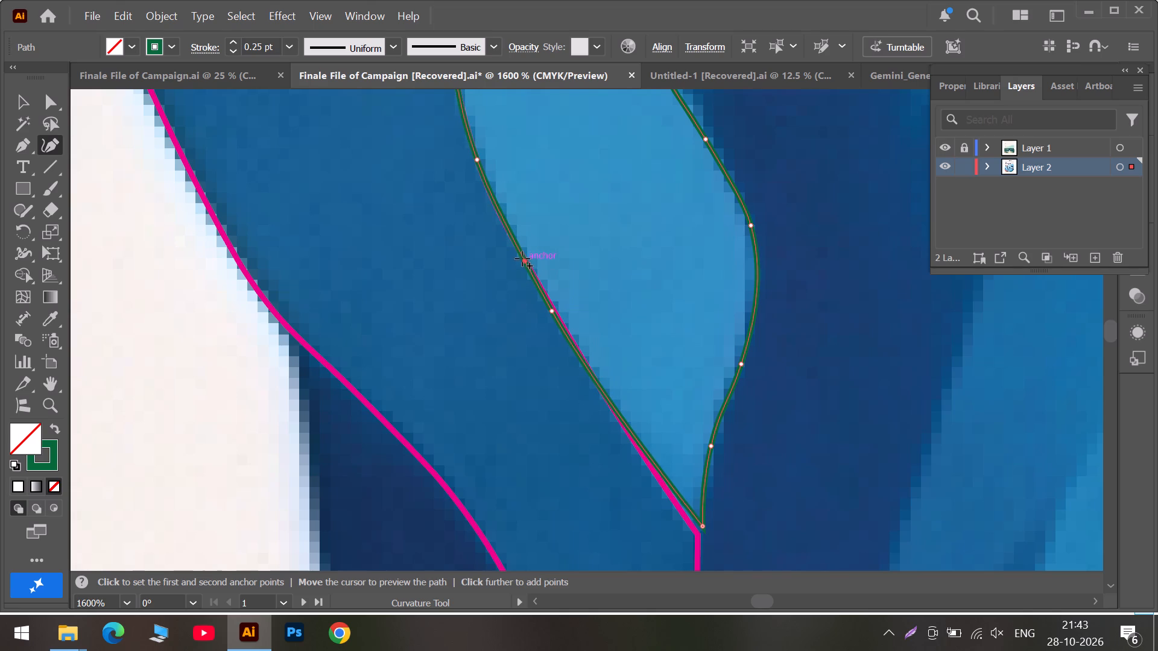
pyautogui.moveTo(551, 312); pyautogui.dragTo(558, 312)
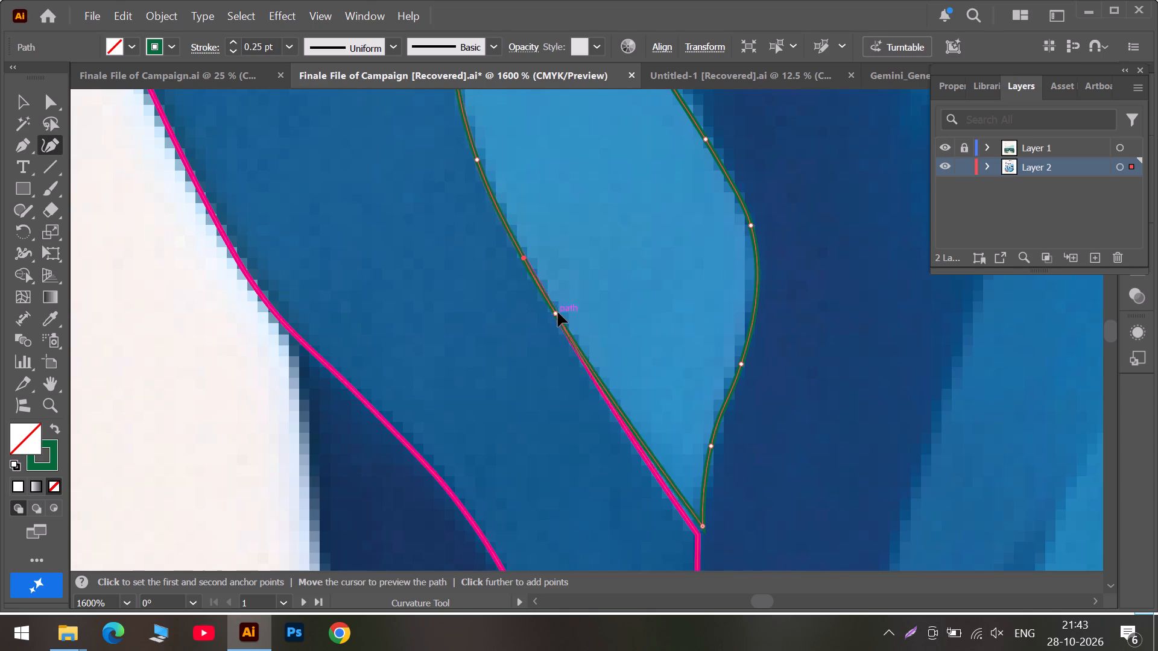
pyautogui.moveTo(558, 312); pyautogui.dragTo(558, 318)
# Move the lighter area's bottom tip anchor onto the magenta outline's corner and add an anchor on the left edge just above it.
pyautogui.scroll(-5, 575, 334)
pyautogui.moveTo(704, 421); pyautogui.dragTo(703, 422)
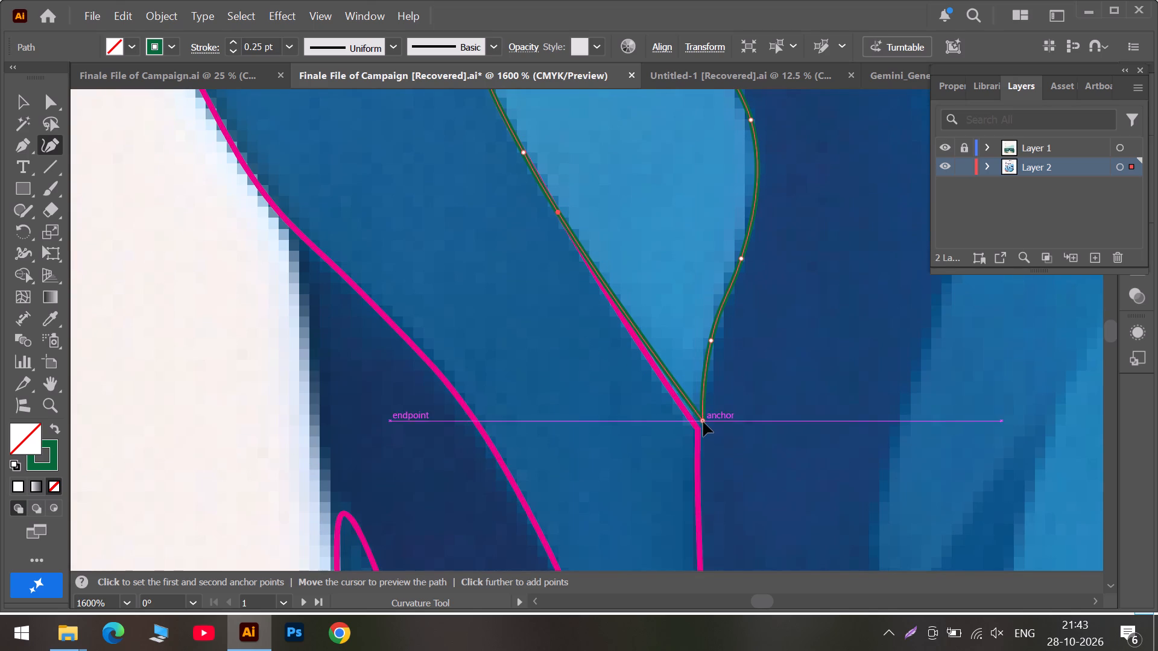
pyautogui.moveTo(703, 422); pyautogui.dragTo(697, 433)
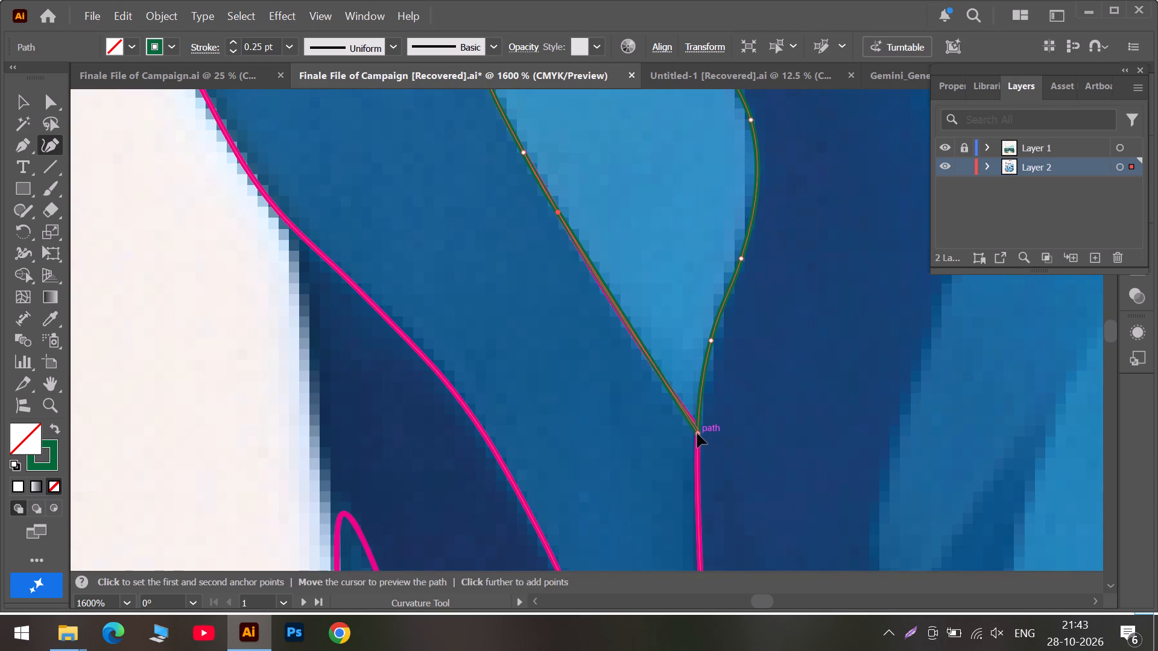
pyautogui.moveTo(697, 433); pyautogui.dragTo(697, 429)
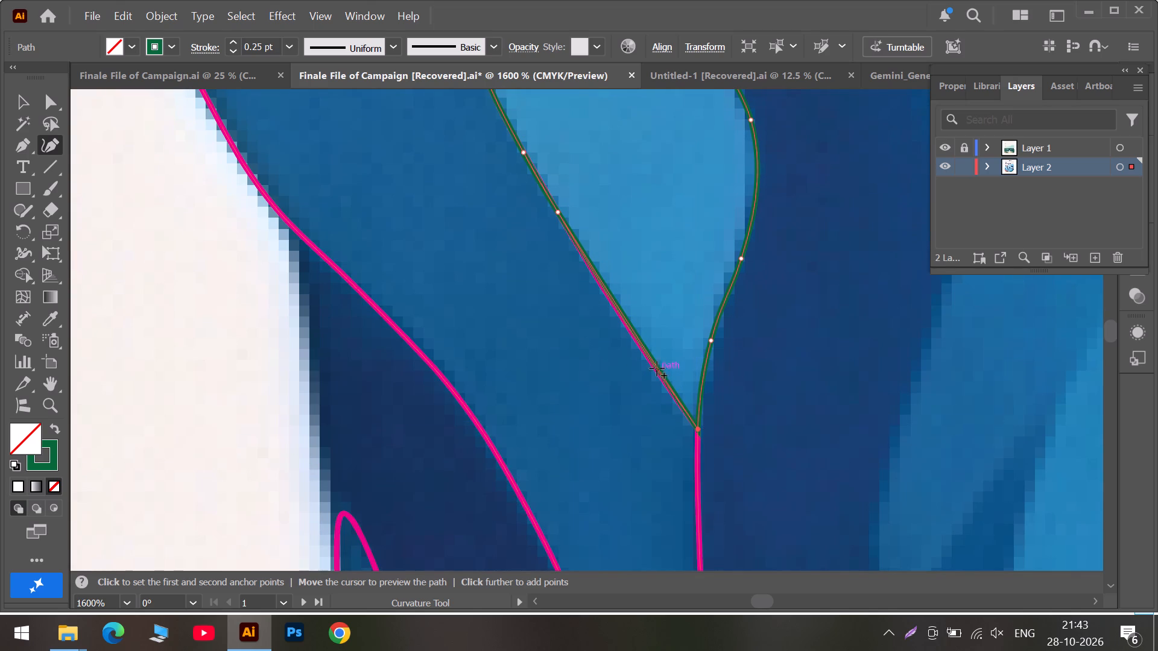
pyautogui.click(653, 360)
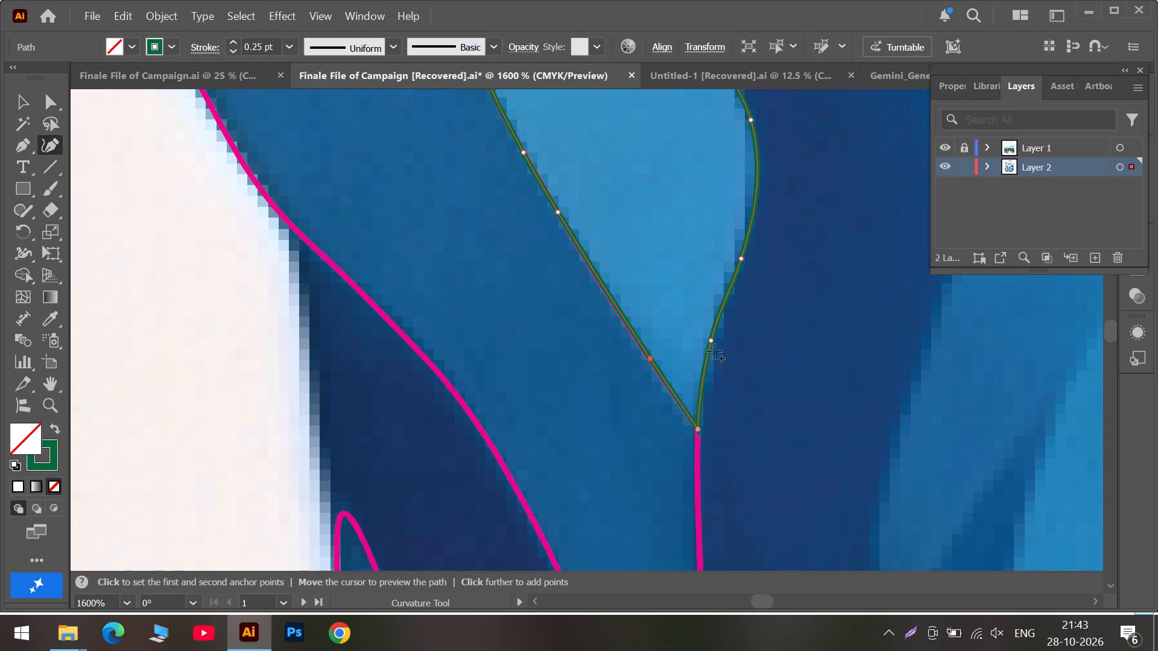
# Nudge the anchor at the lighter area's lower right bulge slightly inward.
pyautogui.scroll(5, 715, 350)
pyautogui.click(751, 226)
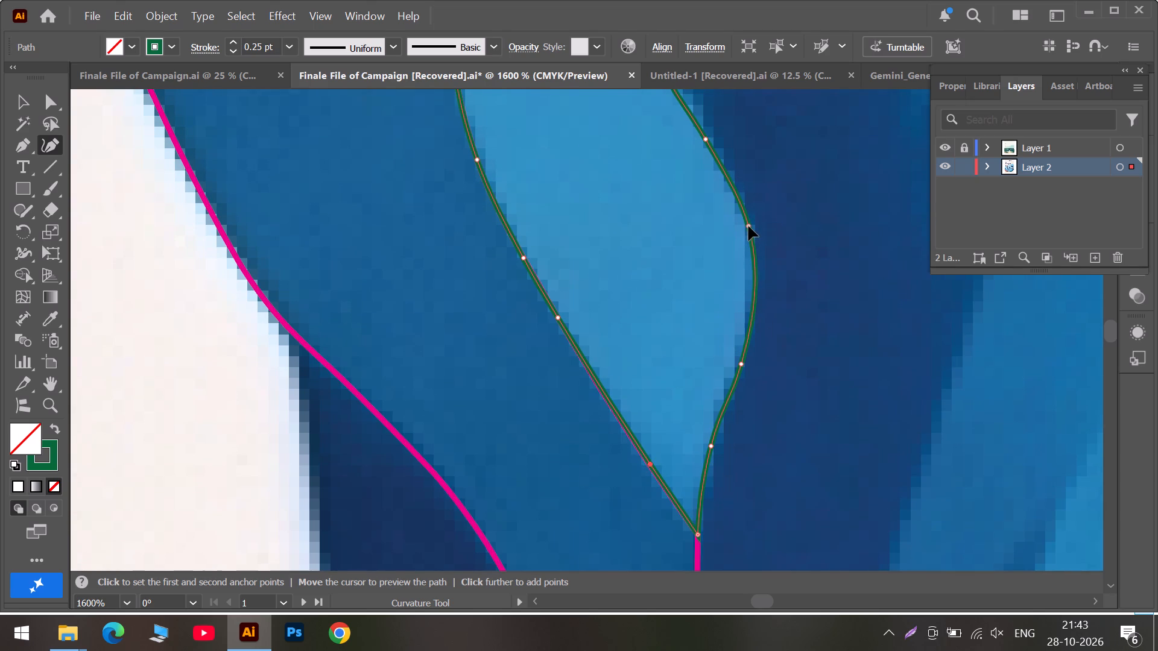
# Start a curved path at the top tip of the leaf's thin light highlight, trace its right edge to the narrow neck and refine the bulge there.
pyautogui.scroll(6, 711, 235)
pyautogui.scroll(7, 628, 219)
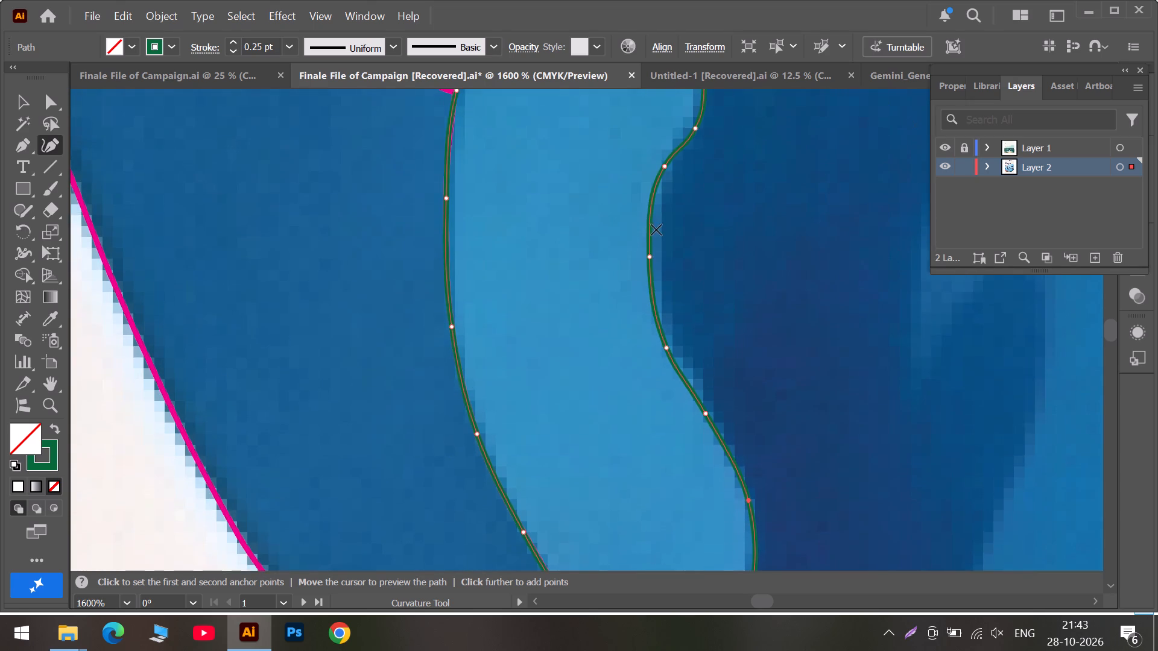
pyautogui.scroll(5, 656, 230)
pyautogui.keyDown('alt'); pyautogui.scroll(-2, 683, 288); pyautogui.keyUp('alt')
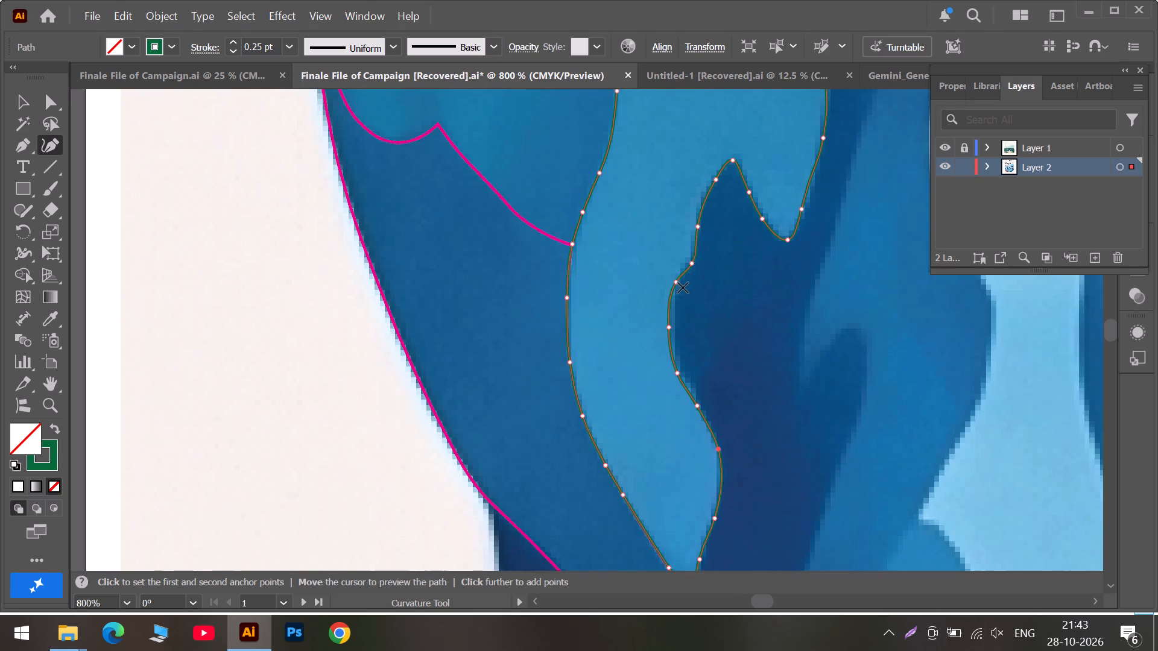
pyautogui.scroll(19, 679, 288)
pyautogui.scroll(6, 661, 236)
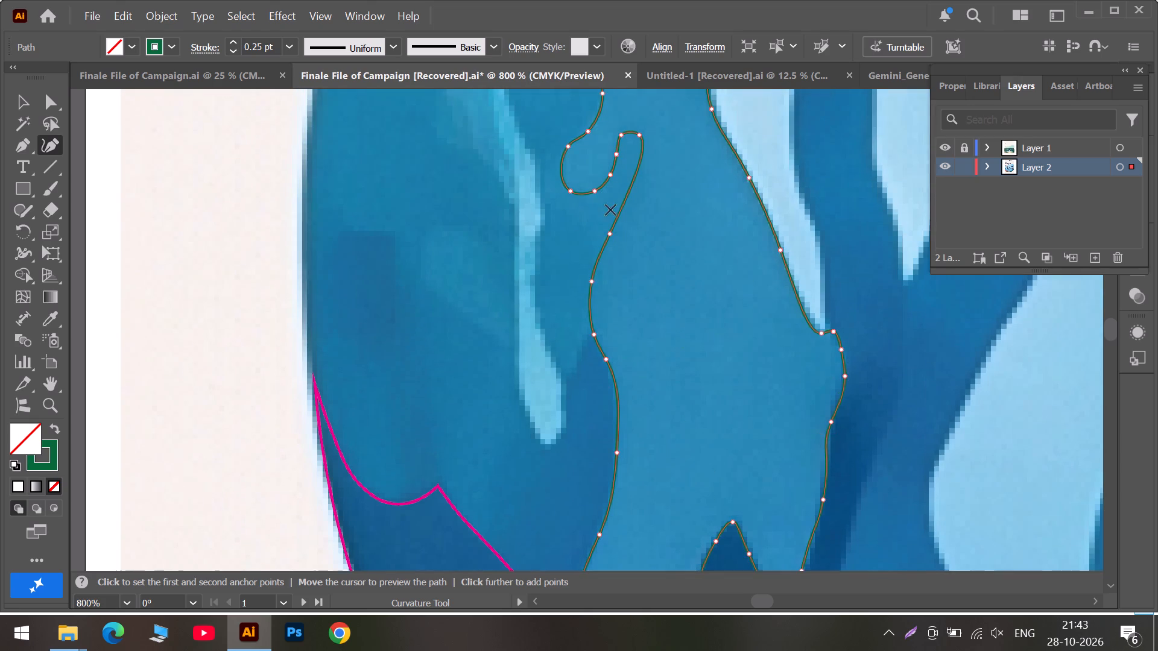
pyautogui.scroll(7, 603, 230)
pyautogui.scroll(8, 522, 262)
pyautogui.keyDown('alt'); pyautogui.scroll(-2, 515, 253); pyautogui.keyUp('alt')
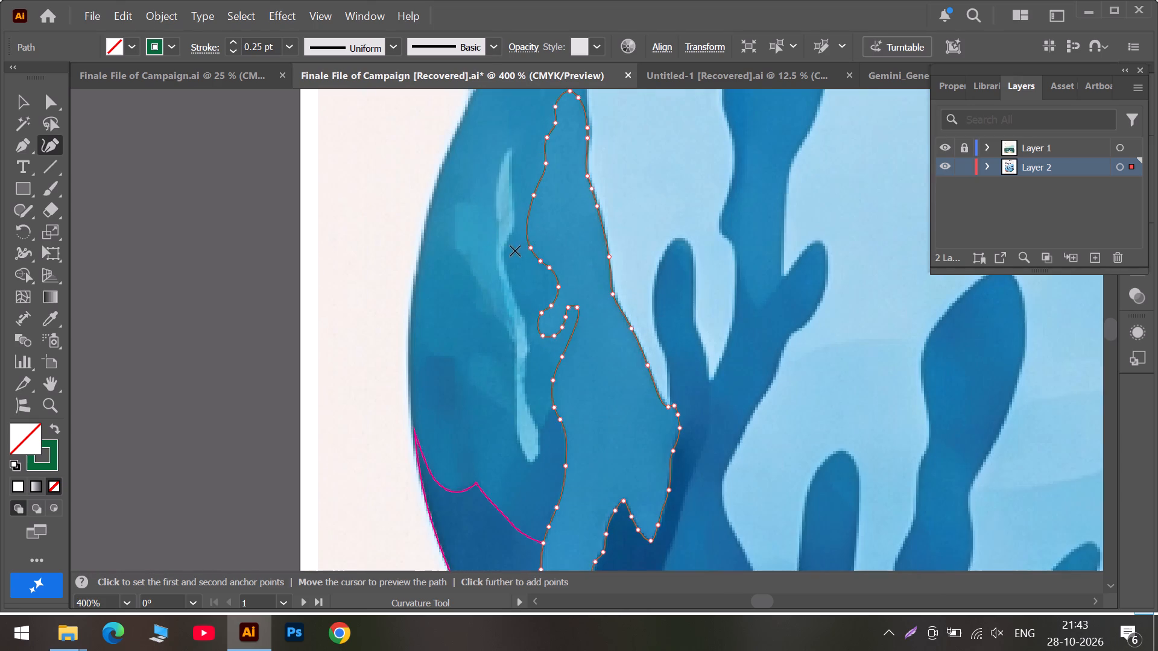
pyautogui.scroll(5, 515, 244)
pyautogui.keyDown('alt'); pyautogui.scroll(3, 515, 244); pyautogui.keyUp('alt')
pyautogui.click(498, 166)
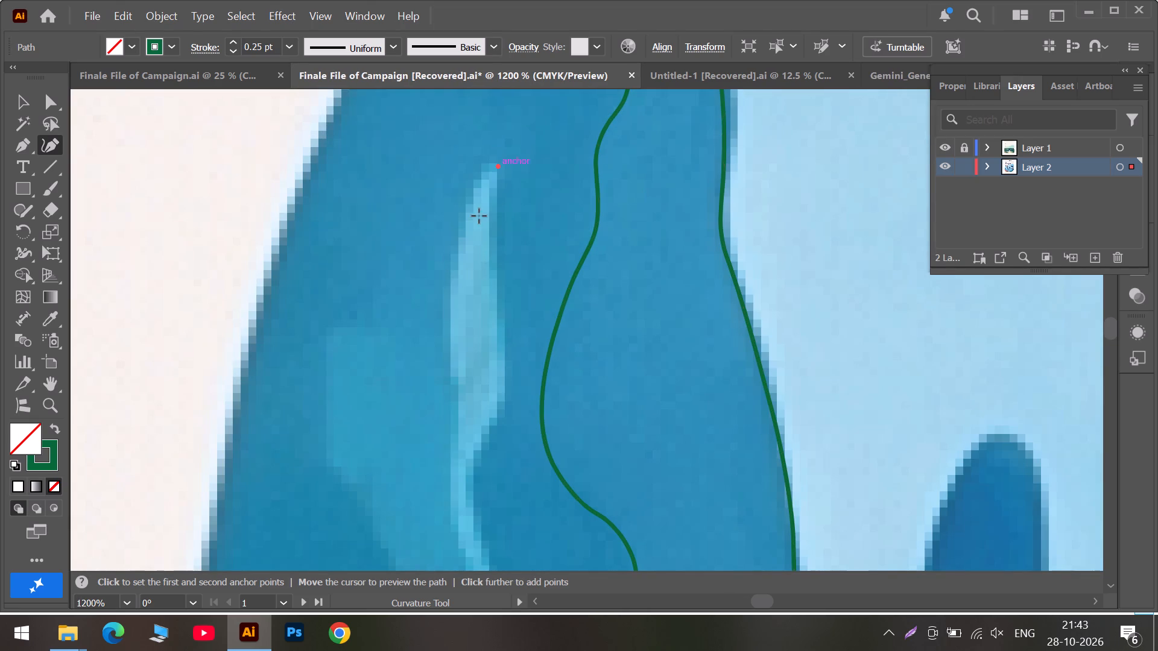
pyautogui.click(495, 267)
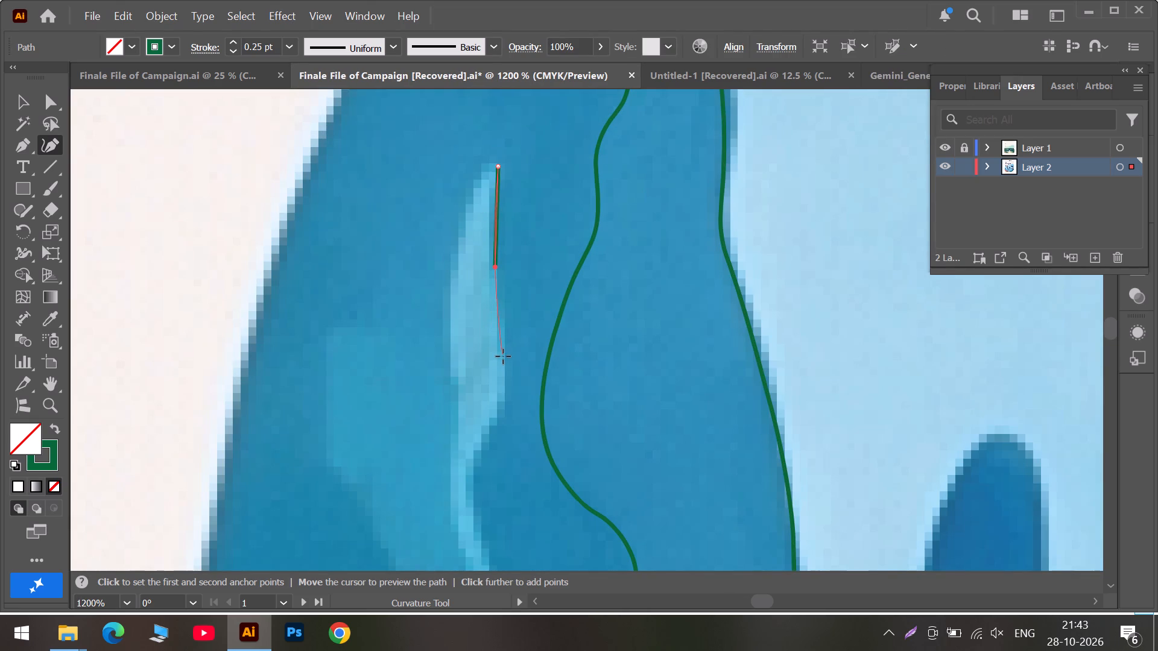
pyautogui.click(503, 357)
pyautogui.scroll(-5, 503, 357)
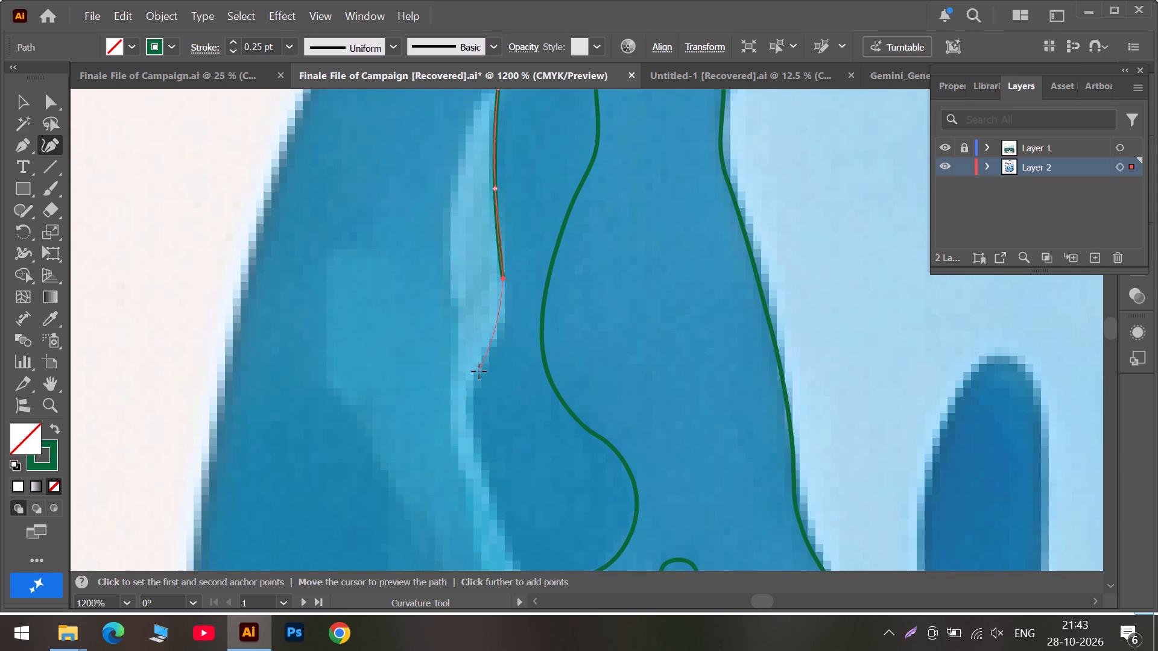
pyautogui.click(479, 371)
pyautogui.scroll(-5, 479, 371)
pyautogui.click(475, 366)
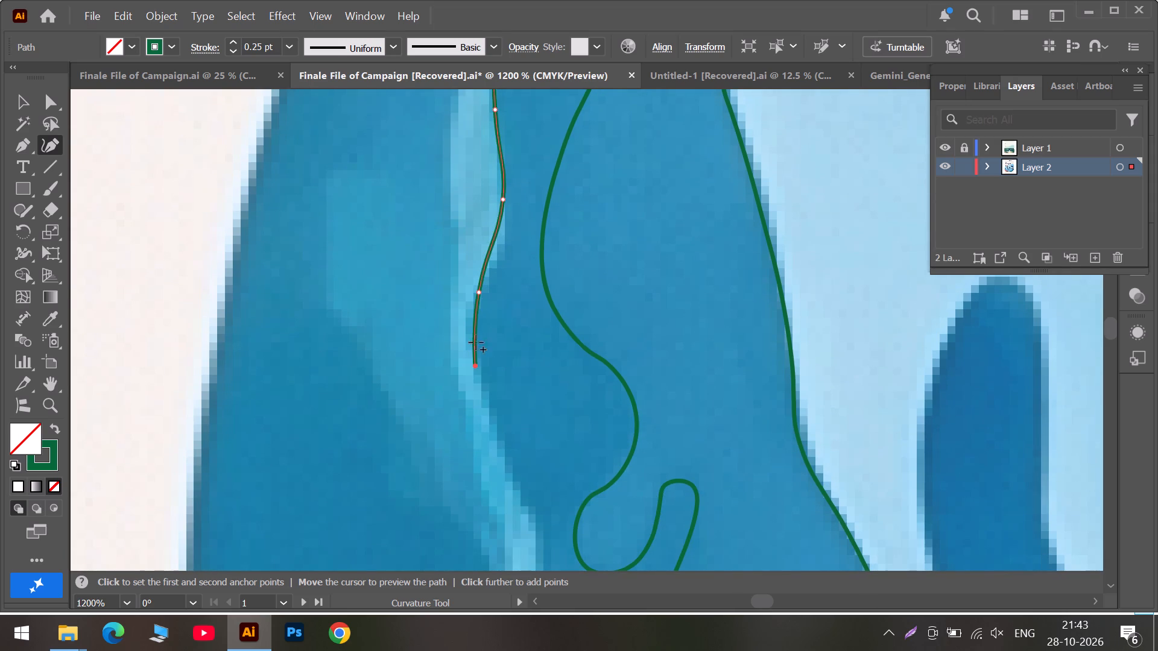
pyautogui.moveTo(495, 239); pyautogui.dragTo(496, 256)
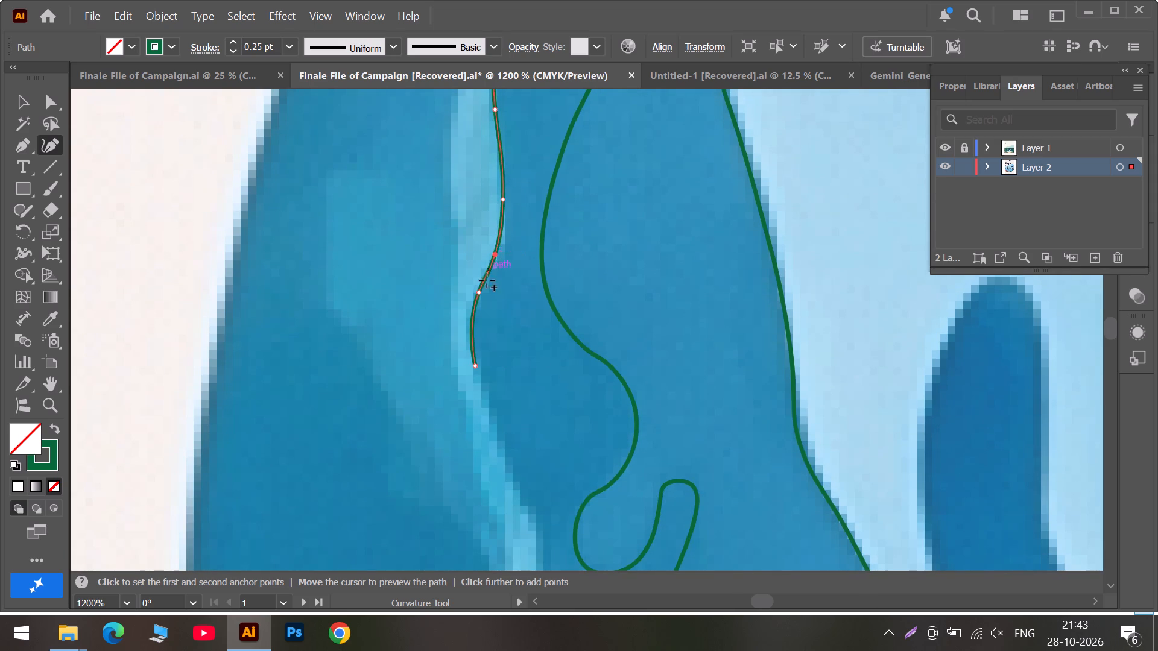
# Continue the highlight path down its right edge, through the bends and around the widened lower end to the bottom tip.
pyautogui.scroll(-7, 481, 307)
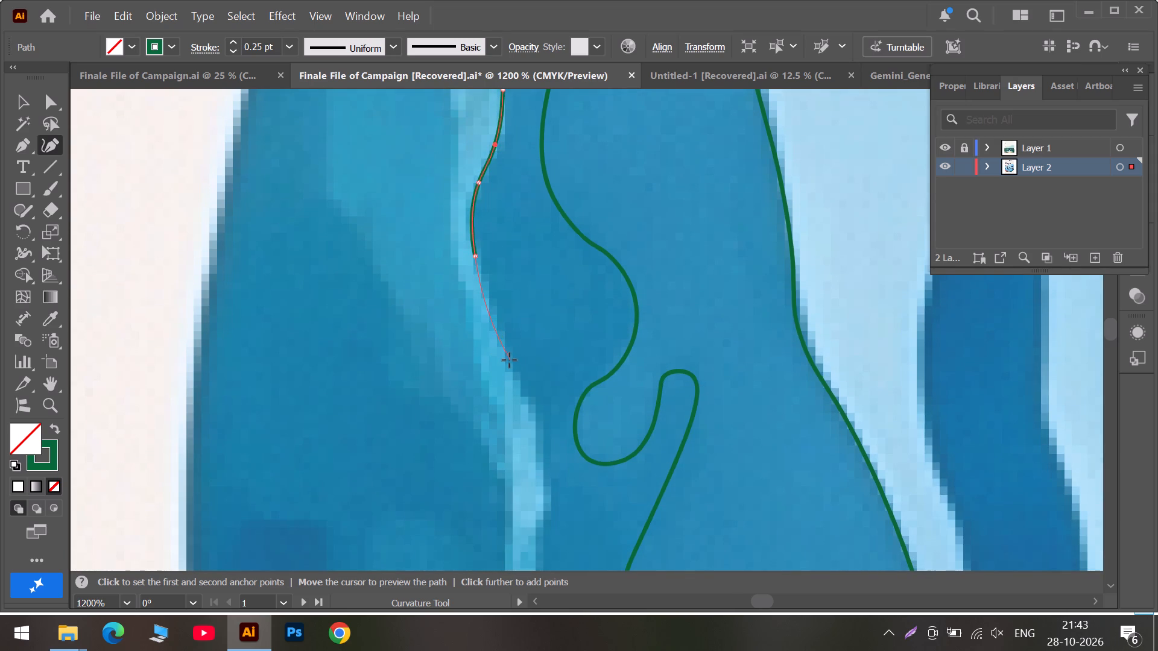
pyautogui.click(509, 360)
pyautogui.scroll(-6, 509, 360)
pyautogui.click(537, 329)
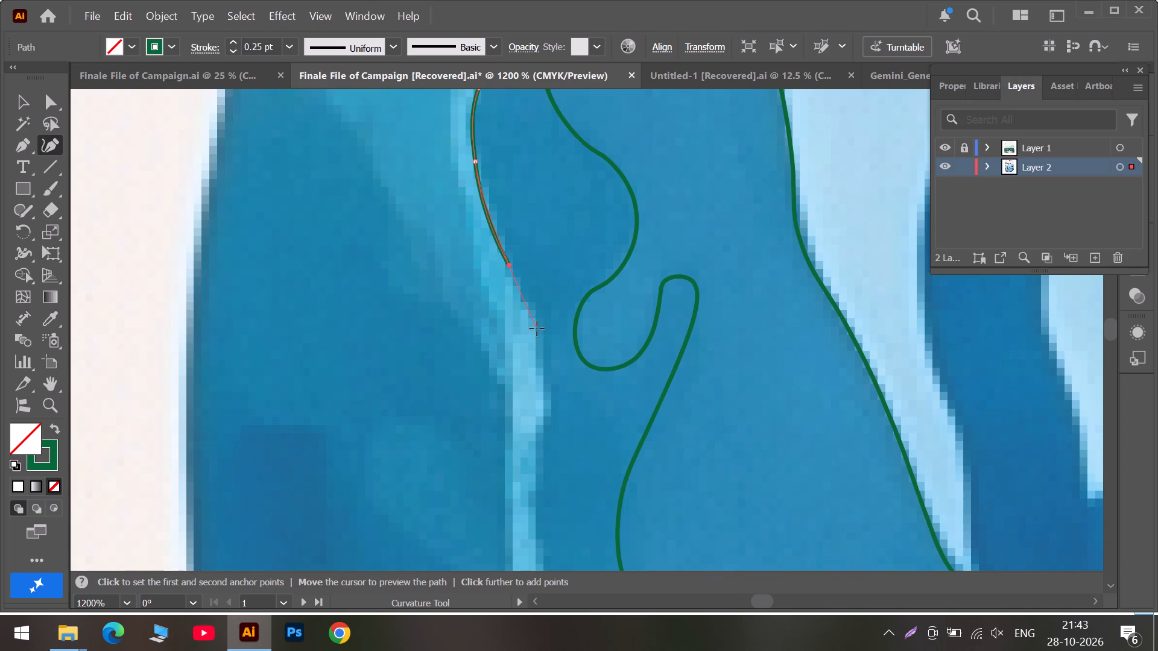
pyautogui.scroll(-6, 537, 333)
pyautogui.click(536, 348)
pyautogui.scroll(-5, 536, 348)
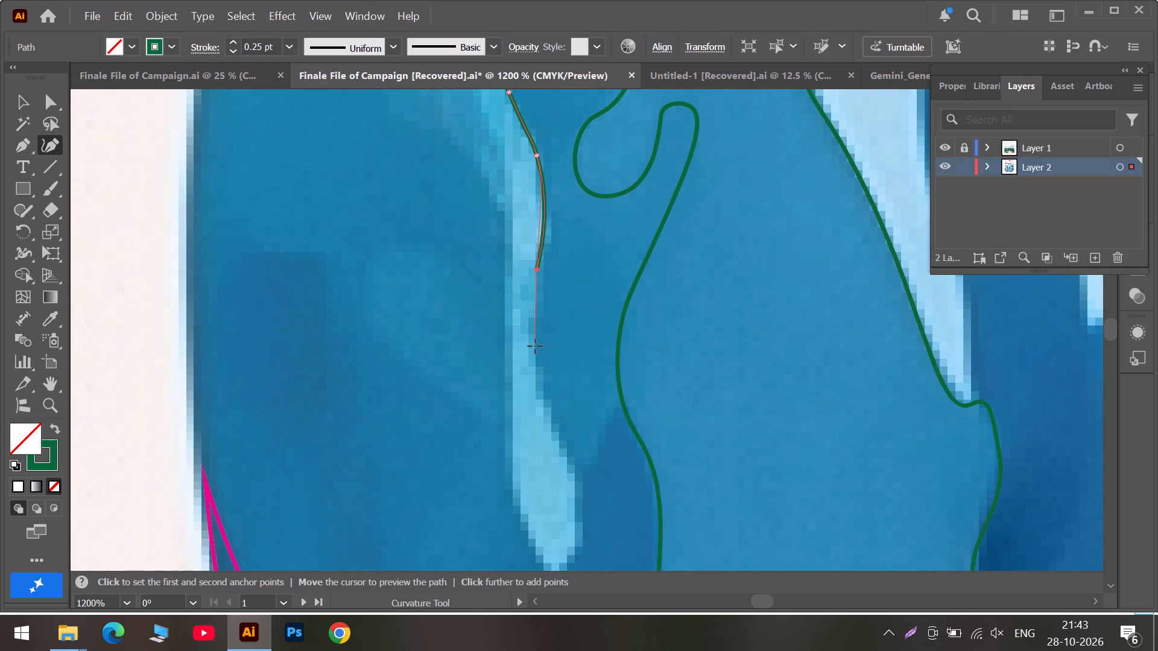
pyautogui.click(531, 350)
pyautogui.scroll(-6, 531, 351)
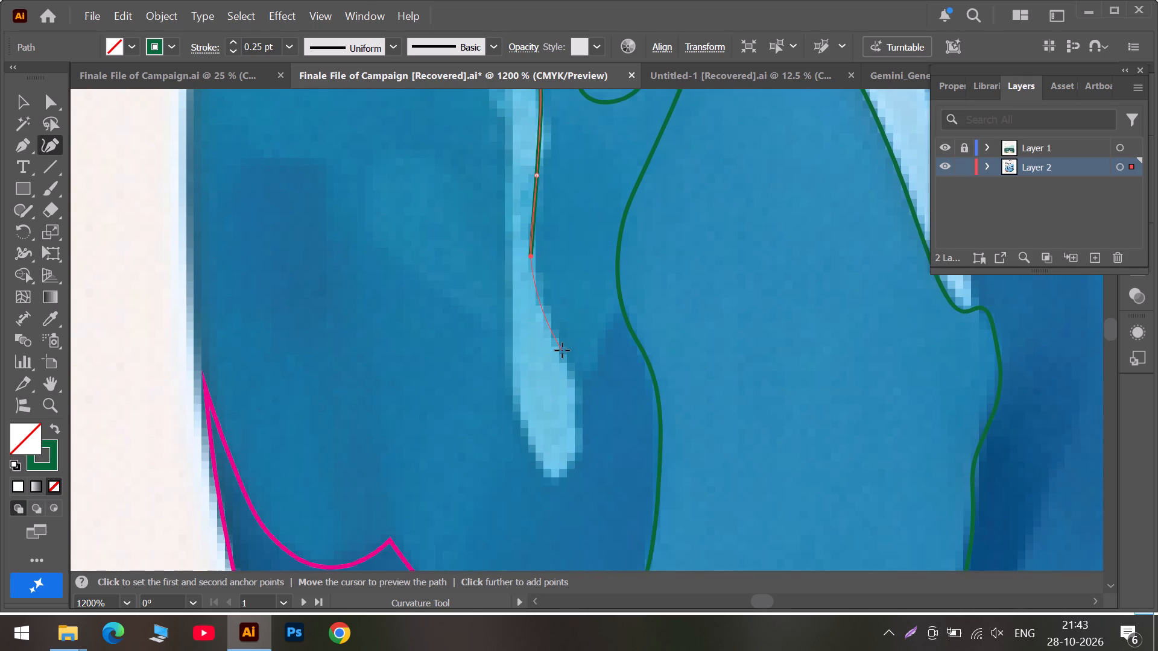
pyautogui.click(562, 350)
pyautogui.scroll(-6, 562, 350)
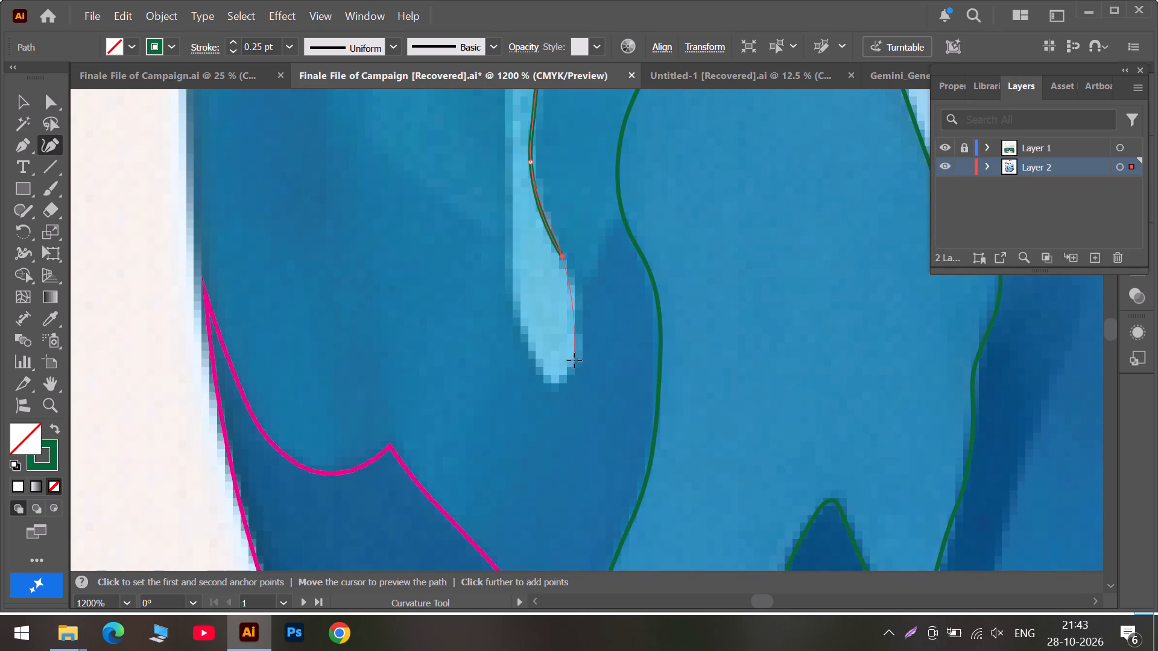
pyautogui.click(574, 360)
pyautogui.click(554, 388)
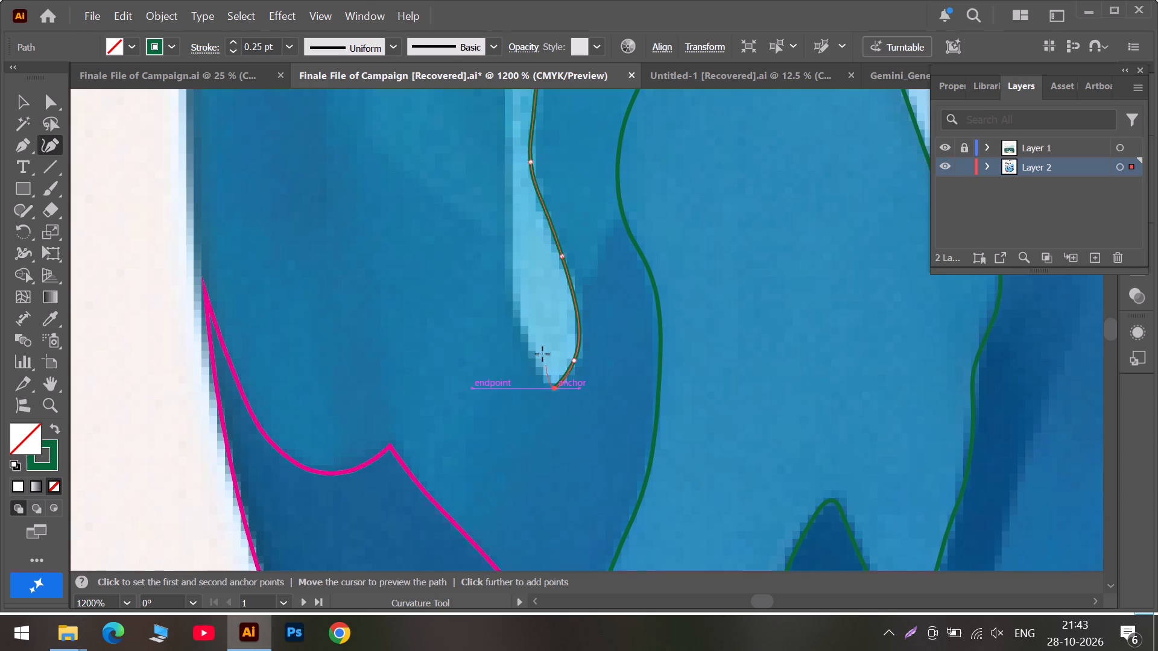
# Trace the highlight's left edge from the bottom tip back up through the narrow middle section.
pyautogui.click(519, 312)
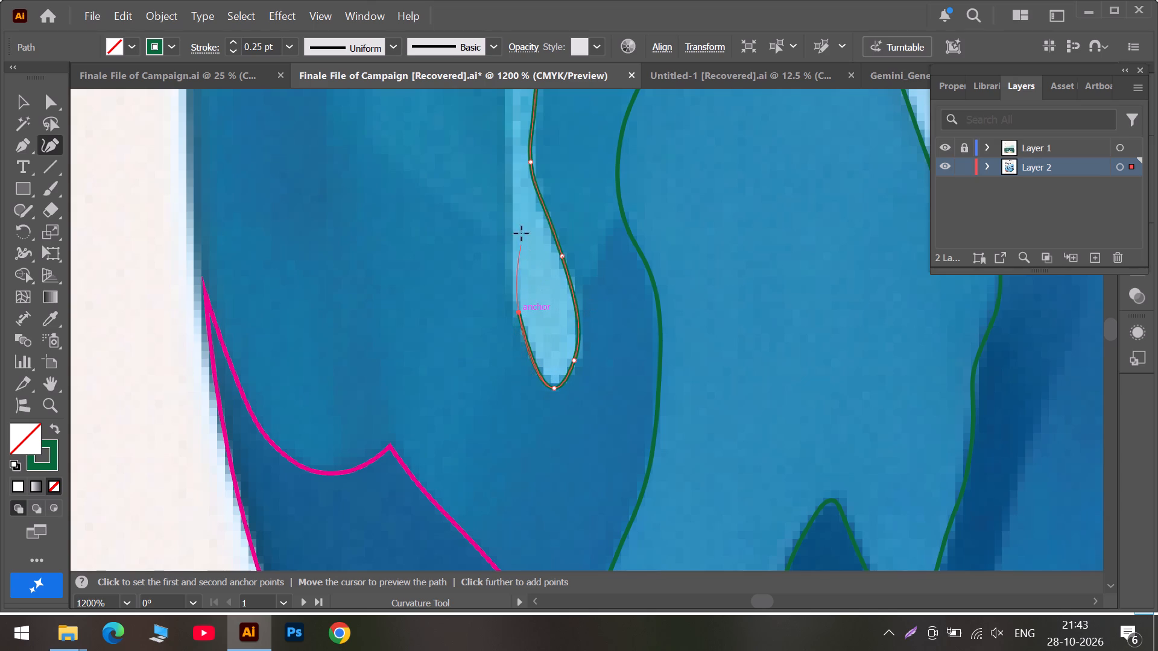
pyautogui.click(507, 182)
pyautogui.scroll(11, 509, 181)
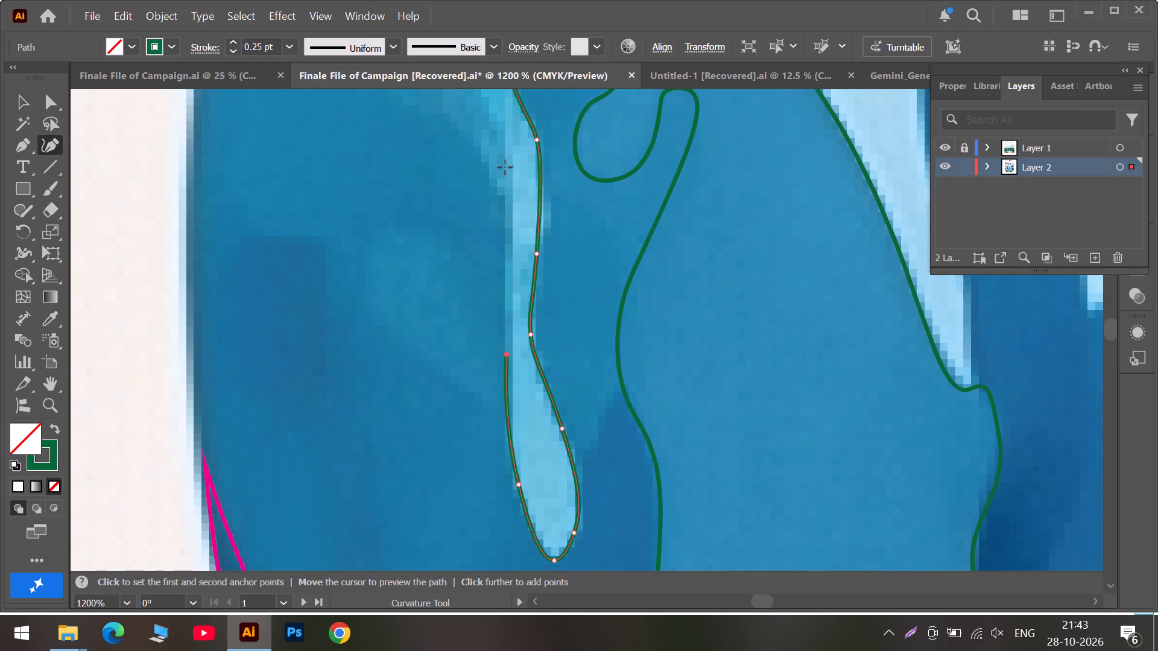
pyautogui.click(509, 198)
pyautogui.scroll(7, 475, 177)
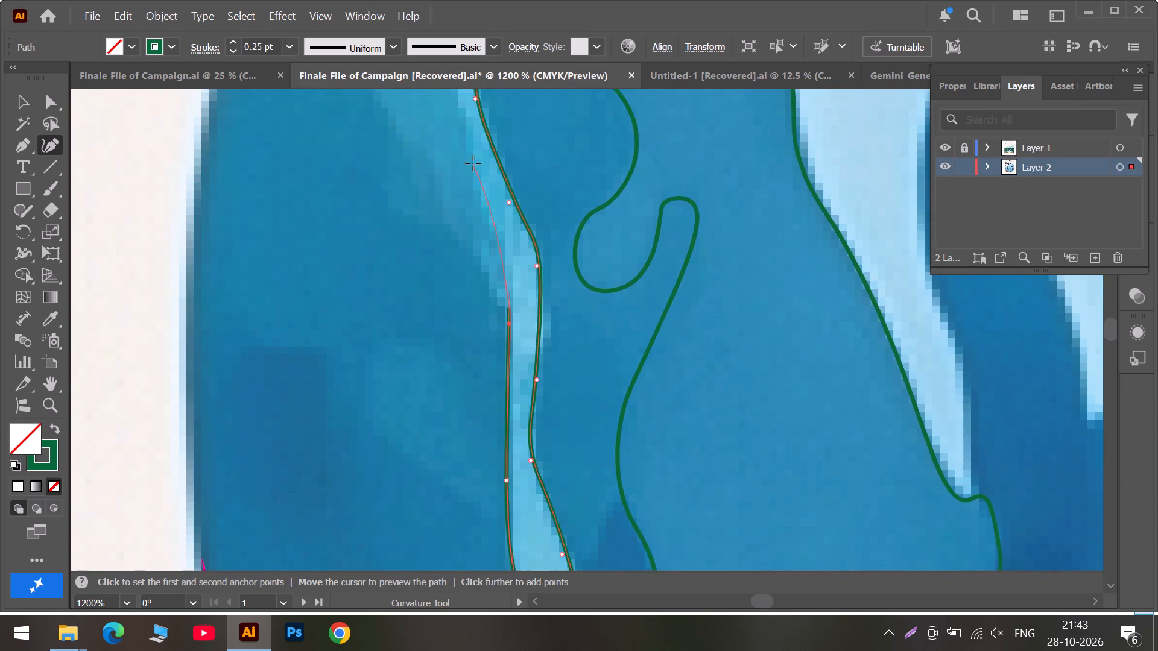
pyautogui.scroll(1, 473, 163)
pyautogui.keyDown('alt'); pyautogui.scroll(-2, 460, 237); pyautogui.keyUp('alt')
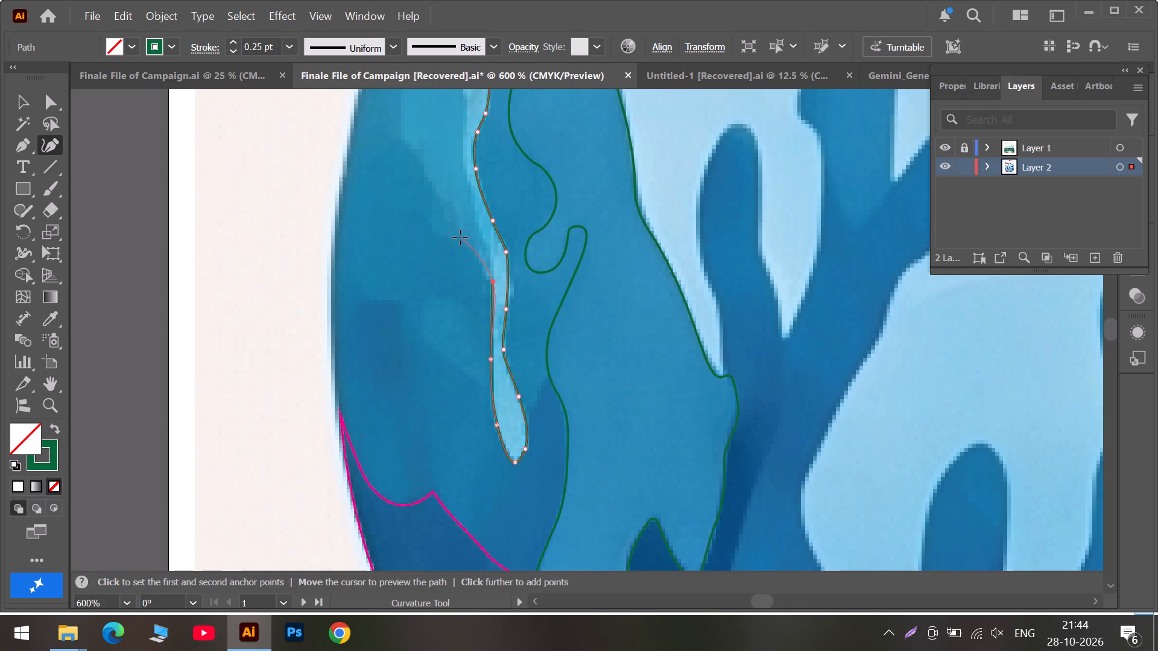
pyautogui.scroll(-2, 460, 237)
pyautogui.keyDown('alt'); pyautogui.scroll(4, 464, 227); pyautogui.keyUp('alt')
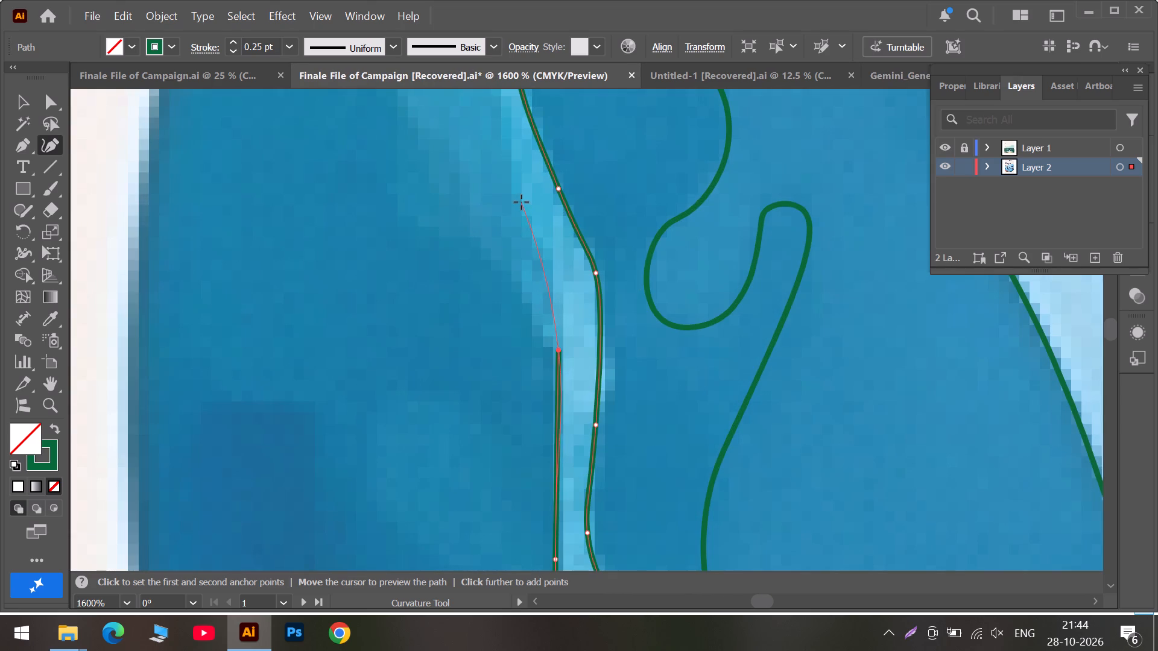
pyautogui.click(520, 201)
pyautogui.scroll(6, 512, 192)
pyautogui.click(481, 146)
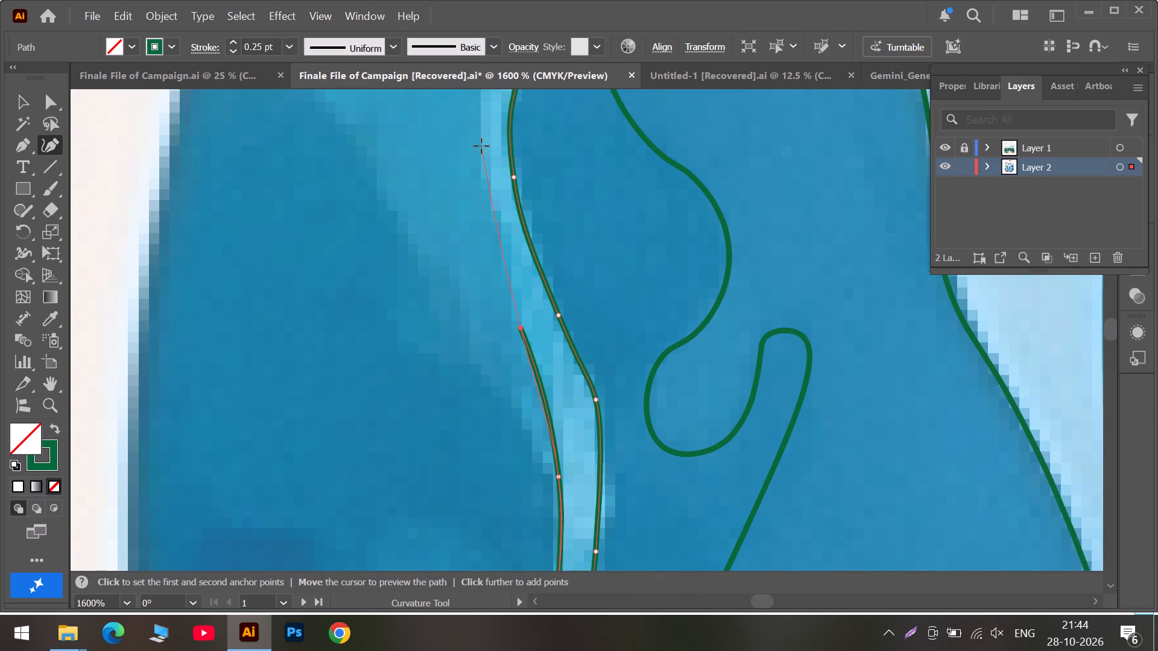
# Trace the upper left edge of the highlight, close the path at its top tip and nudge the upper-left anchor slightly down.
pyautogui.scroll(13, 481, 142)
pyautogui.click(485, 136)
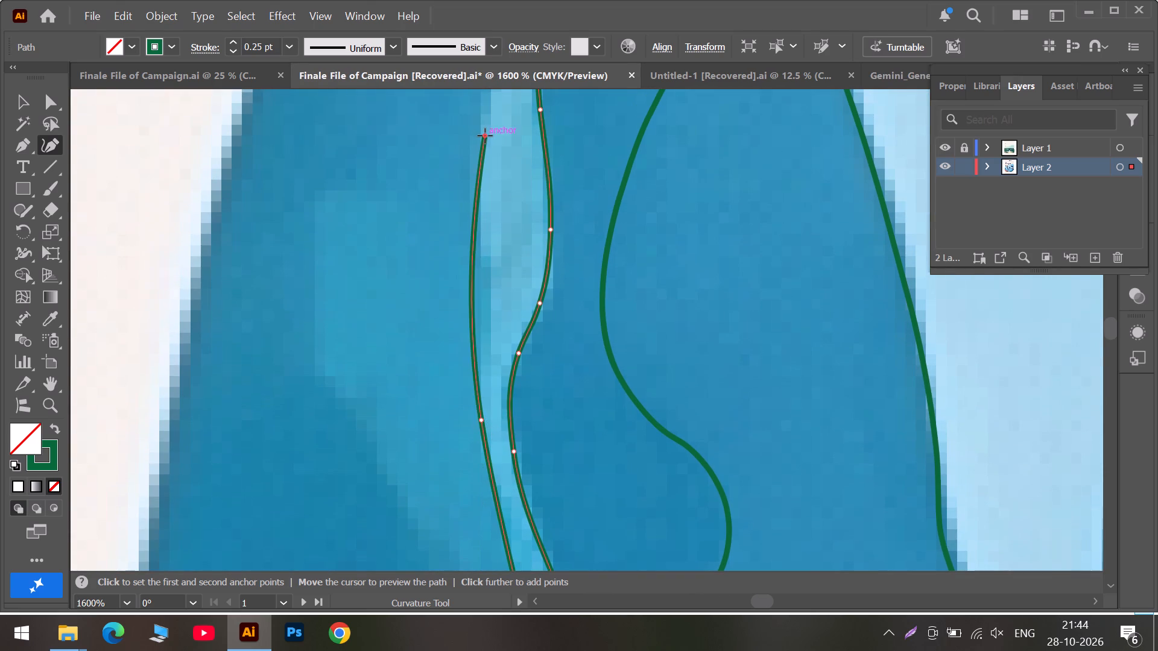
pyautogui.scroll(7, 485, 136)
pyautogui.click(516, 145)
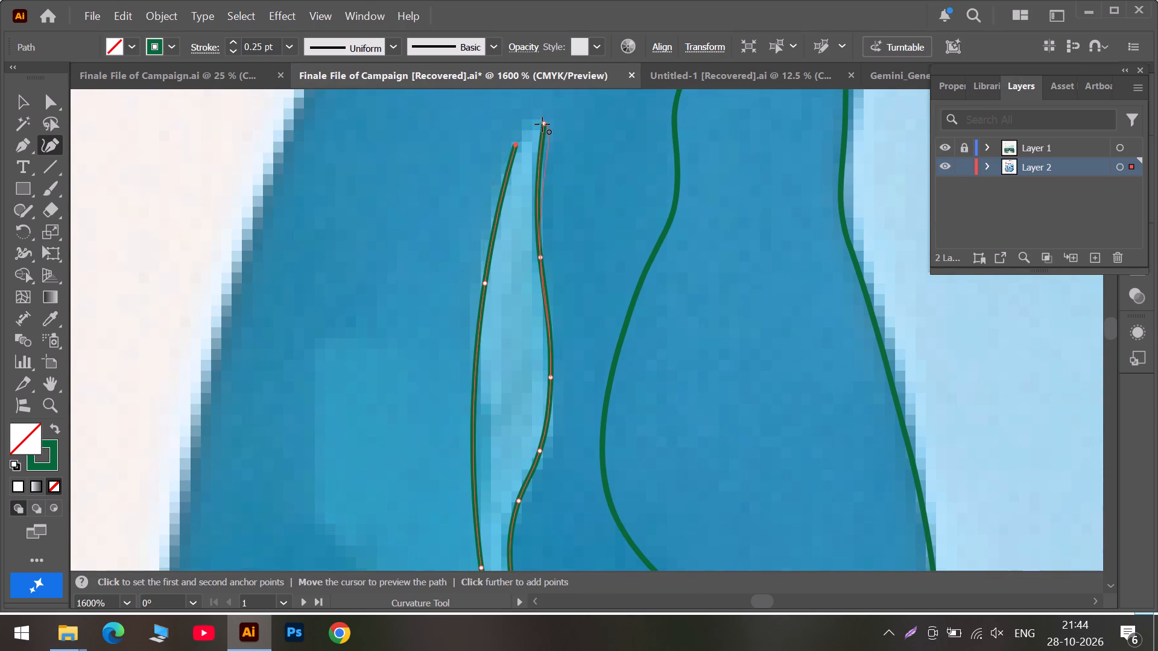
pyautogui.click(542, 124)
pyautogui.moveTo(514, 148); pyautogui.dragTo(514, 157)
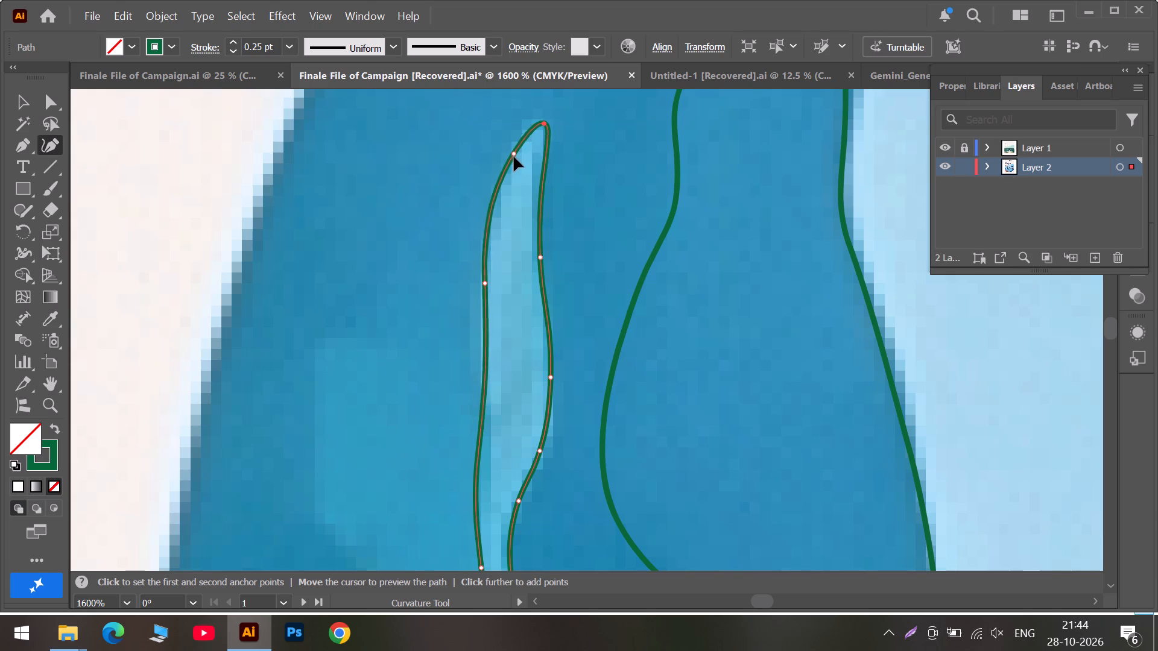
pyautogui.moveTo(514, 157); pyautogui.dragTo(514, 165)
# Outline the darker blue patch near the leaf's left edge as a closed path with a sharp top-right corner, nudging its top-left anchor down.
pyautogui.scroll(-6, 524, 219)
pyautogui.scroll(-2, 476, 276)
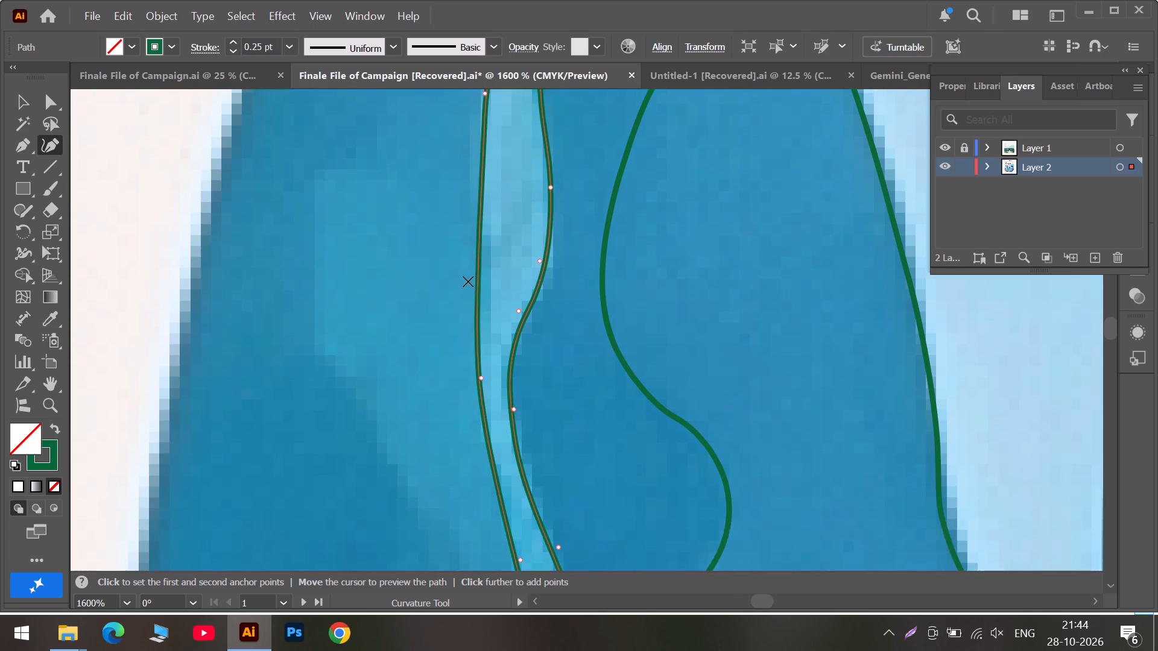
pyautogui.keyDown('alt'); pyautogui.scroll(-4, 467, 282); pyautogui.keyUp('alt')
pyautogui.scroll(-6, 461, 284)
pyautogui.scroll(-6, 448, 330)
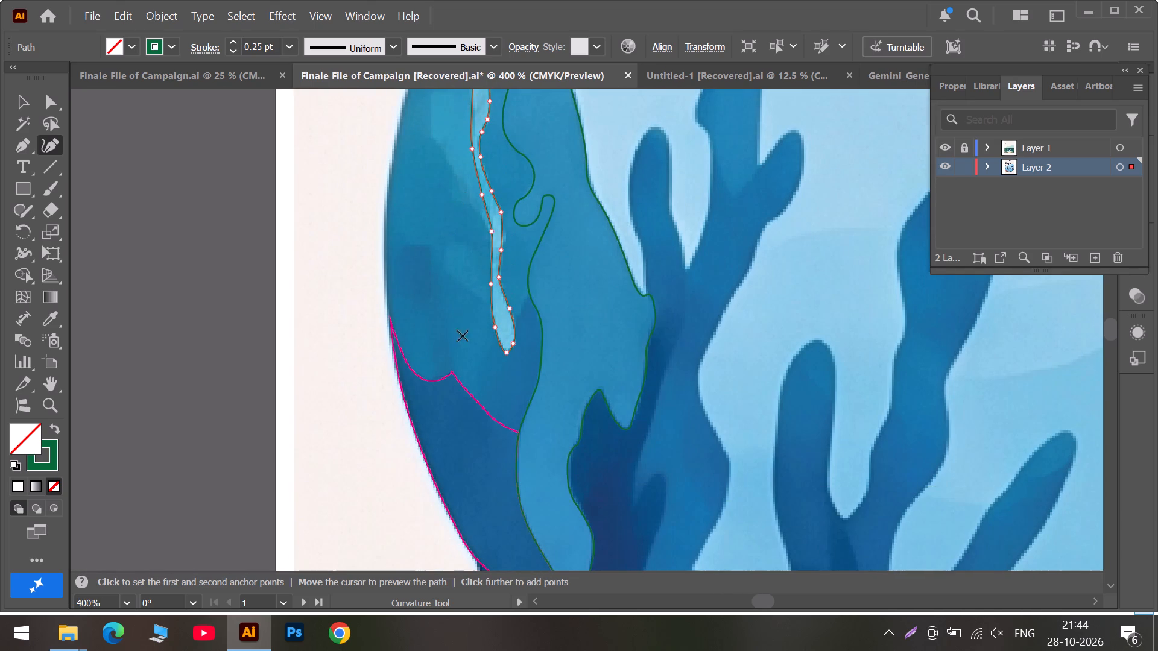
pyautogui.keyDown('alt'); pyautogui.scroll(3, 408, 250); pyautogui.keyUp('alt')
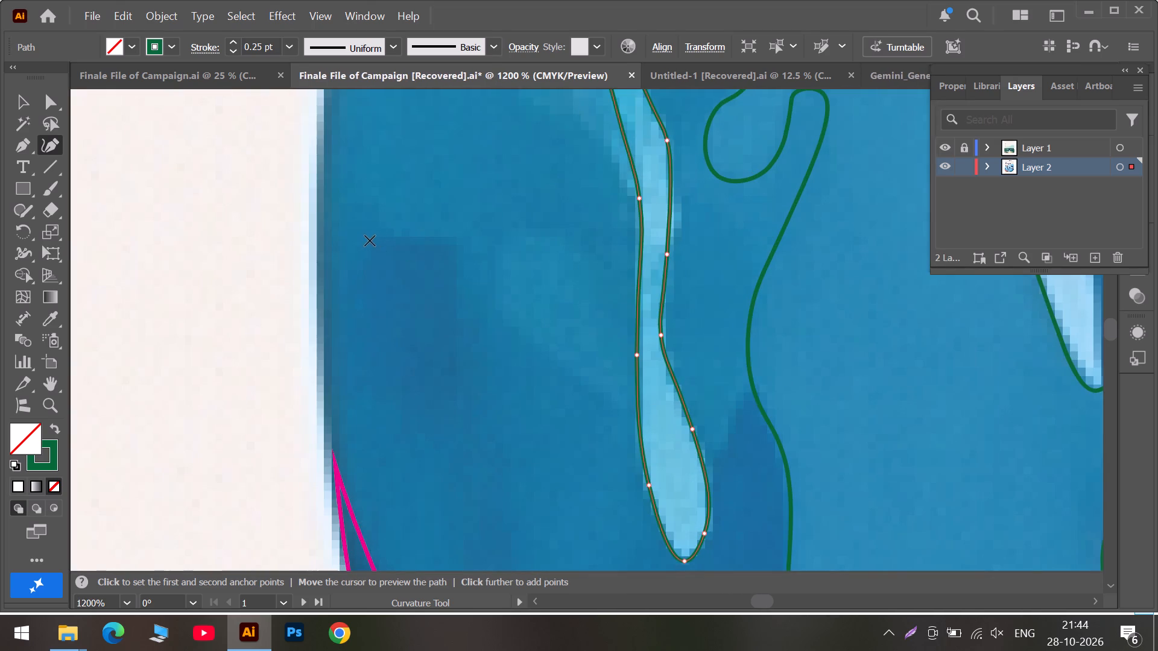
pyautogui.click(378, 239)
pyautogui.click(457, 242)
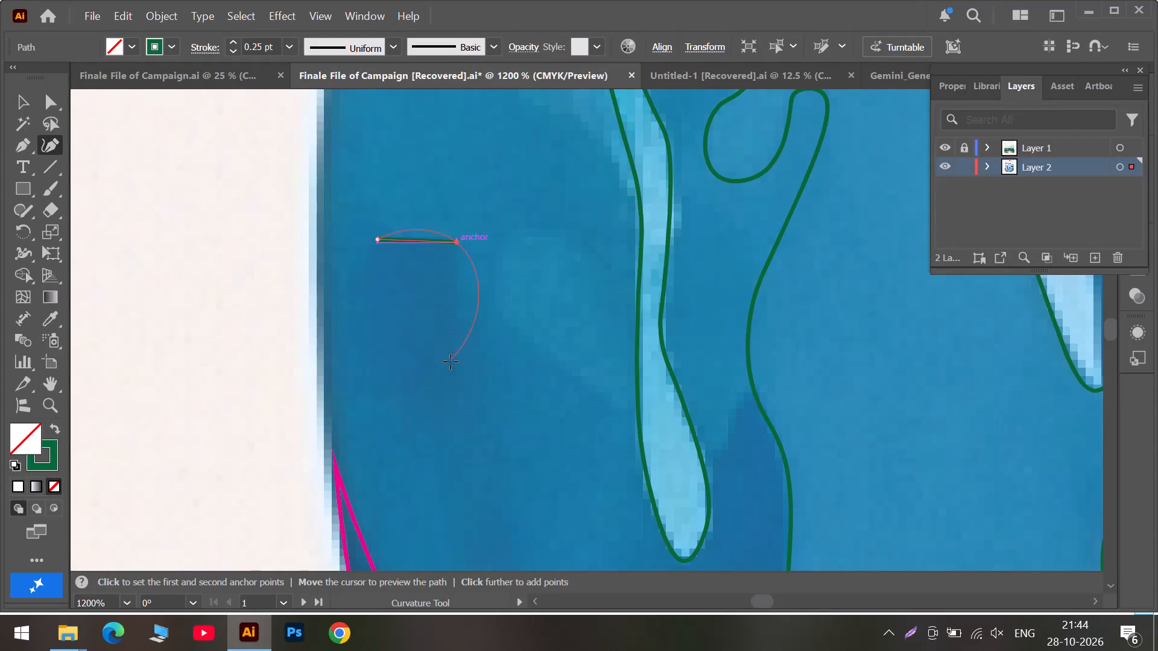
pyautogui.doubleClick(459, 242)
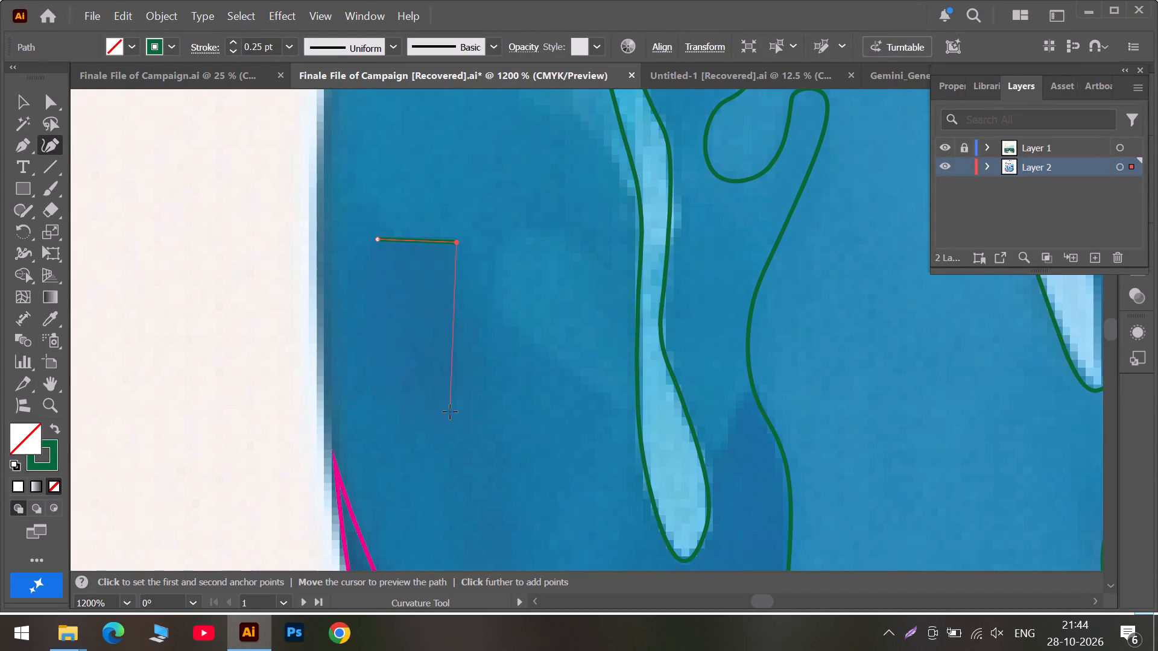
pyautogui.click(453, 427)
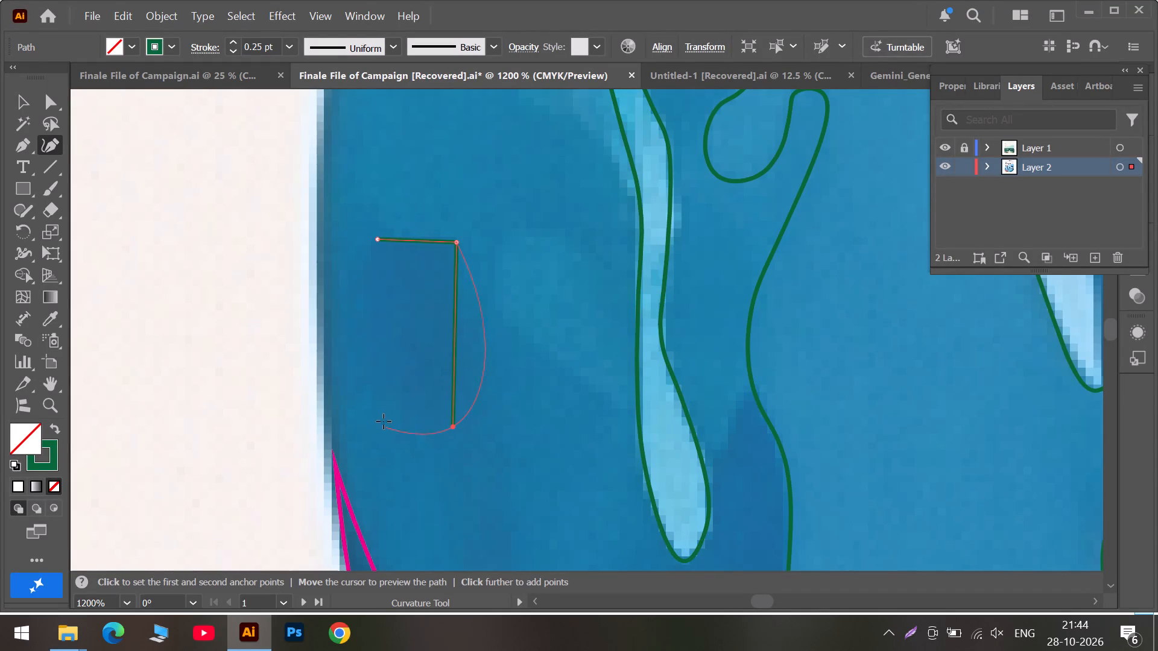
pyautogui.click(456, 346)
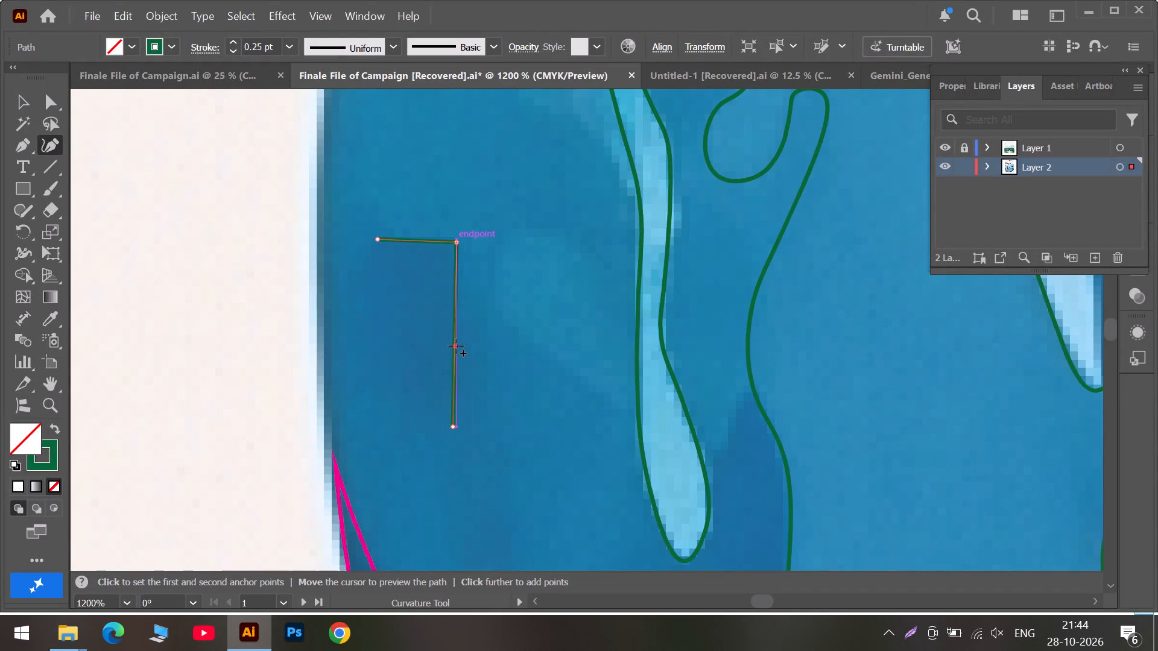
pyautogui.click(452, 398)
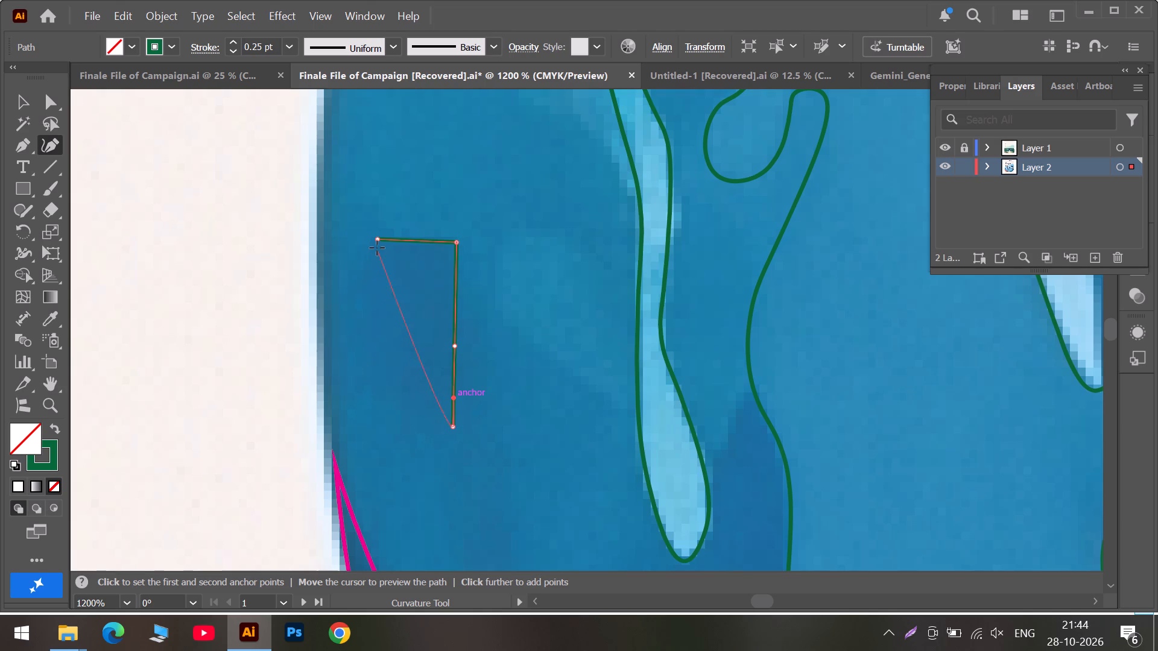
pyautogui.click(379, 240)
pyautogui.moveTo(379, 240); pyautogui.dragTo(378, 253)
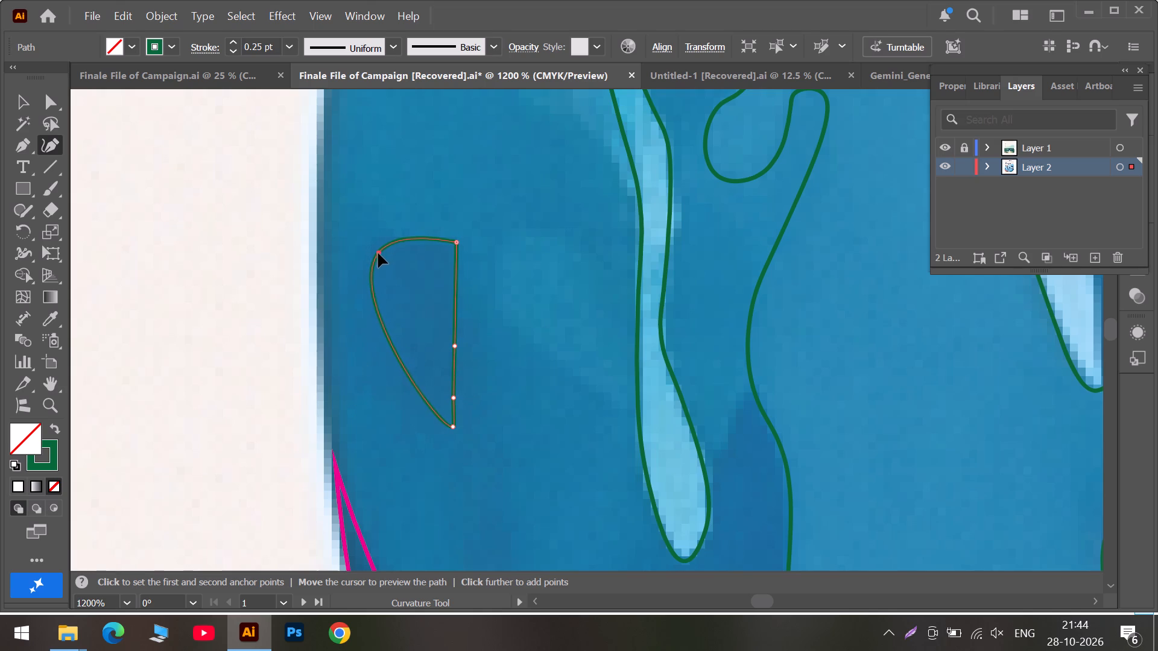
pyautogui.moveTo(378, 253); pyautogui.dragTo(376, 254)
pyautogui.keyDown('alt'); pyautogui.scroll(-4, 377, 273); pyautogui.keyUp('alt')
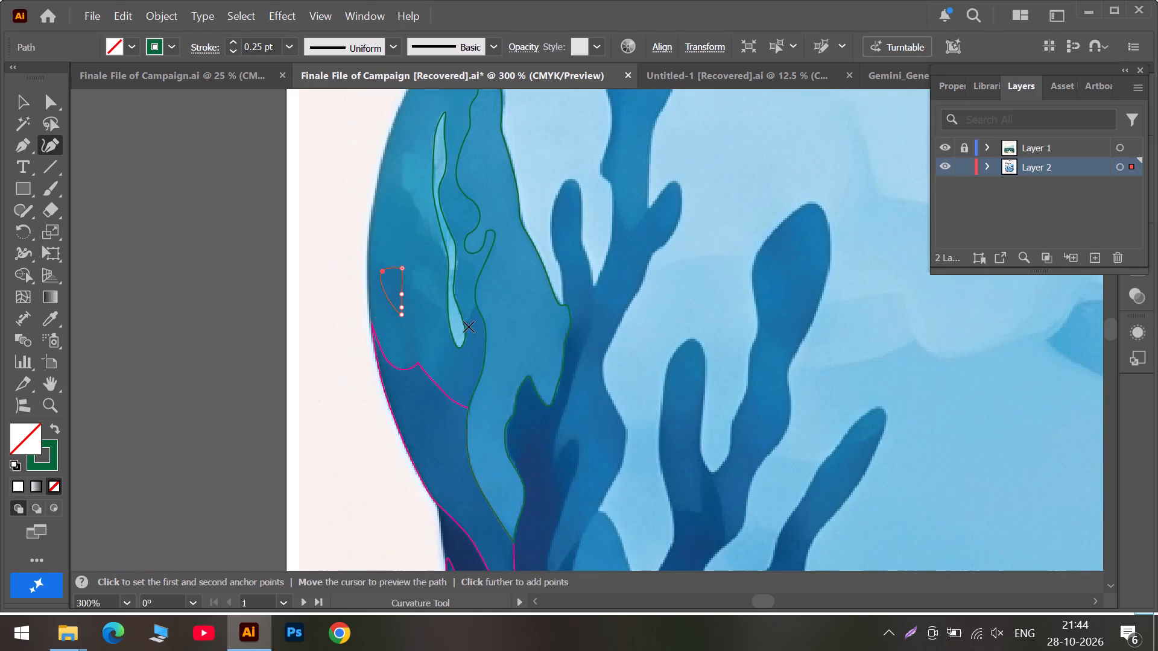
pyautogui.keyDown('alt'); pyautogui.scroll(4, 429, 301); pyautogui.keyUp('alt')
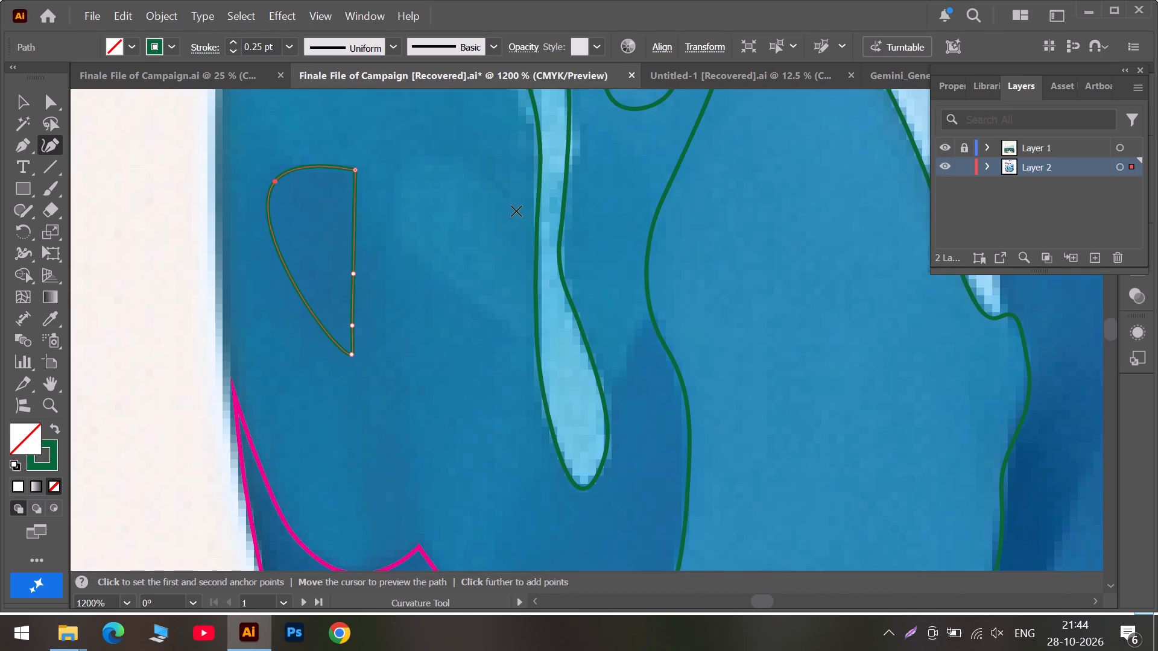
# Outline the lighter blue patch beside the highlight's lower left edge as a closed path with two sharp corners along the highlight.
pyautogui.click(528, 200)
pyautogui.click(470, 171)
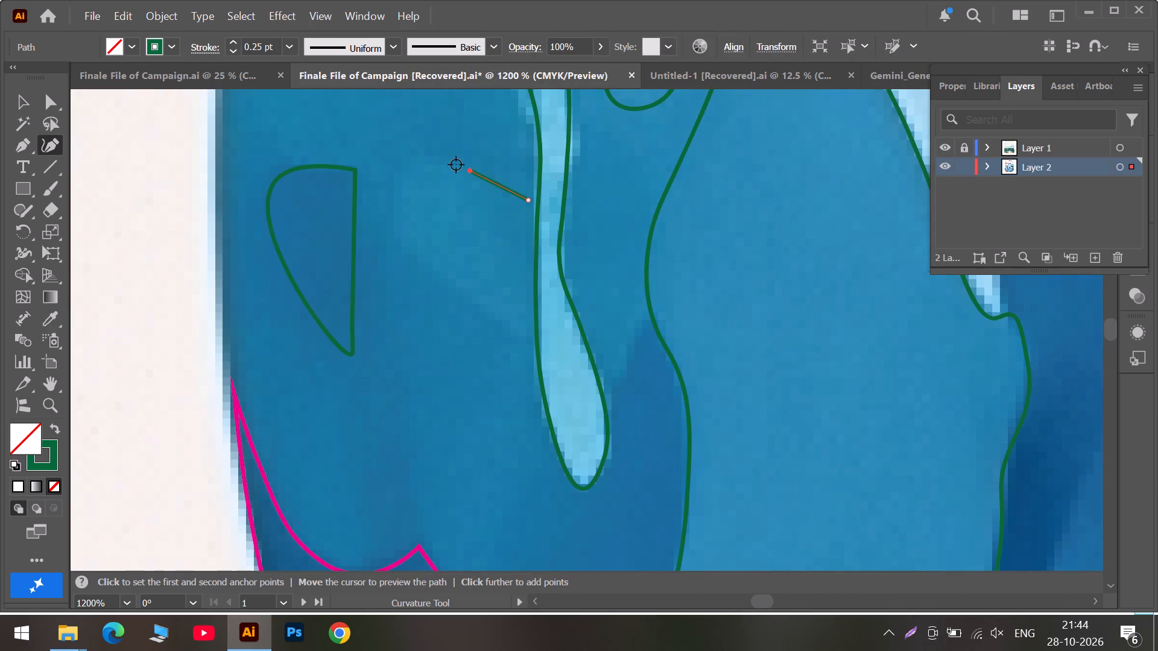
pyautogui.click(411, 156)
pyautogui.click(393, 227)
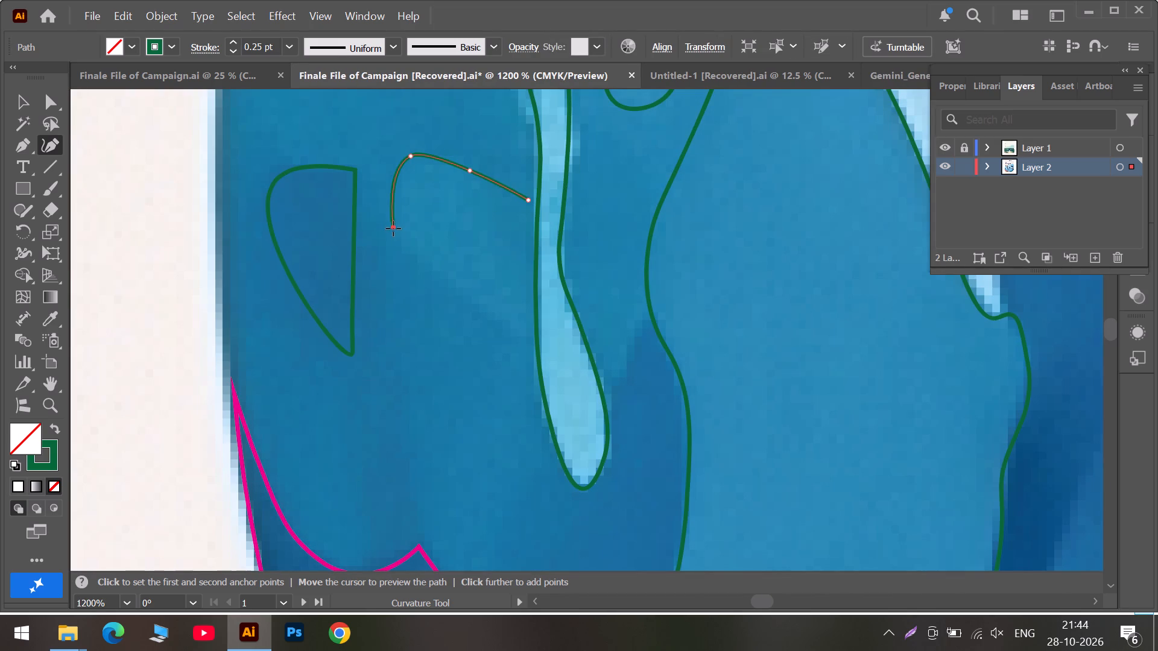
pyautogui.click(531, 344)
pyautogui.moveTo(434, 296); pyautogui.dragTo(446, 279)
pyautogui.doubleClick(532, 199)
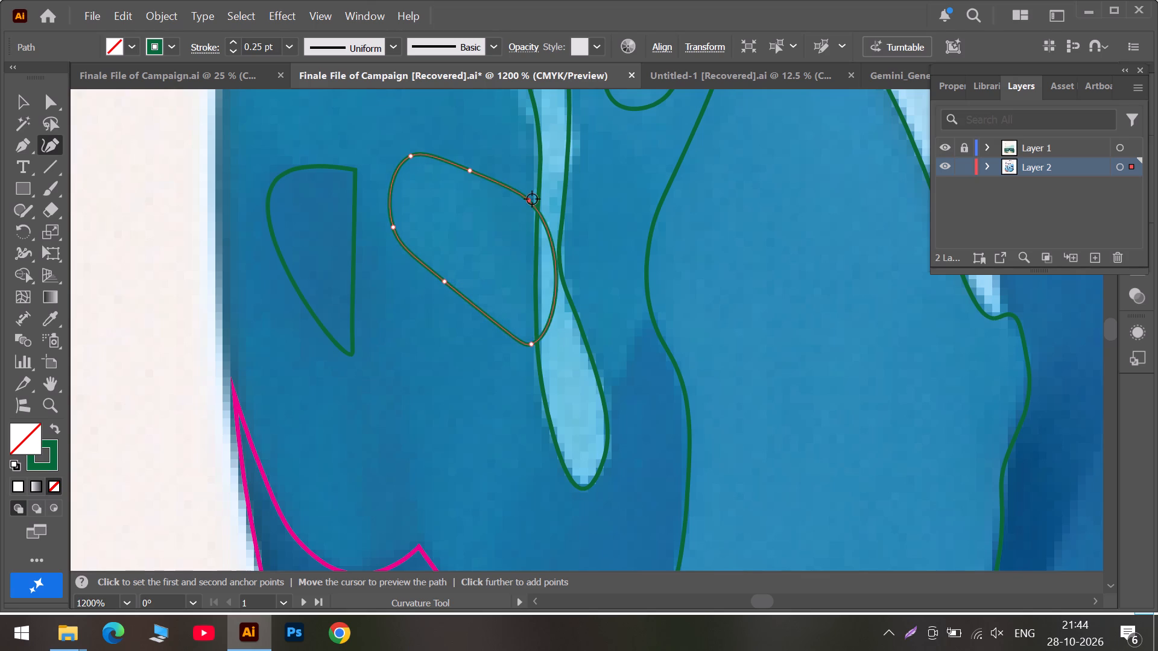
pyautogui.click(532, 199)
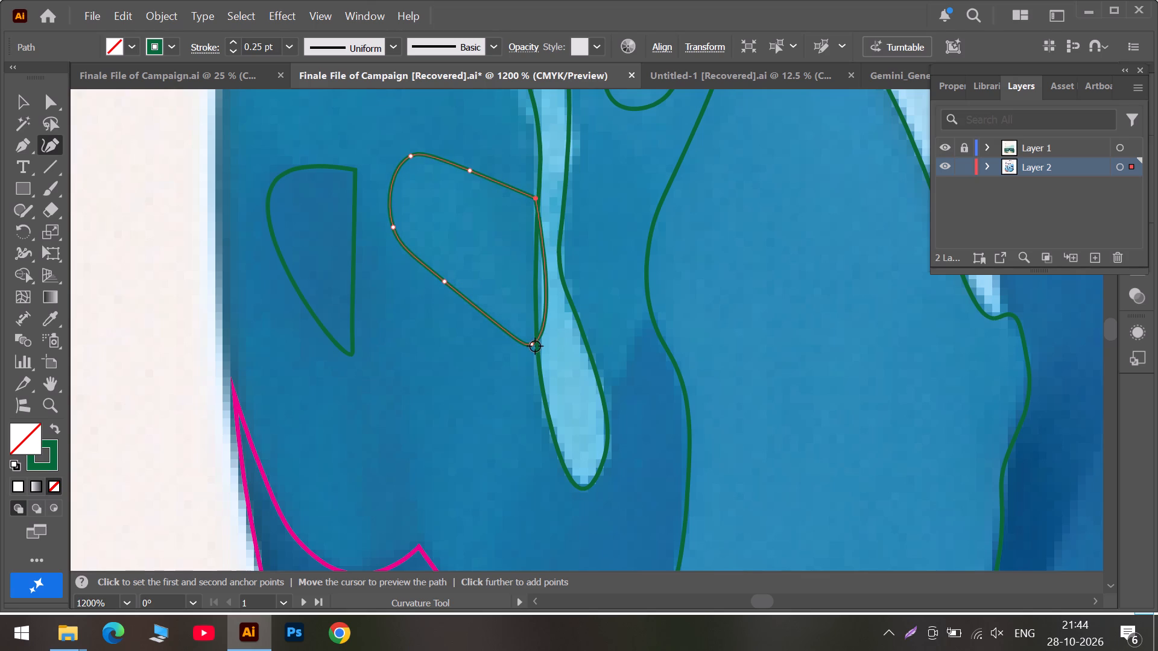
pyautogui.doubleClick(535, 346)
pyautogui.click(535, 347)
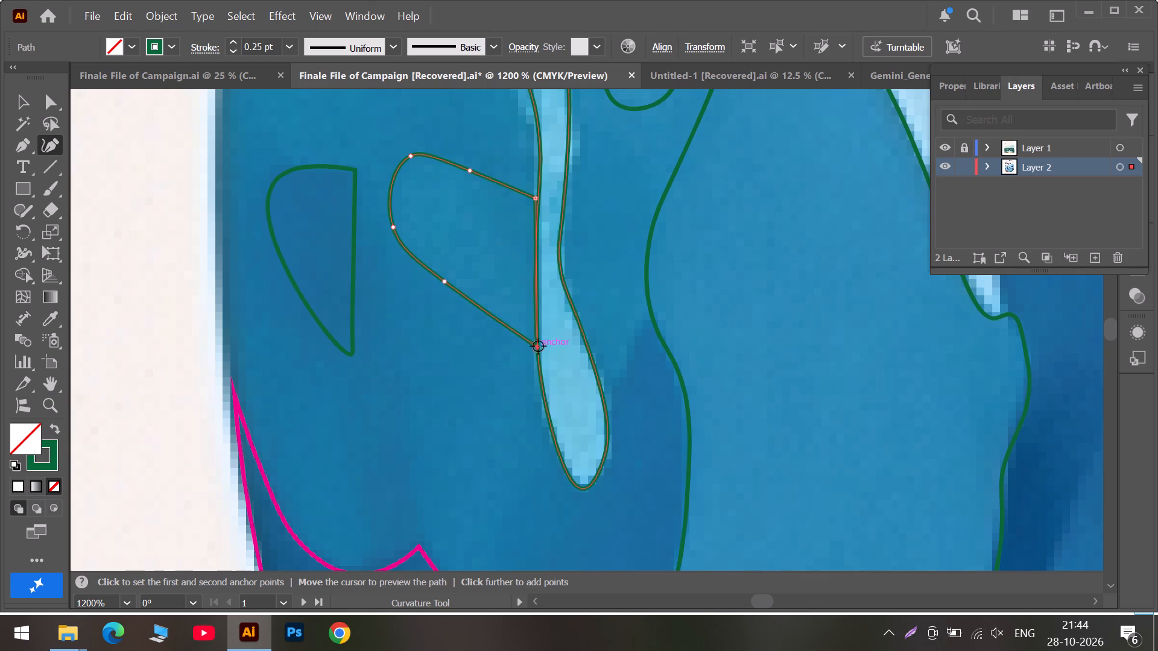
# Change the new patch outline's stroke from green to the light beige recent colour.
pyautogui.keyDown('alt'); pyautogui.scroll(3, 540, 282); pyautogui.keyUp('alt')
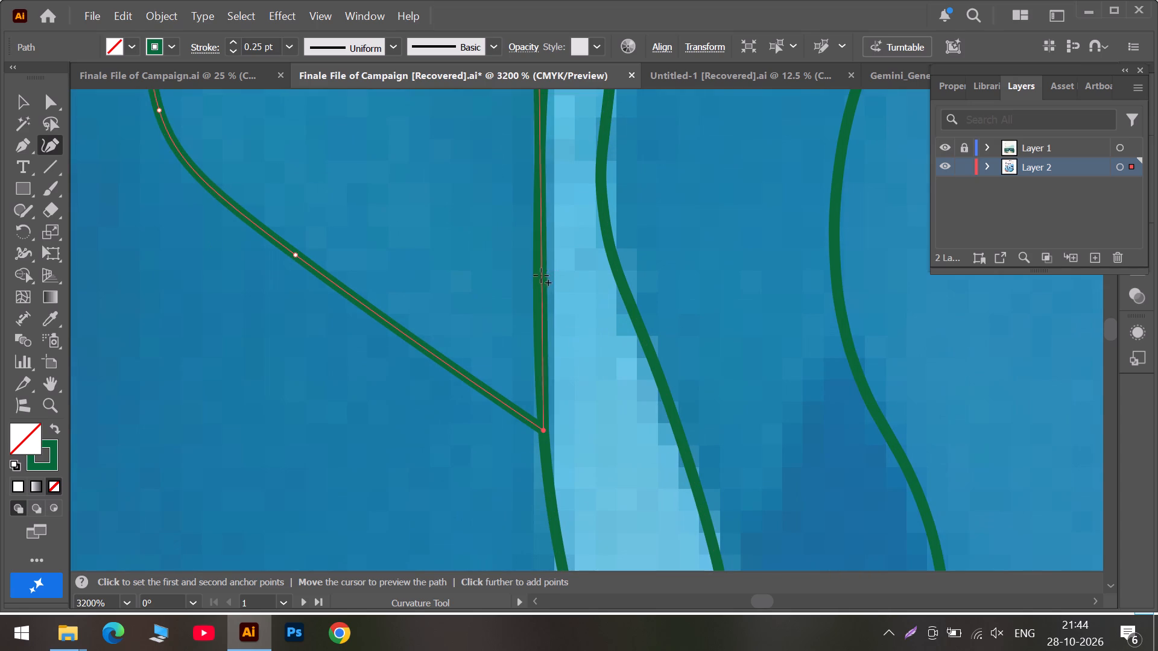
pyautogui.click(173, 45)
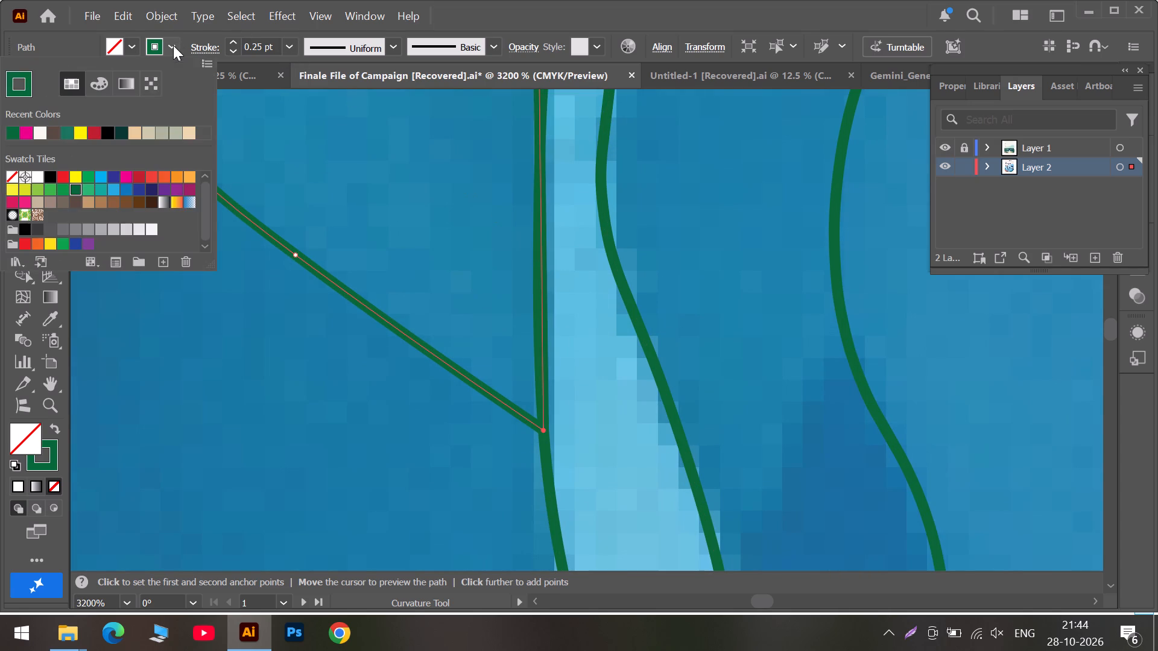
pyautogui.click(148, 131)
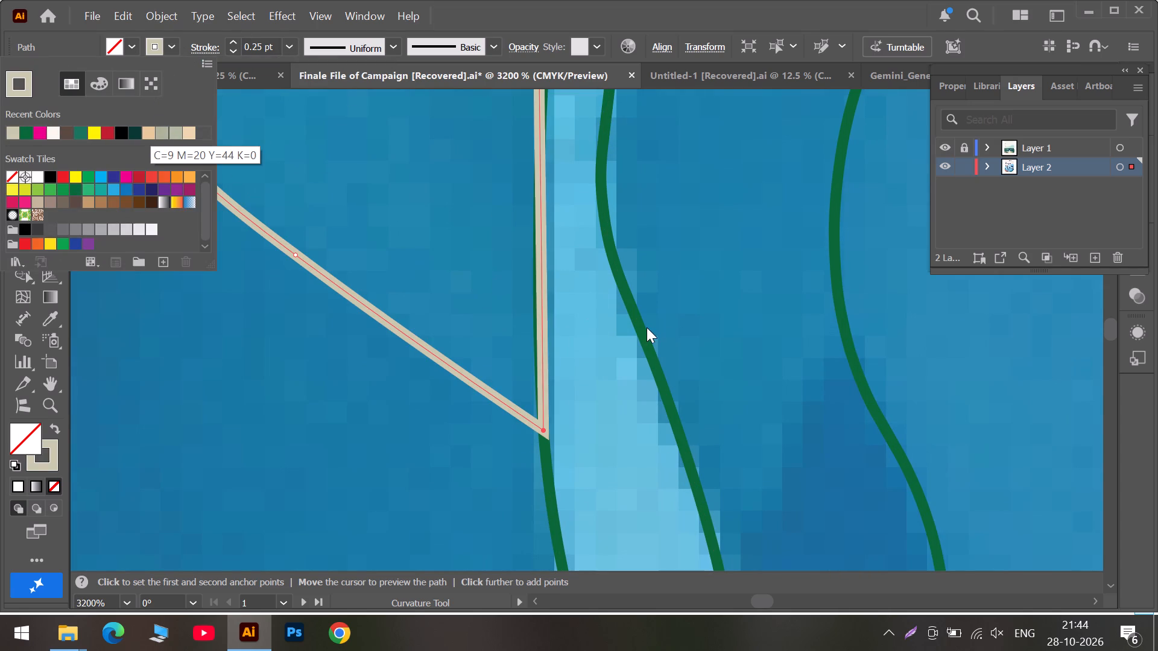
pyautogui.scroll(4, 648, 327)
pyautogui.click(511, 281)
# Move the beige patch's upper corner onto the highlight outline and bend its adjoining side to follow that edge.
pyautogui.scroll(3, 567, 294)
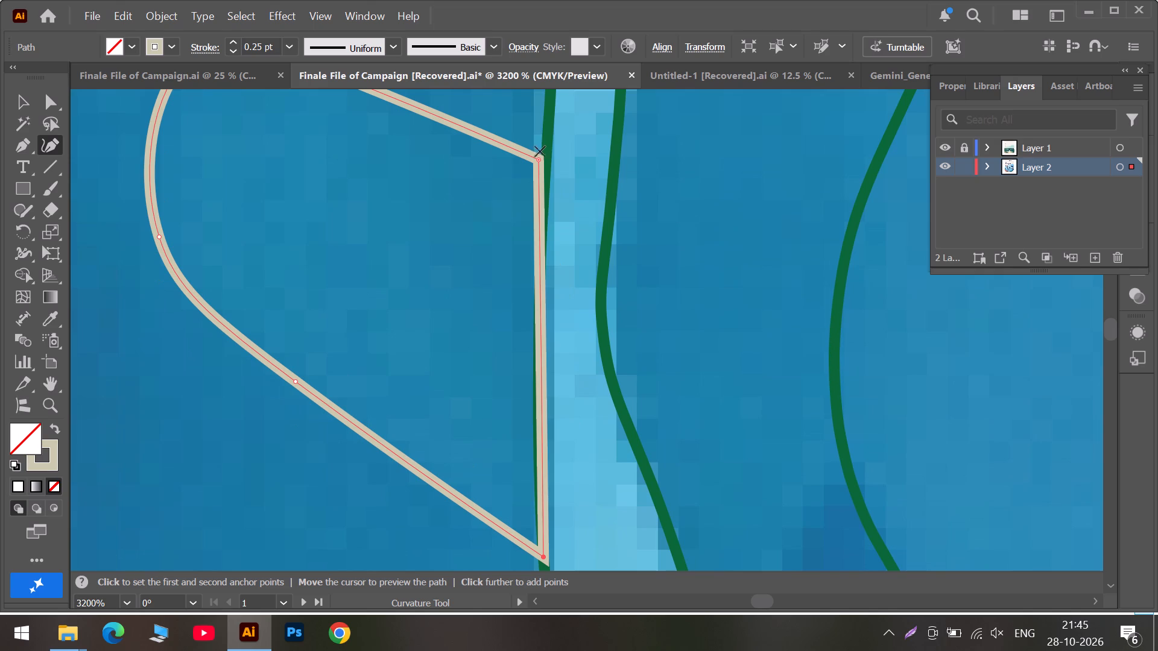
pyautogui.moveTo(540, 159); pyautogui.dragTo(546, 162)
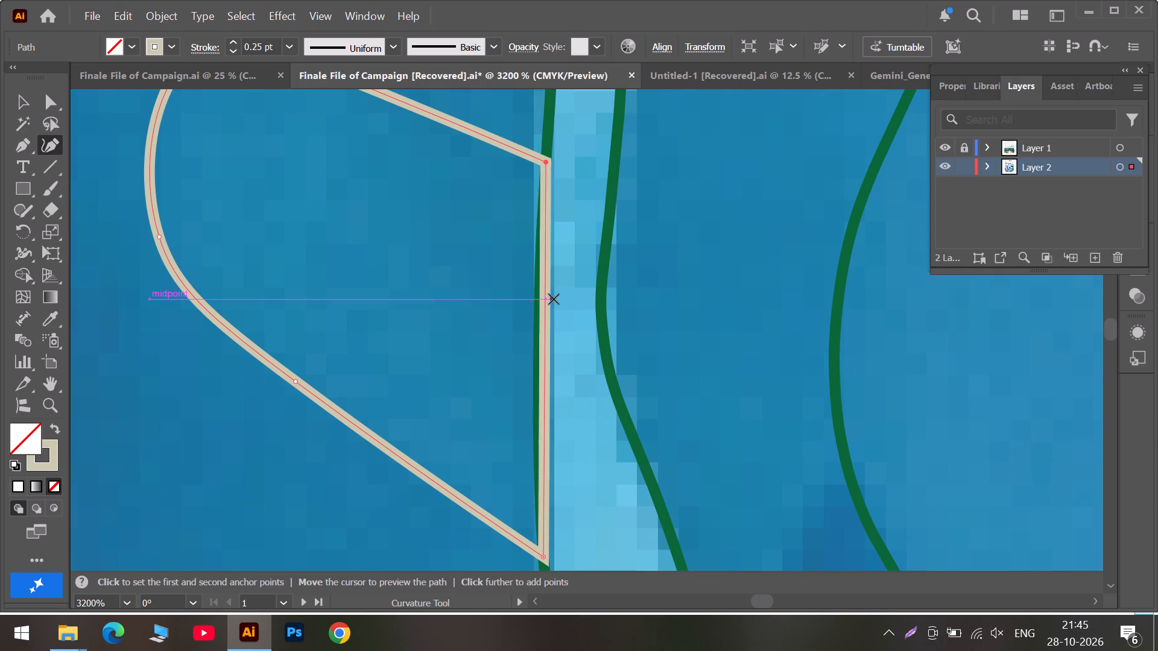
pyautogui.moveTo(545, 303); pyautogui.dragTo(539, 305)
# Outline the lighter blue area higher on the leaf, tapering beside the highlight, as a closed path with a sharp top-right corner.
pyautogui.scroll(-4, 541, 304)
pyautogui.keyDown('alt'); pyautogui.scroll(-4, 542, 306); pyautogui.keyUp('alt')
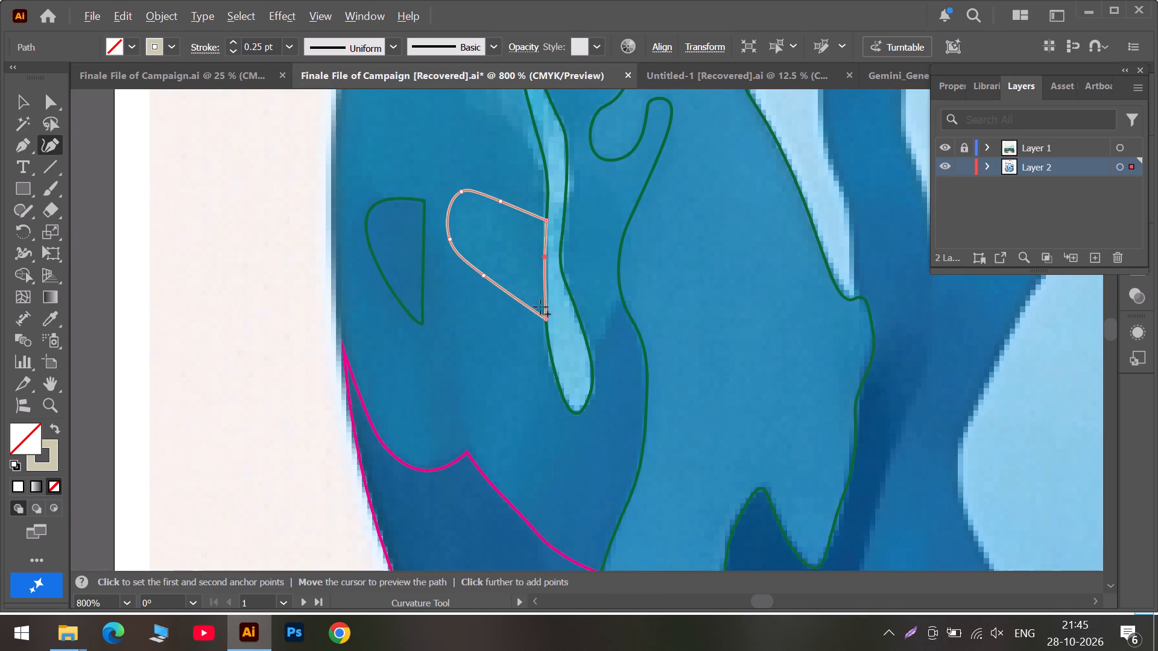
pyautogui.scroll(13, 535, 307)
pyautogui.scroll(6, 490, 268)
pyautogui.click(498, 175)
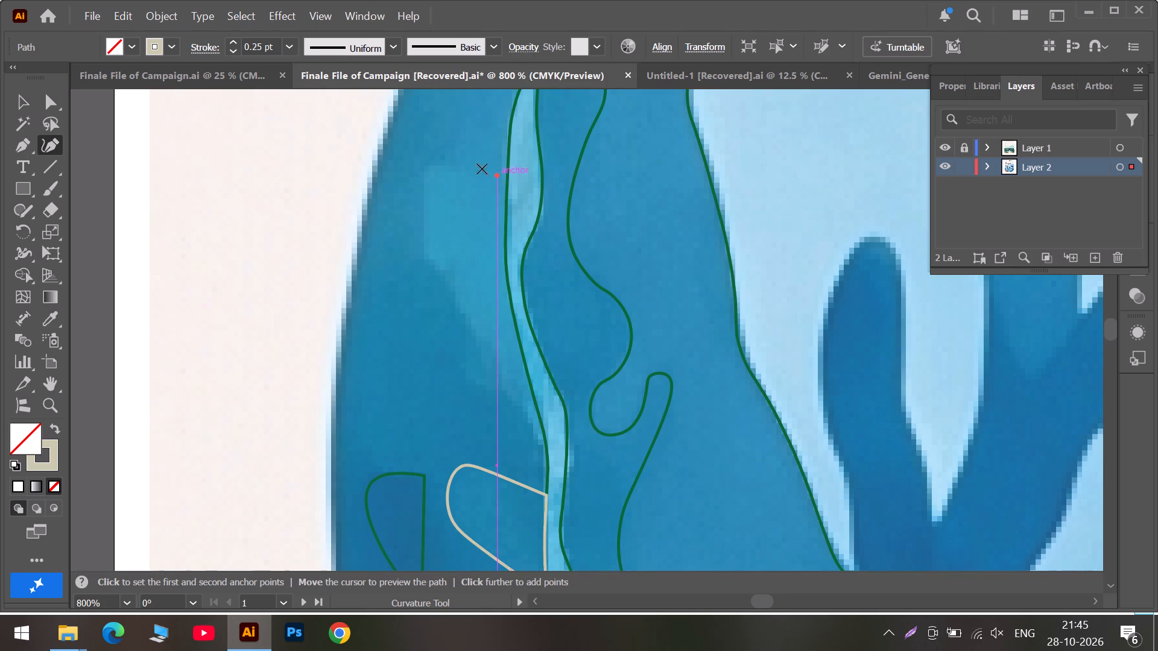
pyautogui.click(433, 170)
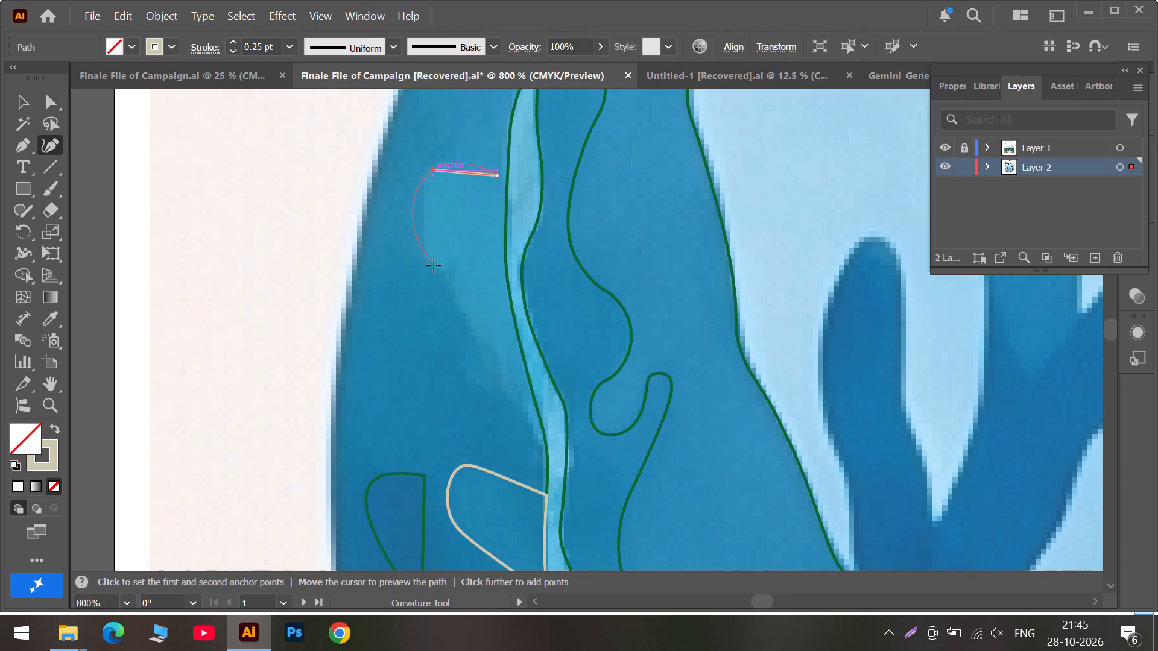
pyautogui.click(465, 313)
pyautogui.scroll(-7, 472, 324)
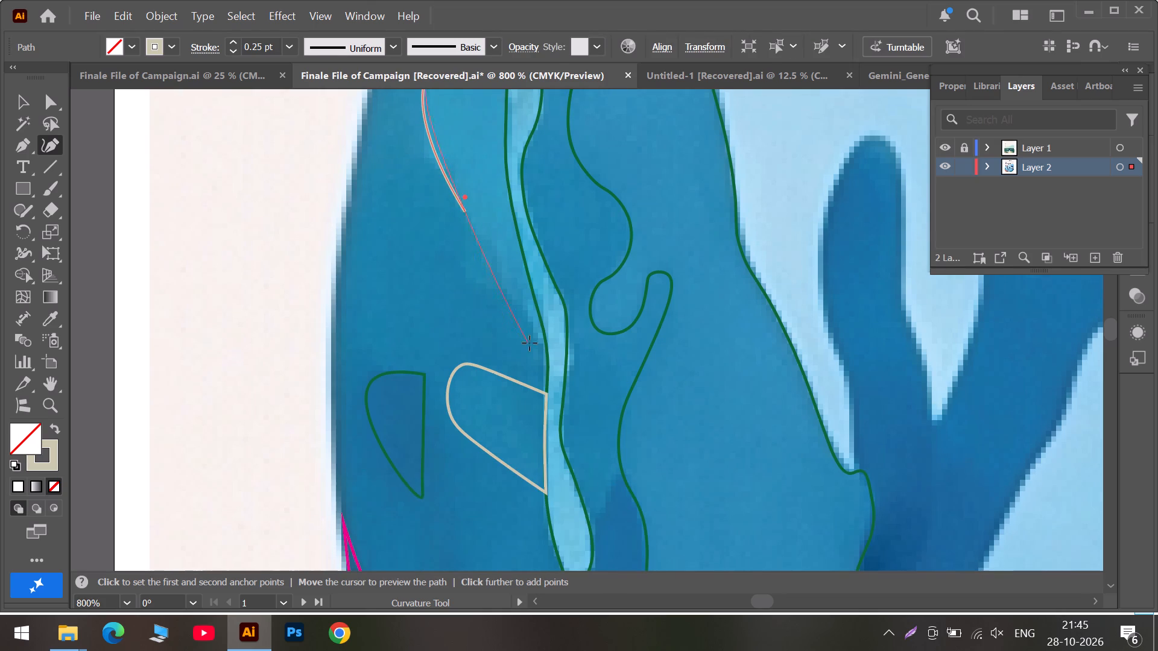
pyautogui.tripleClick(542, 338)
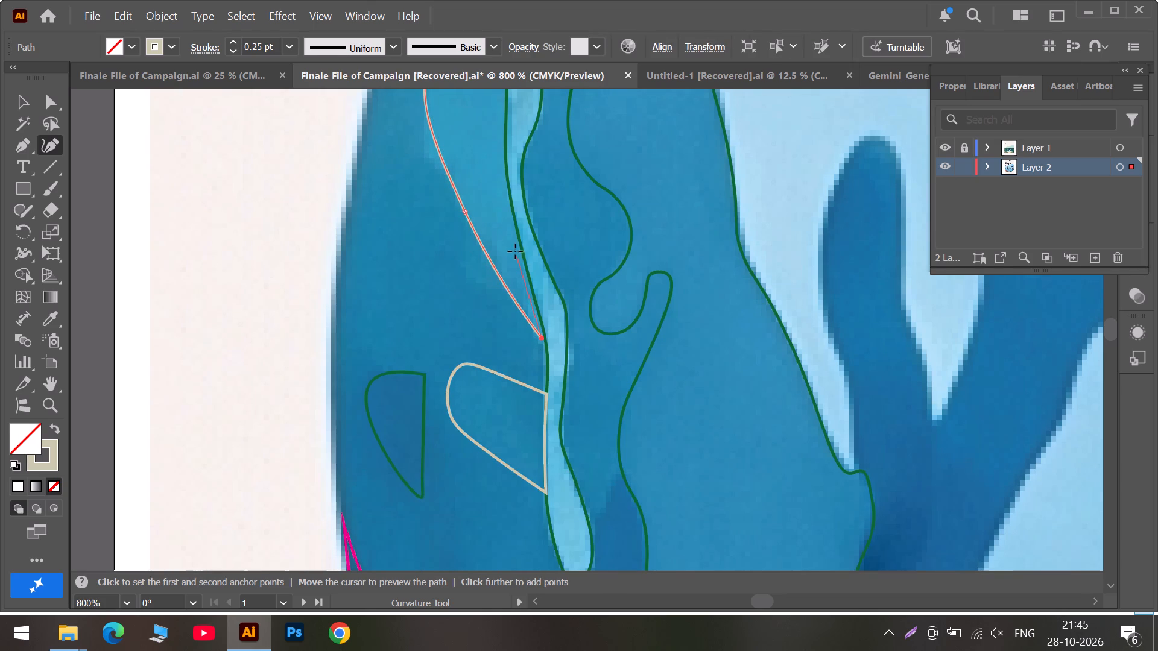
pyautogui.click(514, 250)
pyautogui.scroll(6, 502, 210)
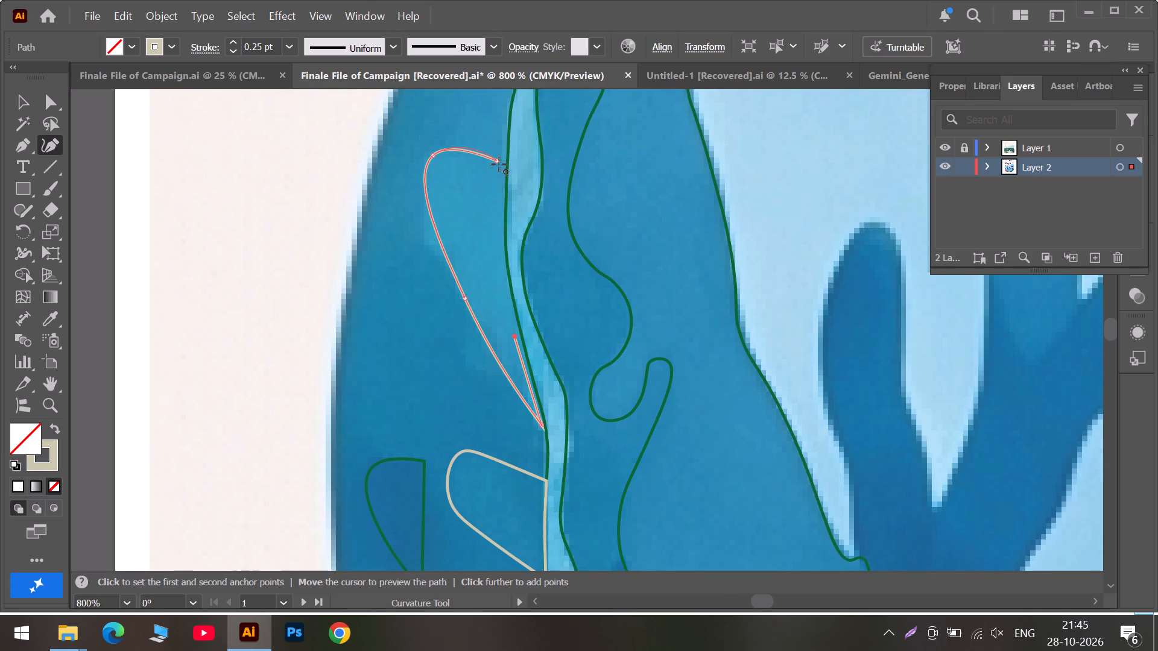
pyautogui.click(499, 164)
pyautogui.doubleClick(499, 164)
pyautogui.moveTo(499, 164); pyautogui.dragTo(505, 167)
# Fit the upper part of the new outline's right side to the highlight's left edge by moving its corner and adding anchors.
pyautogui.keyDown('alt'); pyautogui.scroll(5, 505, 171); pyautogui.keyUp('alt')
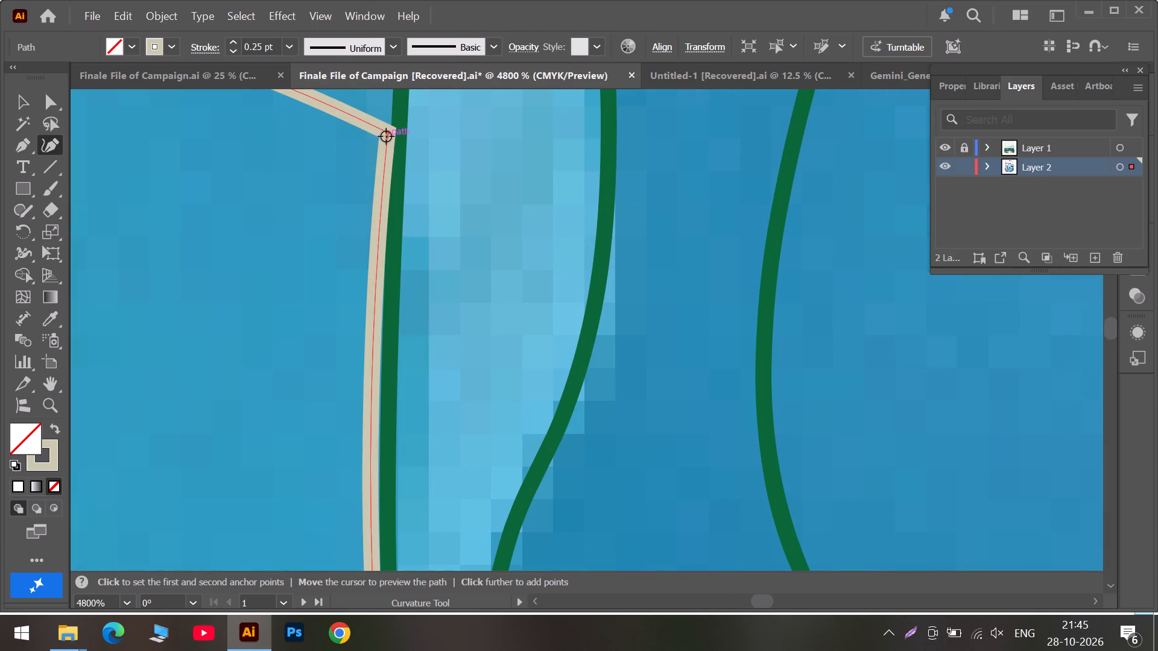
pyautogui.moveTo(386, 136); pyautogui.dragTo(397, 139)
pyautogui.scroll(-3, 399, 186)
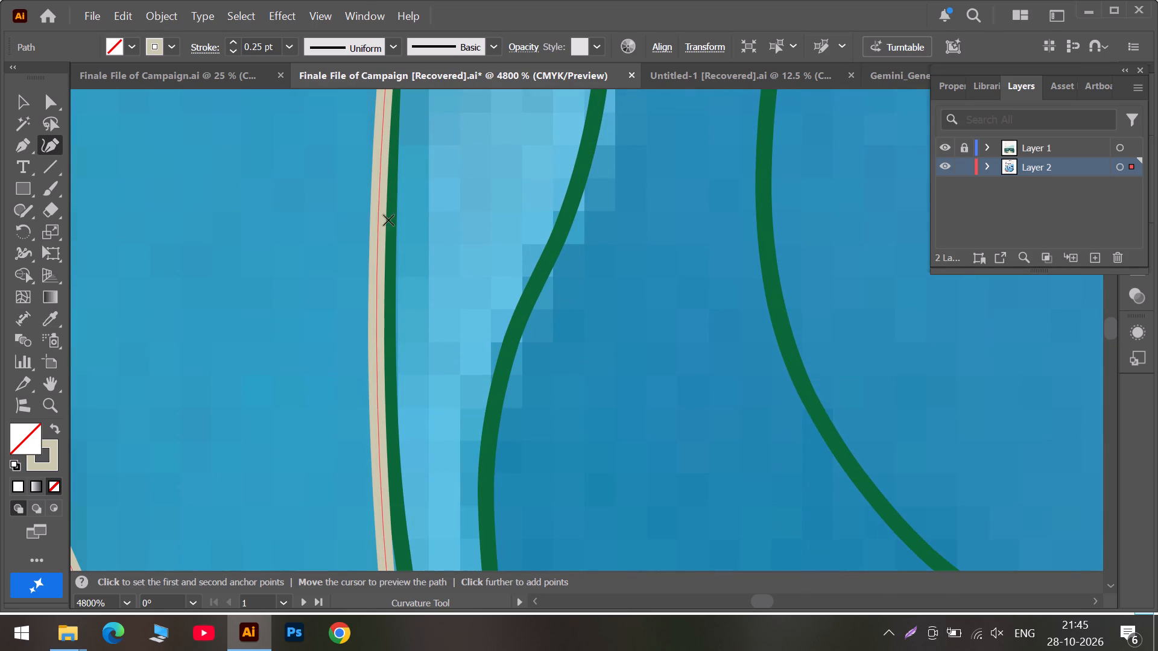
pyautogui.moveTo(377, 227); pyautogui.dragTo(390, 238)
pyautogui.scroll(6, 391, 230)
pyautogui.scroll(-14, 391, 229)
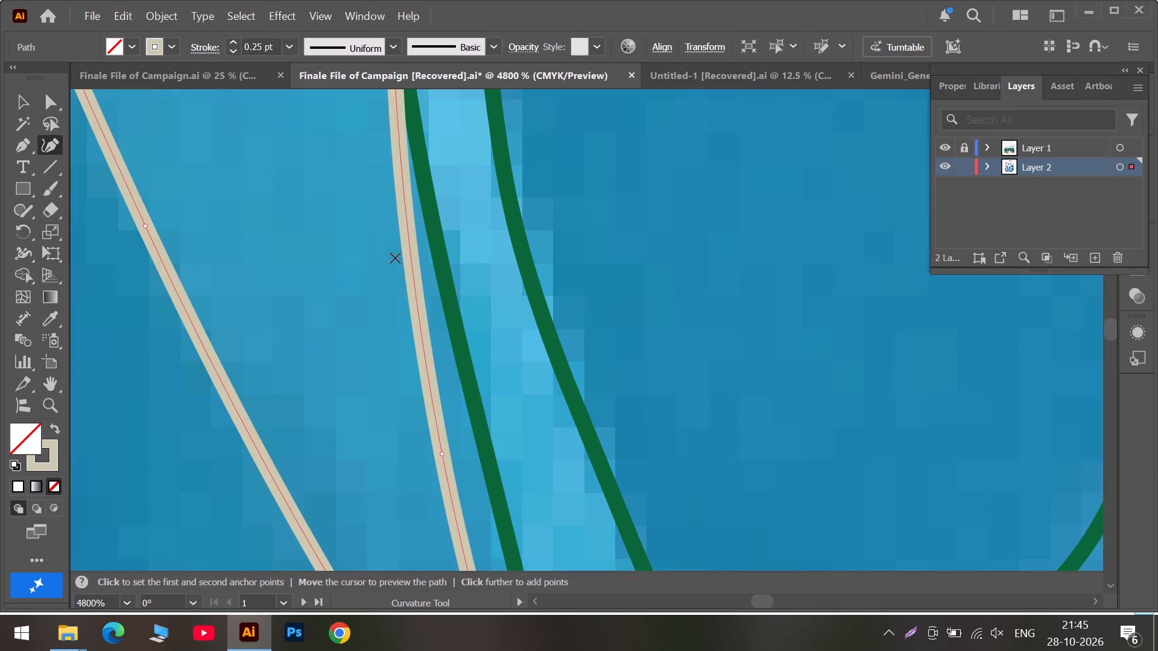
pyautogui.moveTo(416, 275); pyautogui.dragTo(434, 262)
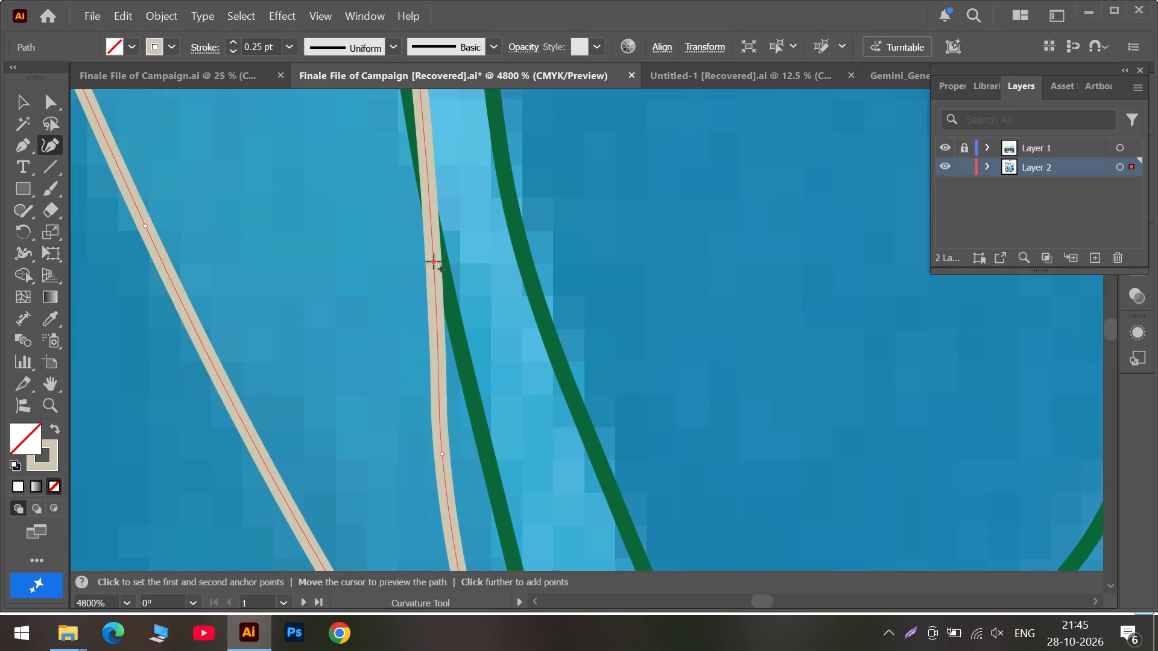
pyautogui.moveTo(434, 262); pyautogui.dragTo(418, 152)
pyautogui.scroll(6, 417, 154)
pyautogui.moveTo(397, 275); pyautogui.dragTo(396, 275)
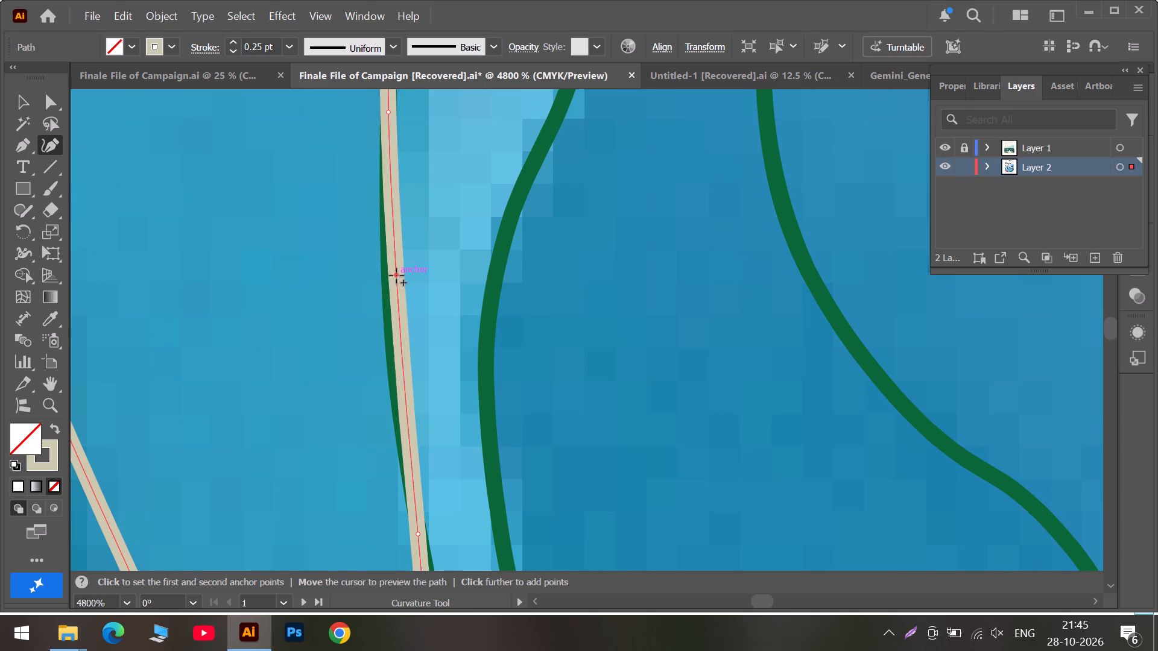
pyautogui.moveTo(396, 275); pyautogui.dragTo(388, 285)
# Move the outline's bottom tip onto the highlight's edge and reshape the right side just above it to match.
pyautogui.scroll(-13, 387, 286)
pyautogui.scroll(-5, 581, 391)
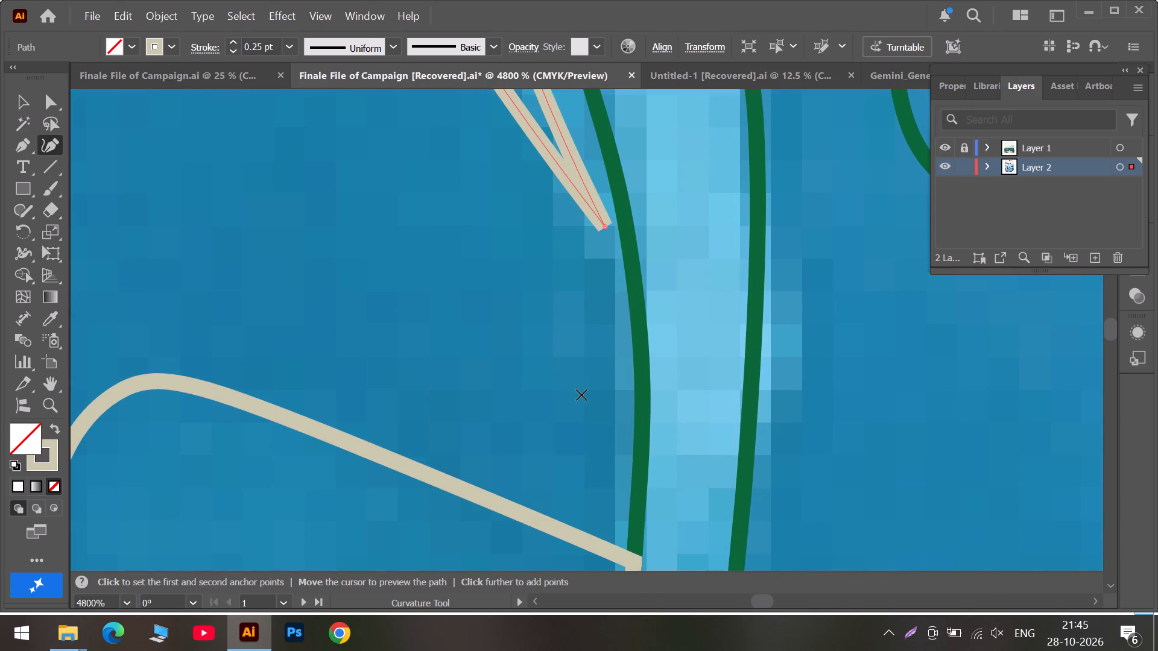
pyautogui.moveTo(606, 227); pyautogui.dragTo(626, 226)
pyautogui.scroll(5, 575, 141)
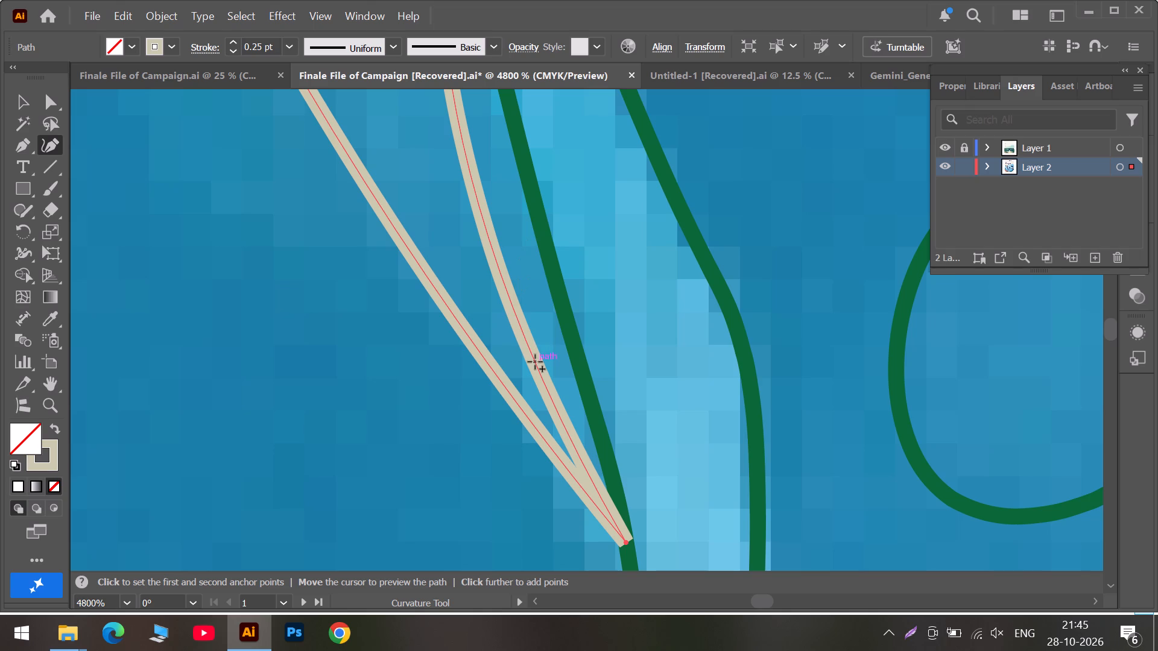
pyautogui.moveTo(535, 362); pyautogui.dragTo(578, 361)
pyautogui.scroll(-4, 578, 361)
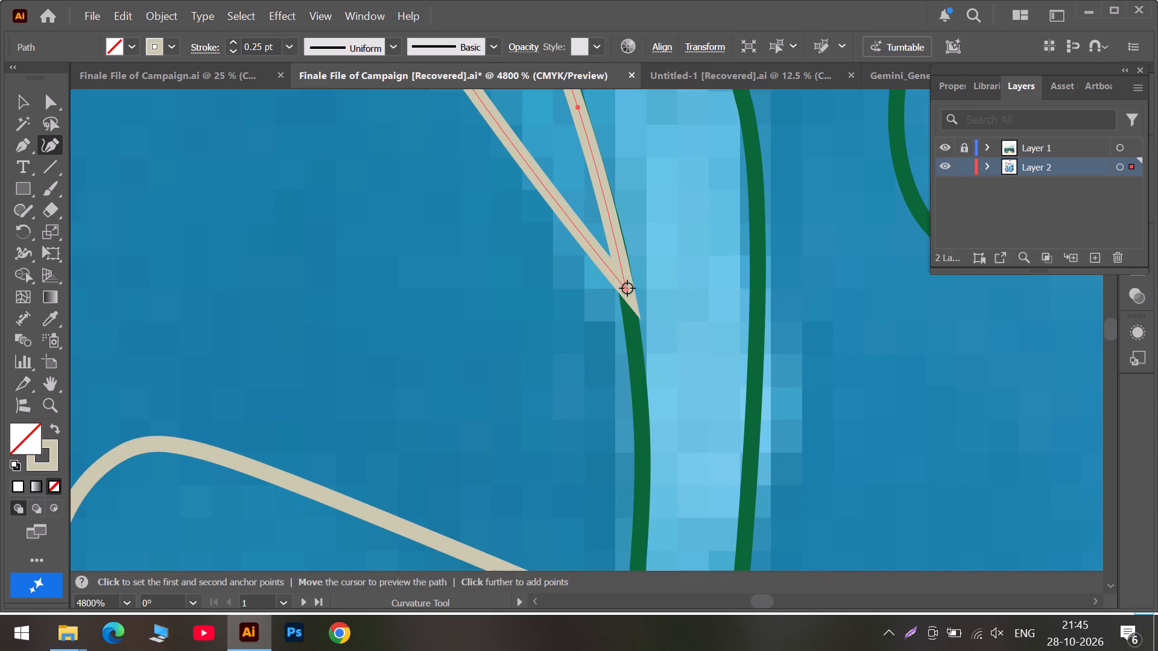
pyautogui.moveTo(627, 288); pyautogui.dragTo(626, 299)
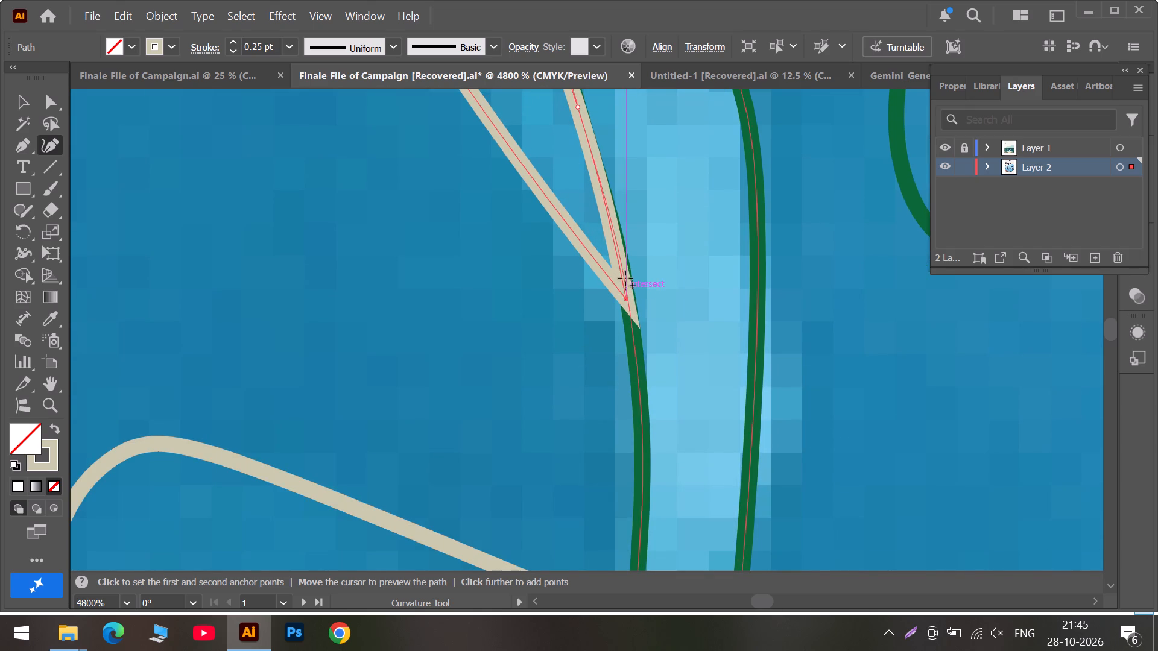
pyautogui.moveTo(621, 265); pyautogui.dragTo(624, 265)
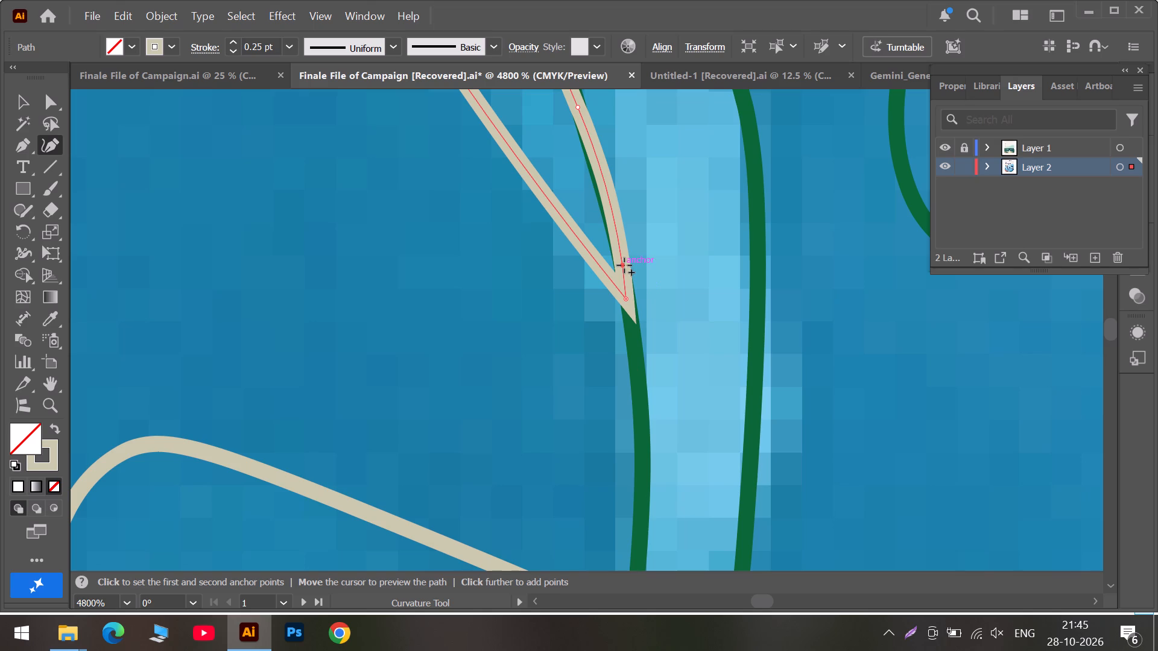
pyautogui.moveTo(624, 265); pyautogui.dragTo(616, 252)
# Align the middle and lower stretch of the outline's right side with the highlight's left edge by adding and shifting anchors.
pyautogui.scroll(5, 600, 223)
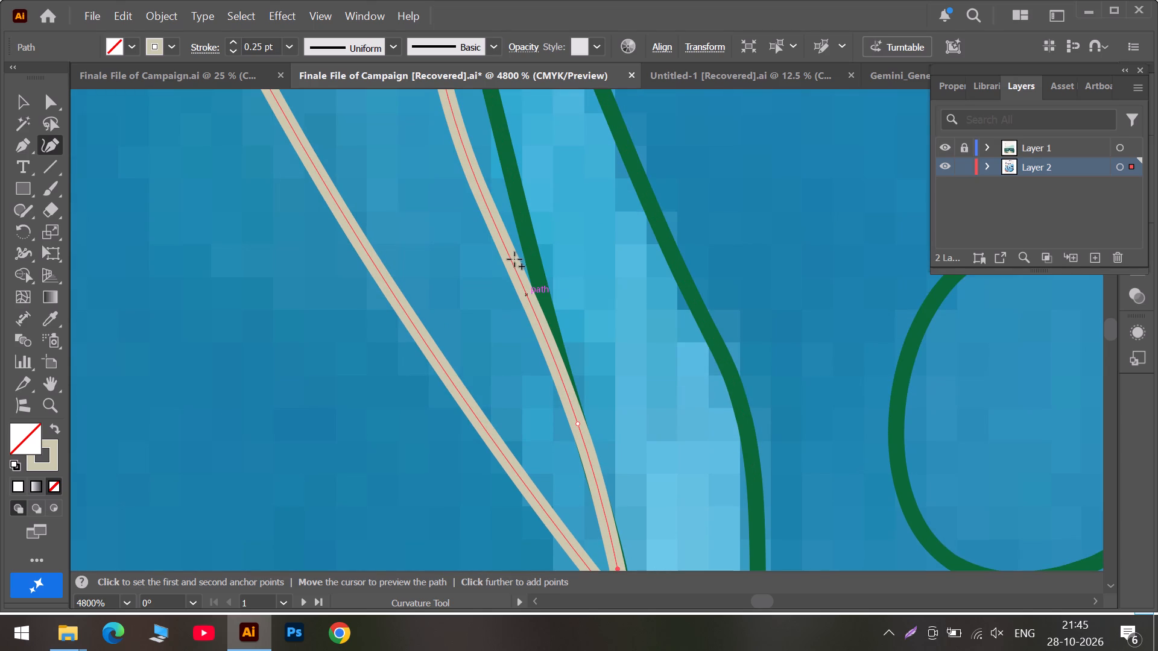
pyautogui.moveTo(514, 259); pyautogui.dragTo(537, 264)
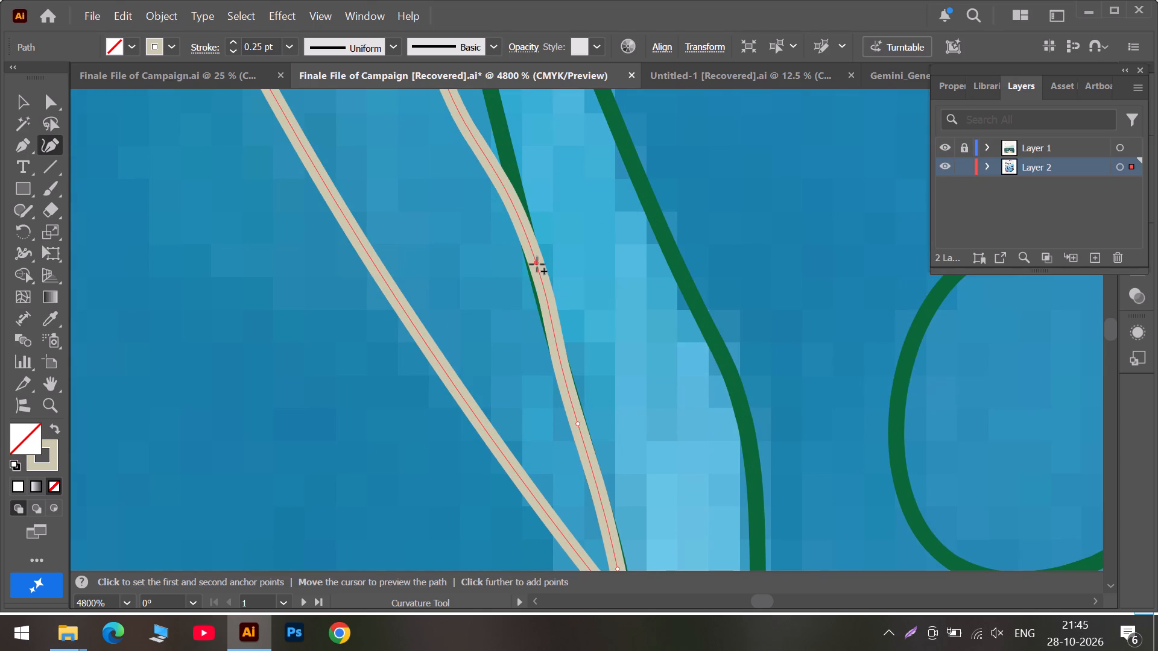
pyautogui.moveTo(537, 264); pyautogui.dragTo(531, 263)
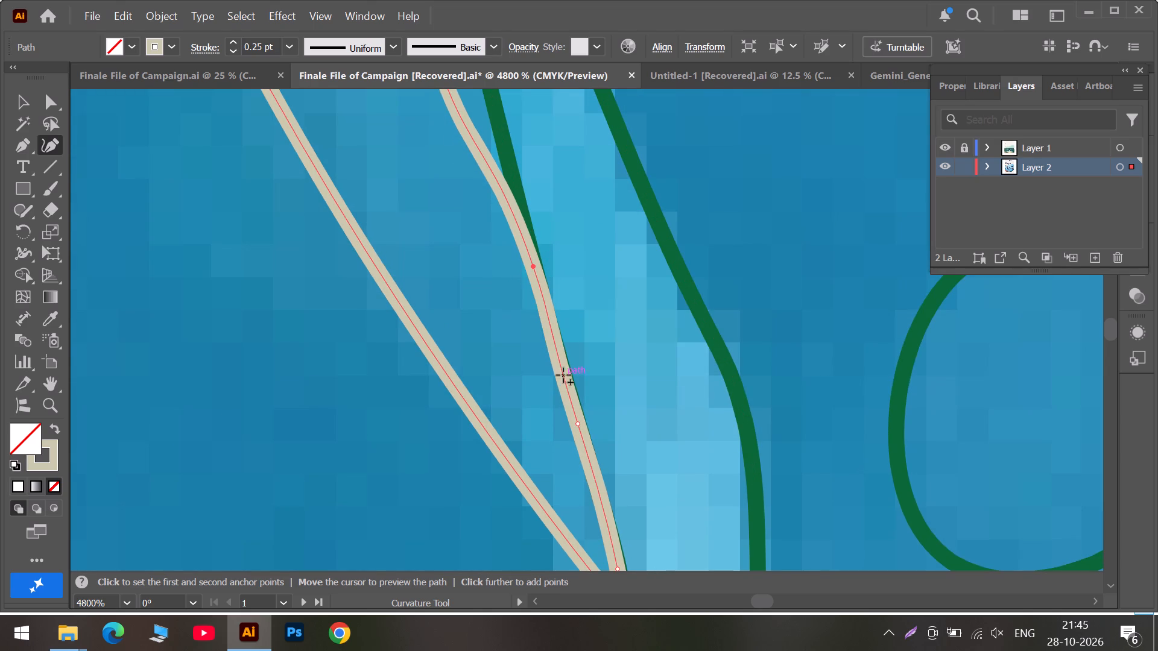
pyautogui.scroll(6, 511, 244)
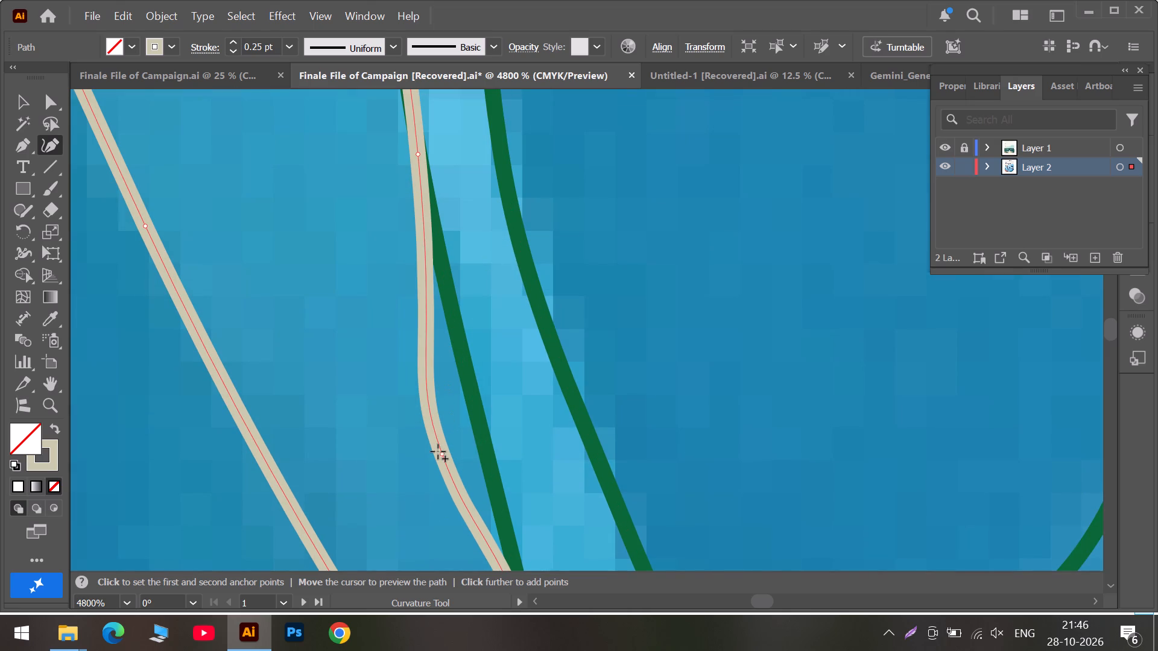
pyautogui.moveTo(445, 452); pyautogui.dragTo(481, 430)
pyautogui.scroll(-6, 481, 430)
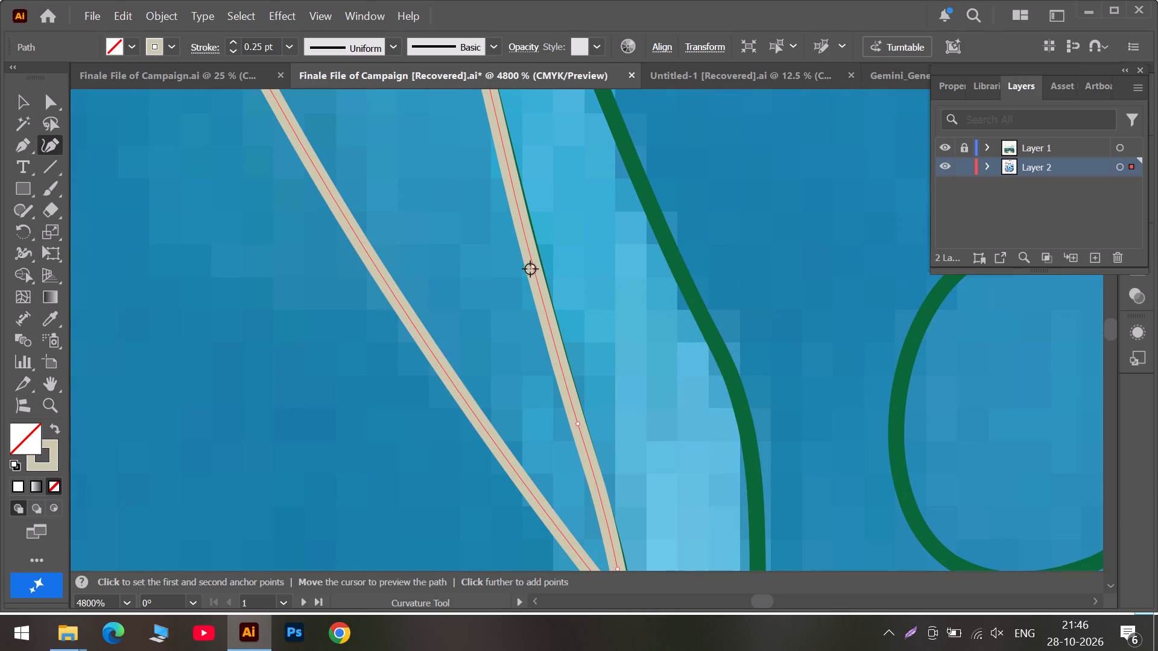
pyautogui.click(534, 266)
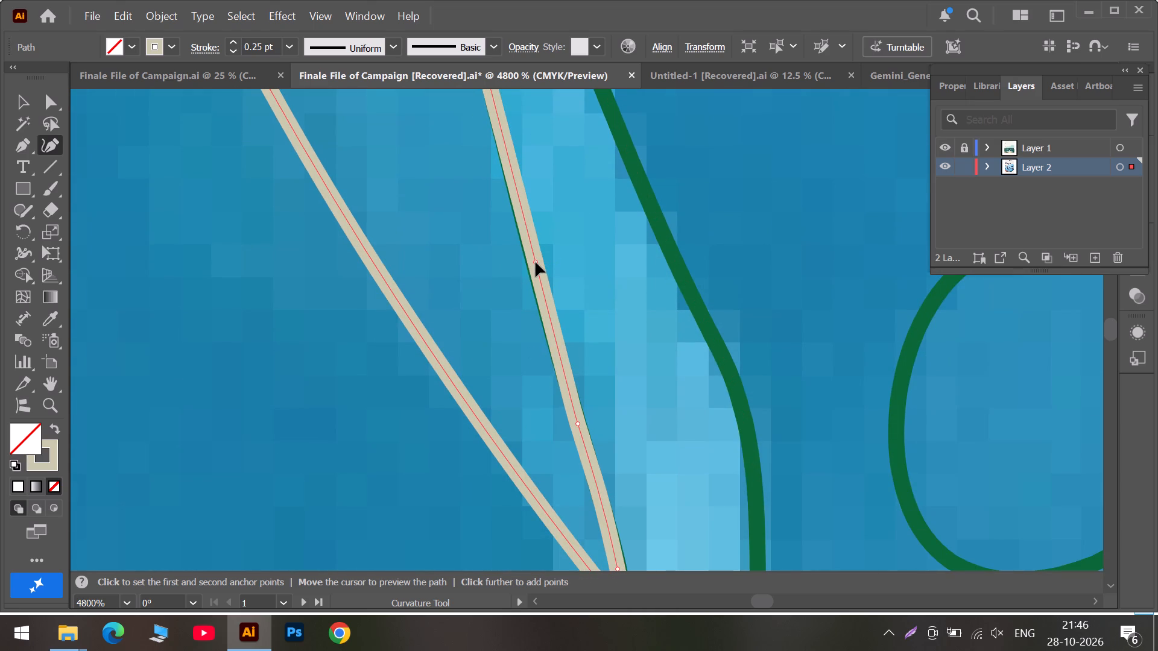
pyautogui.scroll(-6, 530, 368)
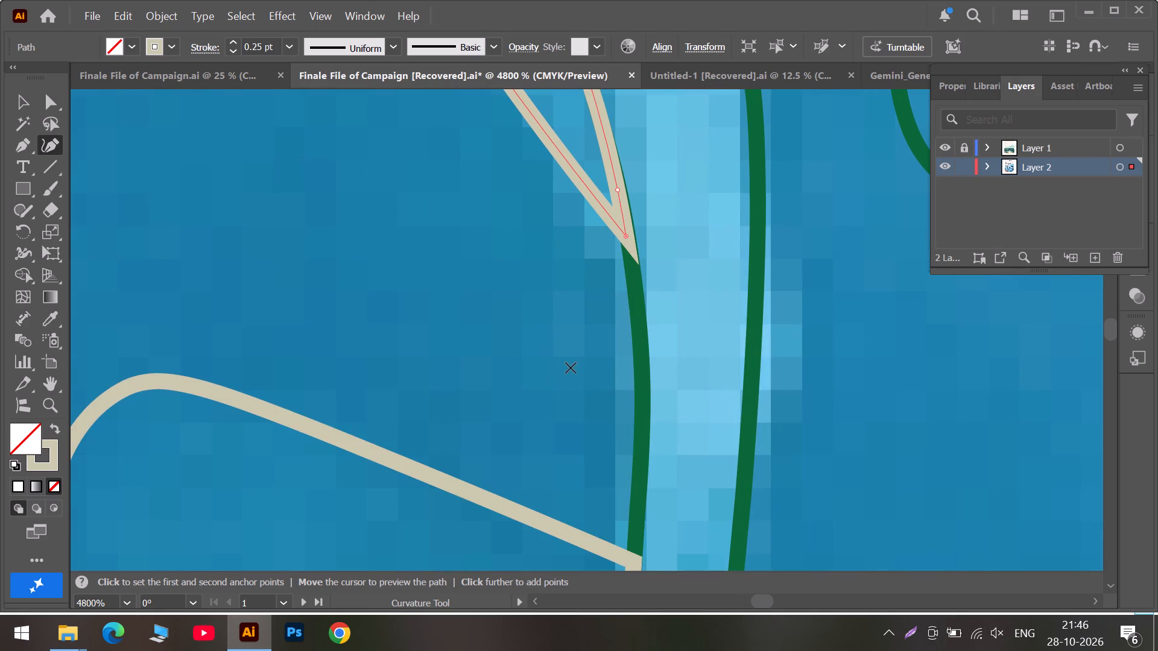
pyautogui.moveTo(619, 193); pyautogui.dragTo(621, 197)
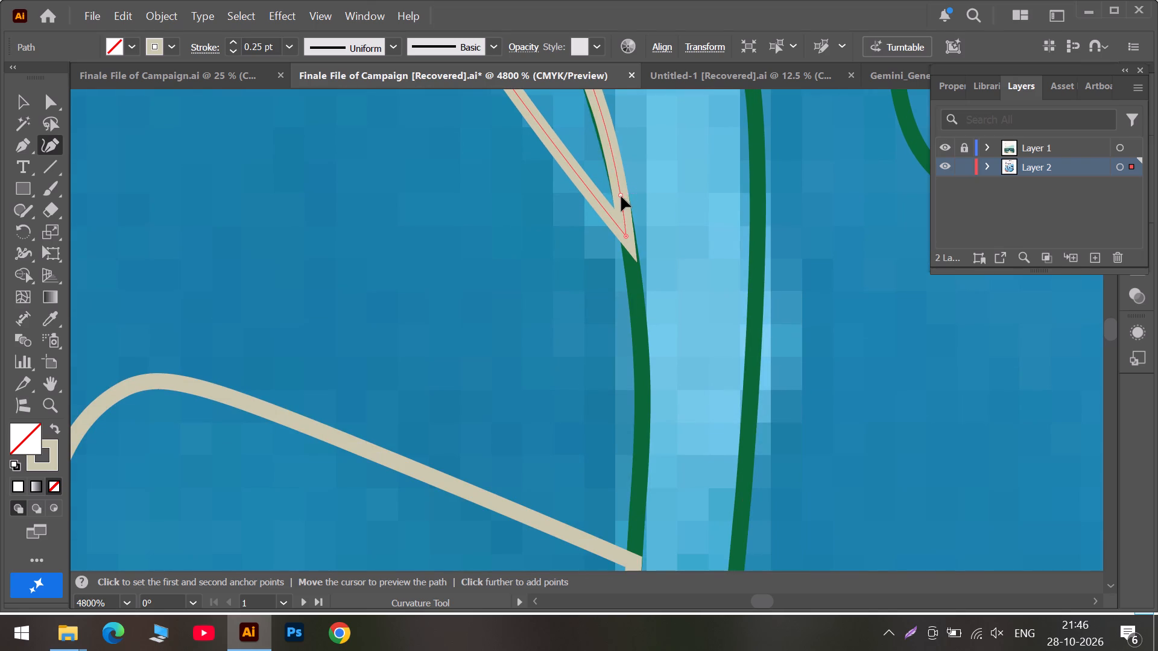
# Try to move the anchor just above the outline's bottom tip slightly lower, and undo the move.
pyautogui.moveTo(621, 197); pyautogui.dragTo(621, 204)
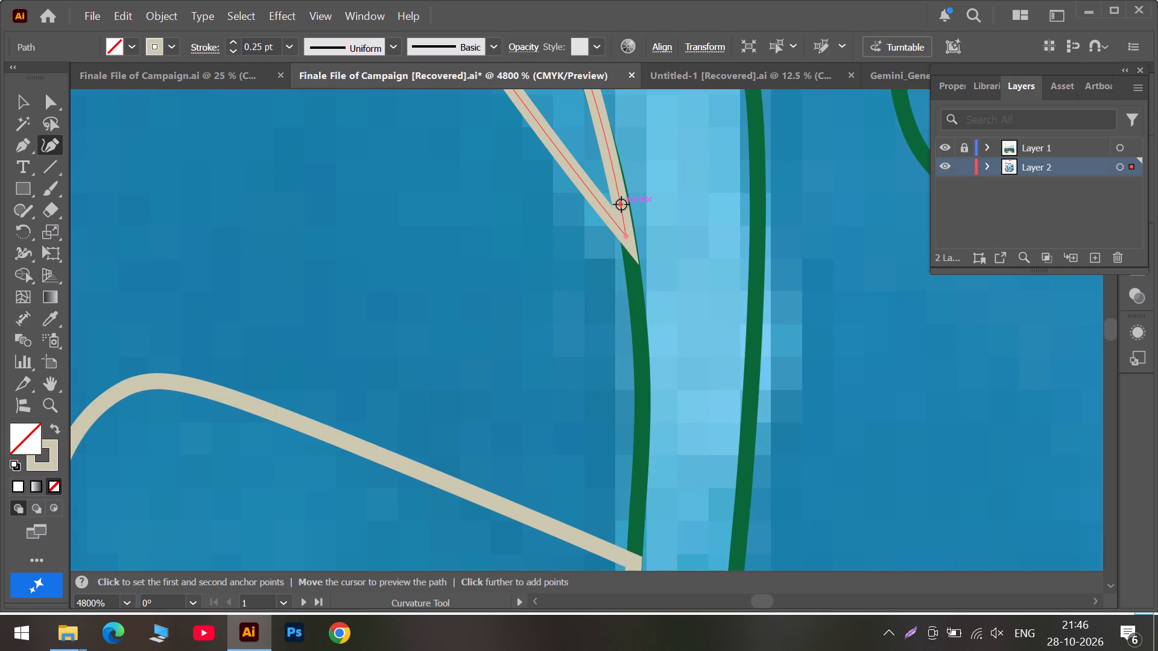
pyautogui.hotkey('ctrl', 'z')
# Look over the traced outlines from the leaf's highlight down to its base for remaining untraced blue shapes.
pyautogui.keyDown('alt'); pyautogui.scroll(-3, 624, 237); pyautogui.keyUp('alt')
pyautogui.scroll(6, 502, 241)
pyautogui.keyDown('alt'); pyautogui.scroll(-3, 498, 237); pyautogui.keyUp('alt')
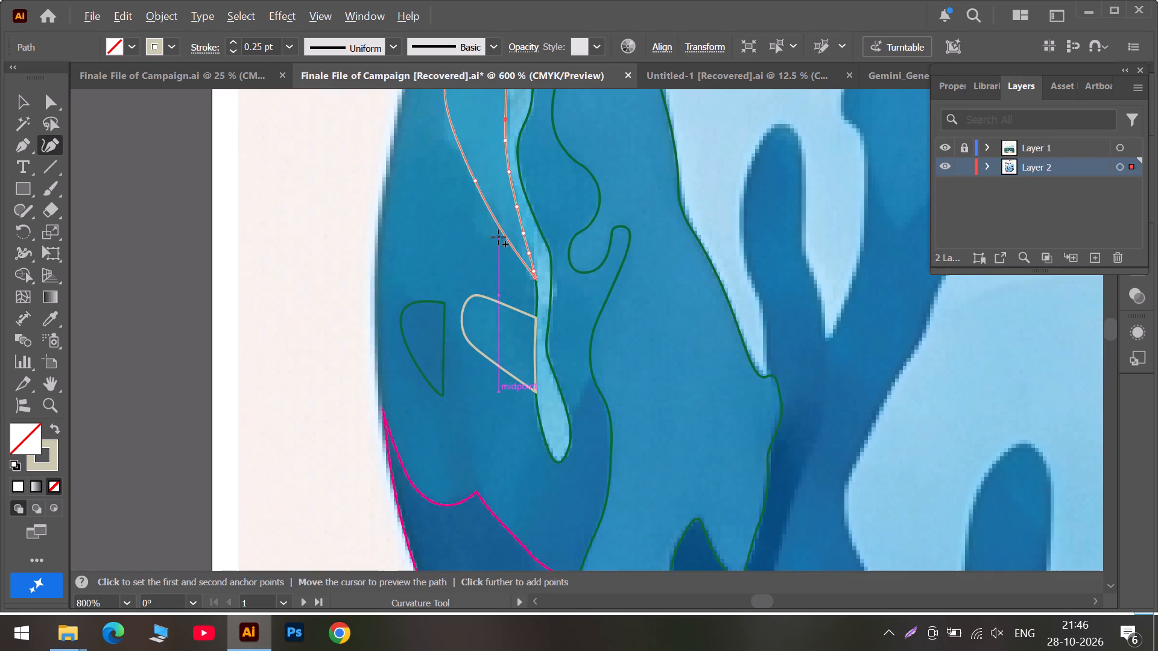
pyautogui.scroll(13, 498, 237)
pyautogui.scroll(6, 548, 225)
pyautogui.scroll(19, 606, 239)
pyautogui.scroll(-6, 601, 281)
pyautogui.scroll(-15, 530, 288)
pyautogui.scroll(-16, 511, 312)
pyautogui.scroll(-8, 532, 318)
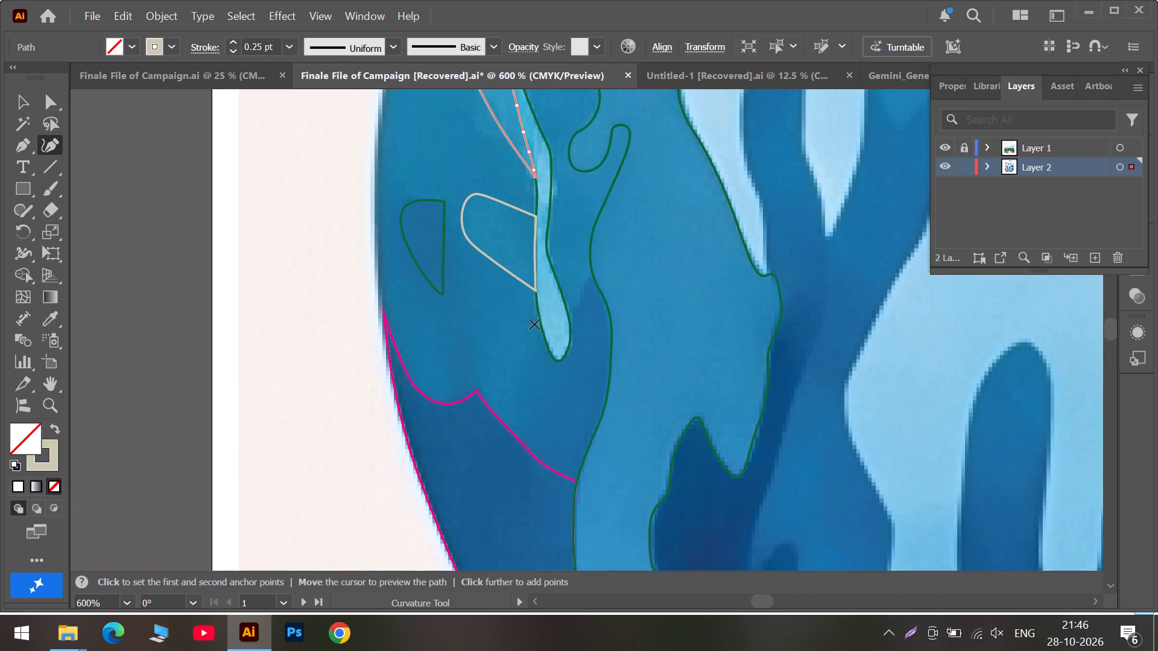
pyautogui.scroll(-7, 538, 329)
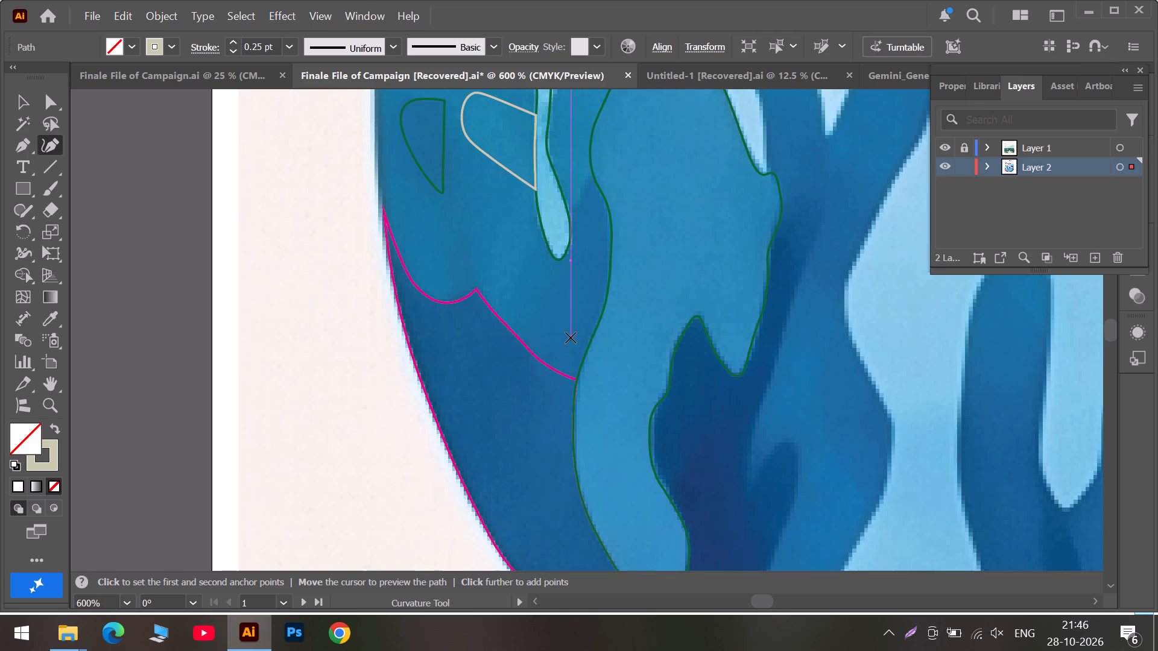
pyautogui.scroll(-4, 571, 338)
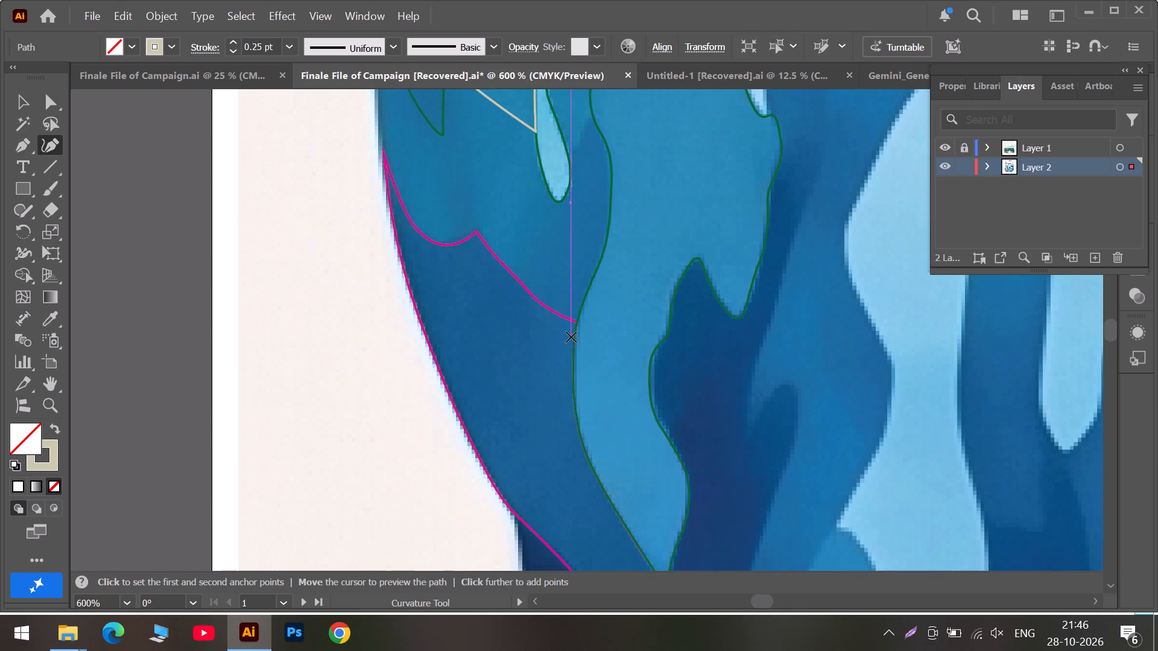
pyautogui.keyDown('alt'); pyautogui.scroll(-5, 571, 337); pyautogui.keyUp('alt')
pyautogui.keyDown('alt'); pyautogui.scroll(3, 582, 341); pyautogui.keyUp('alt')
pyautogui.scroll(-6, 582, 341)
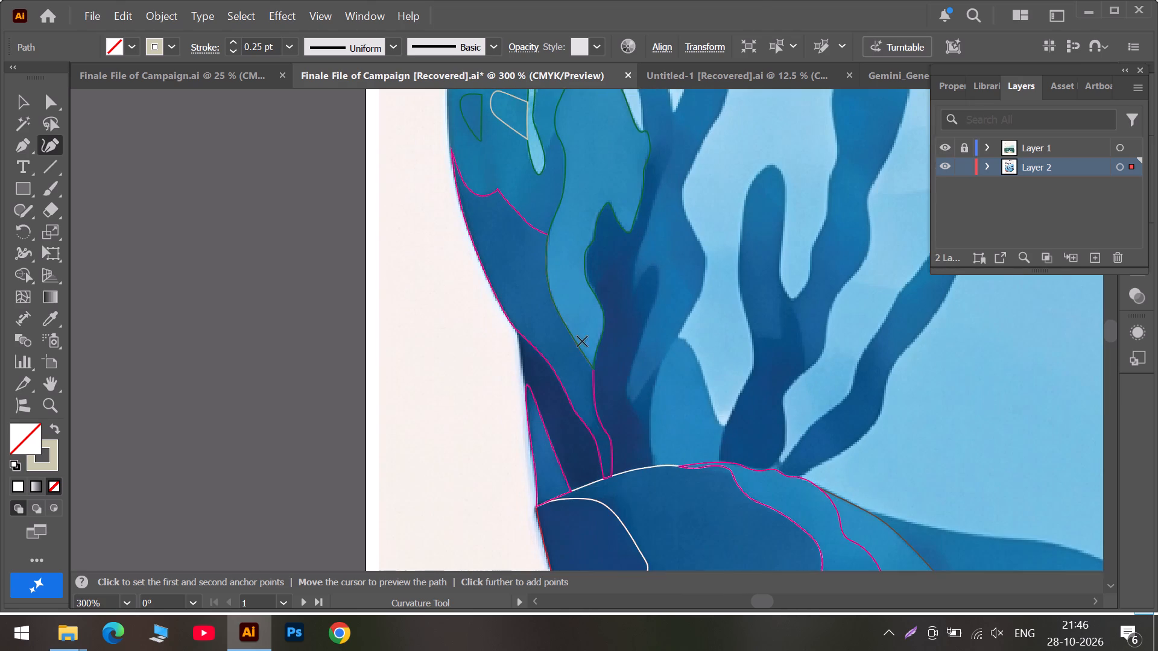
pyautogui.scroll(-5, 605, 347)
# Trace the left edge of the rounded lighter blue leaf above the mound, from its top to a sharp base corner.
pyautogui.keyDown('alt'); pyautogui.scroll(2, 678, 349); pyautogui.keyUp('alt')
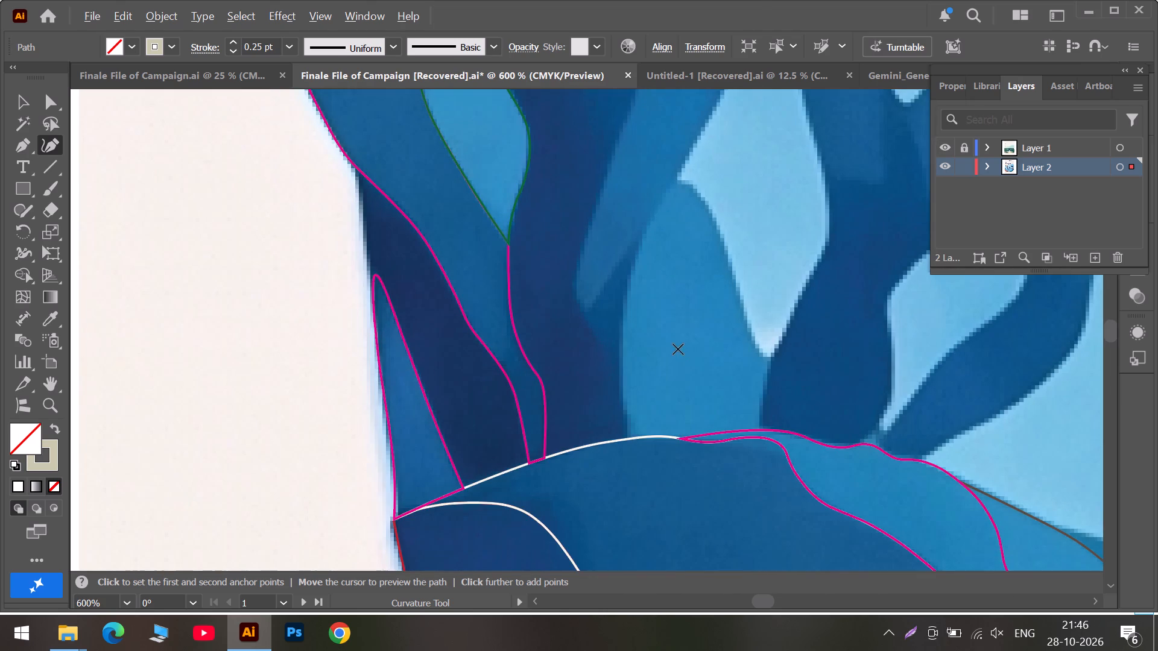
pyautogui.keyDown('alt'); pyautogui.scroll(2, 672, 340); pyautogui.keyUp('alt')
pyautogui.scroll(6, 680, 153)
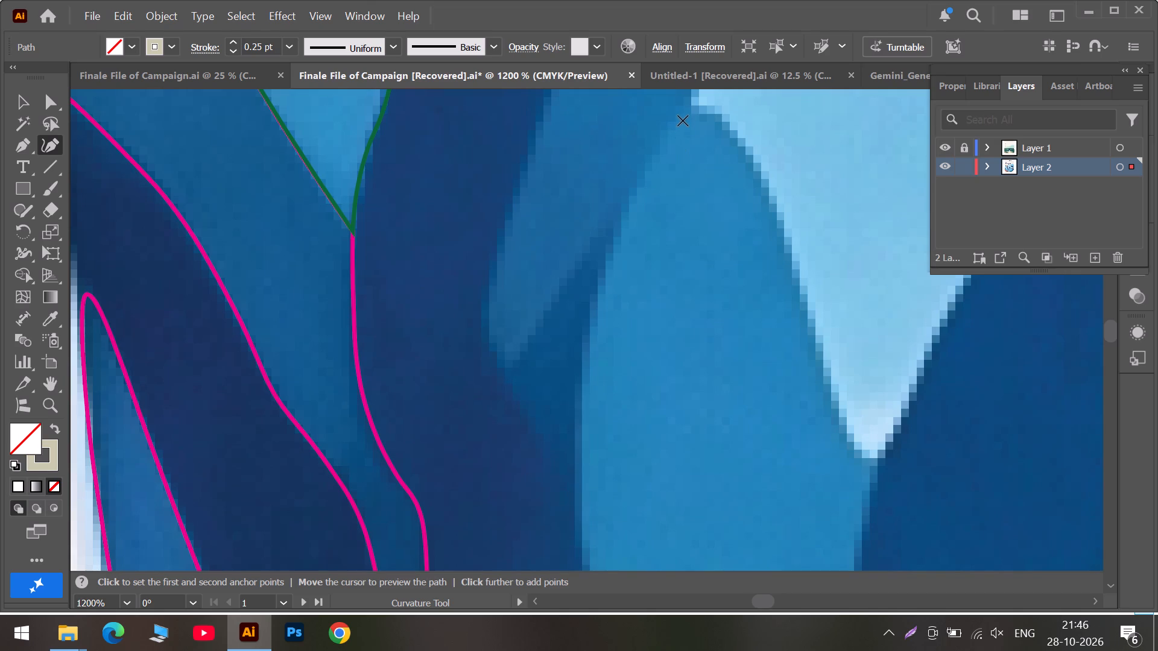
pyautogui.click(684, 115)
pyautogui.click(636, 193)
pyautogui.scroll(-2, 605, 241)
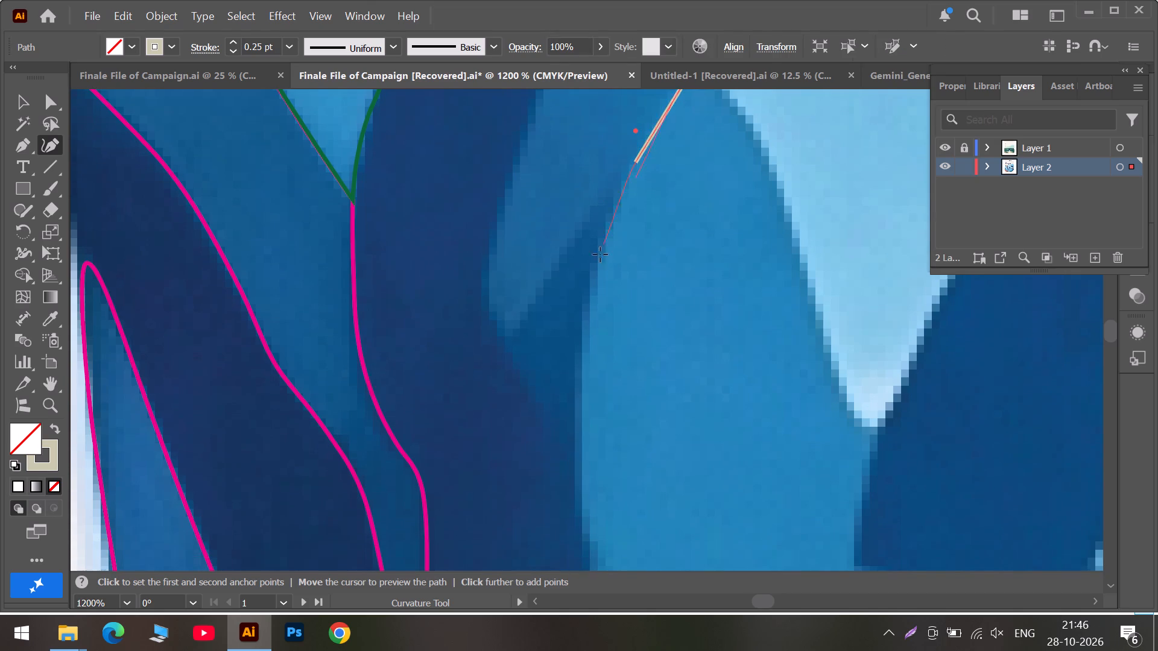
pyautogui.click(589, 300)
pyautogui.scroll(-7, 589, 300)
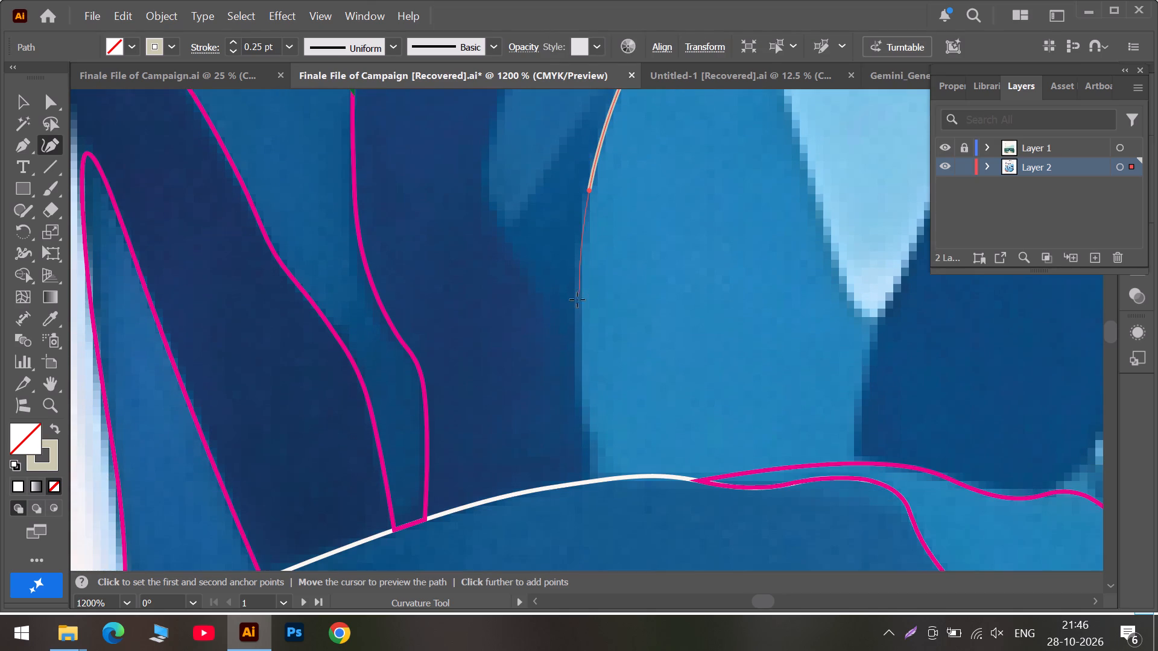
pyautogui.click(572, 318)
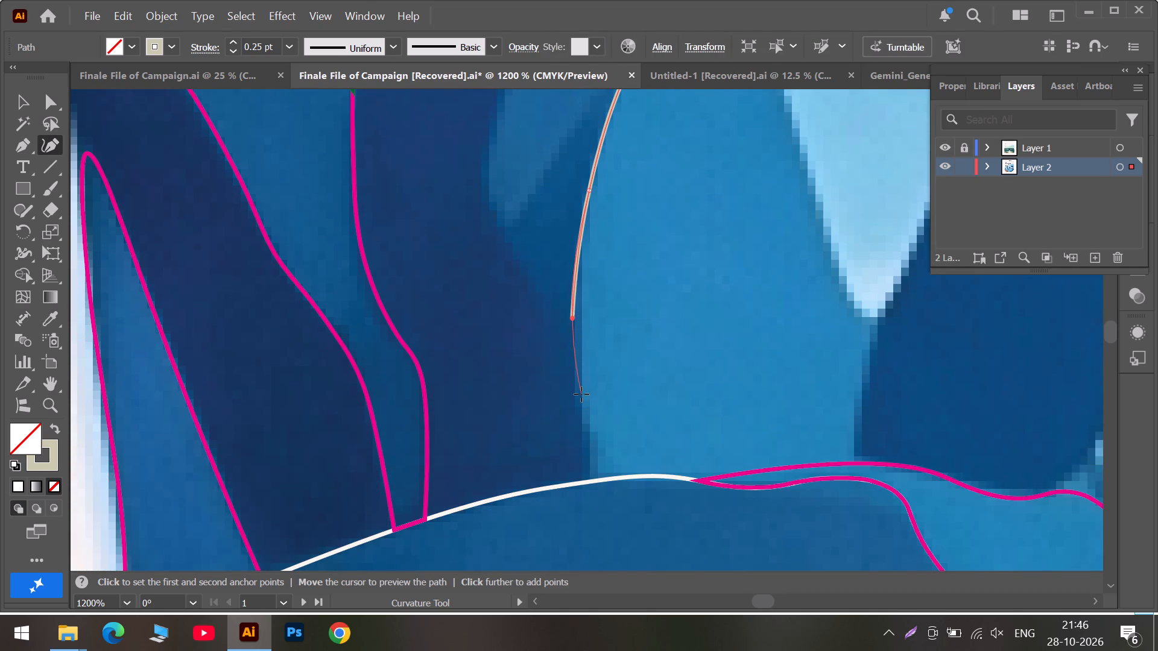
pyautogui.doubleClick(597, 471)
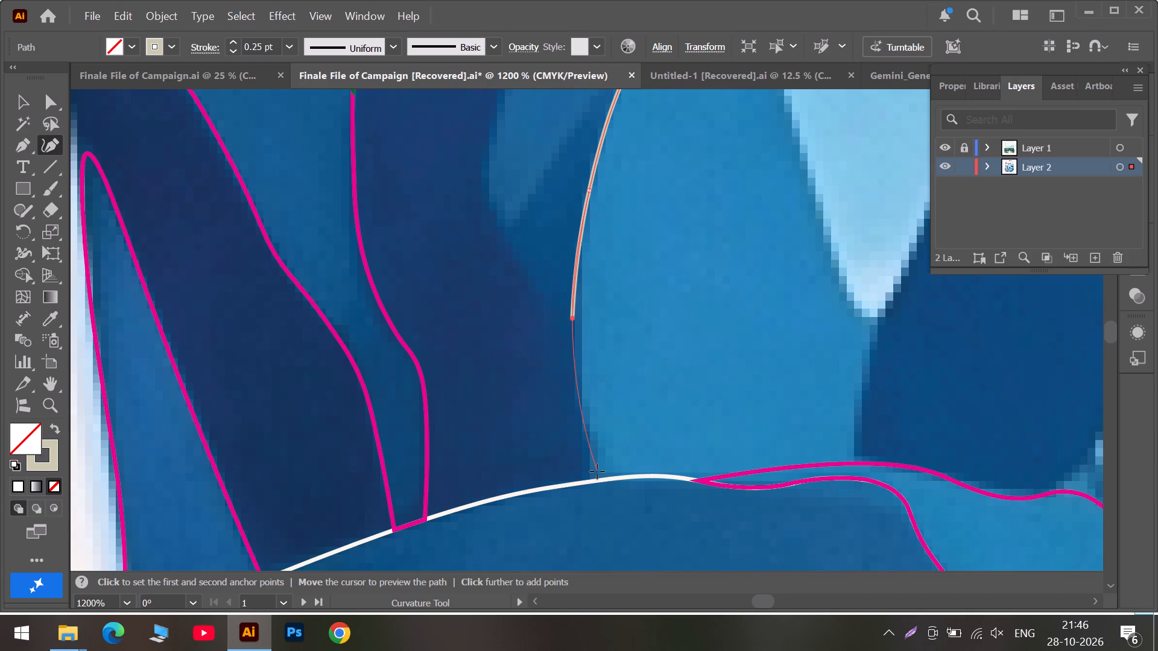
# Continue the outline along the mound's top edge to a sharp corner, and up to a sharp corner below the light-blue gap.
pyautogui.click(650, 464)
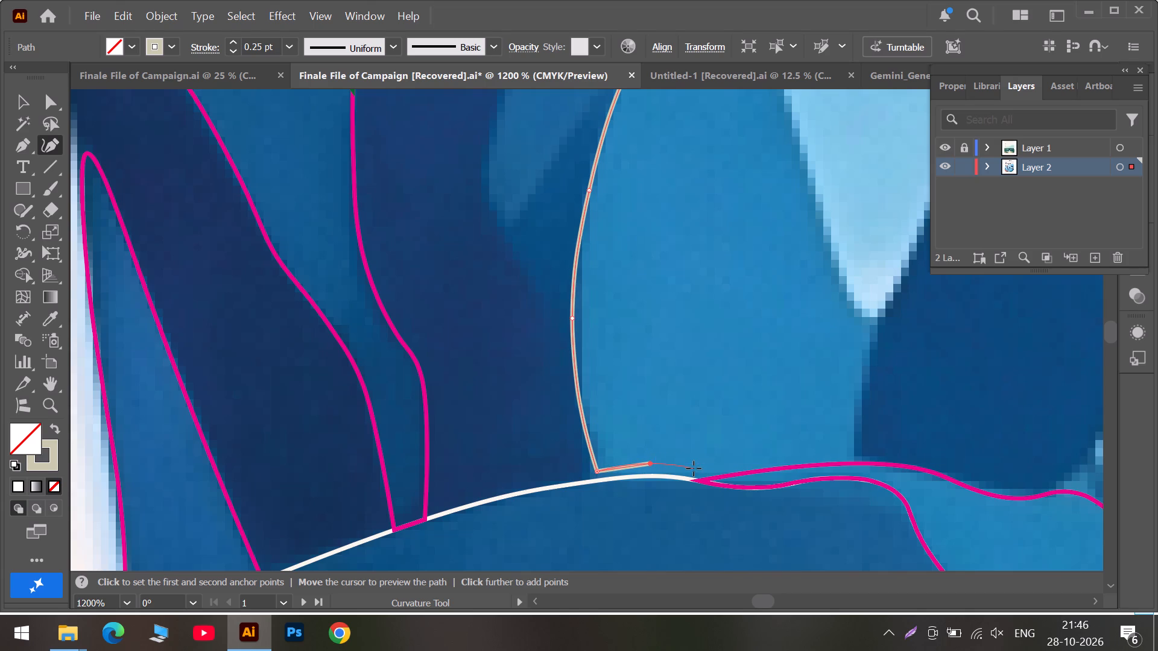
pyautogui.click(697, 470)
pyautogui.click(763, 459)
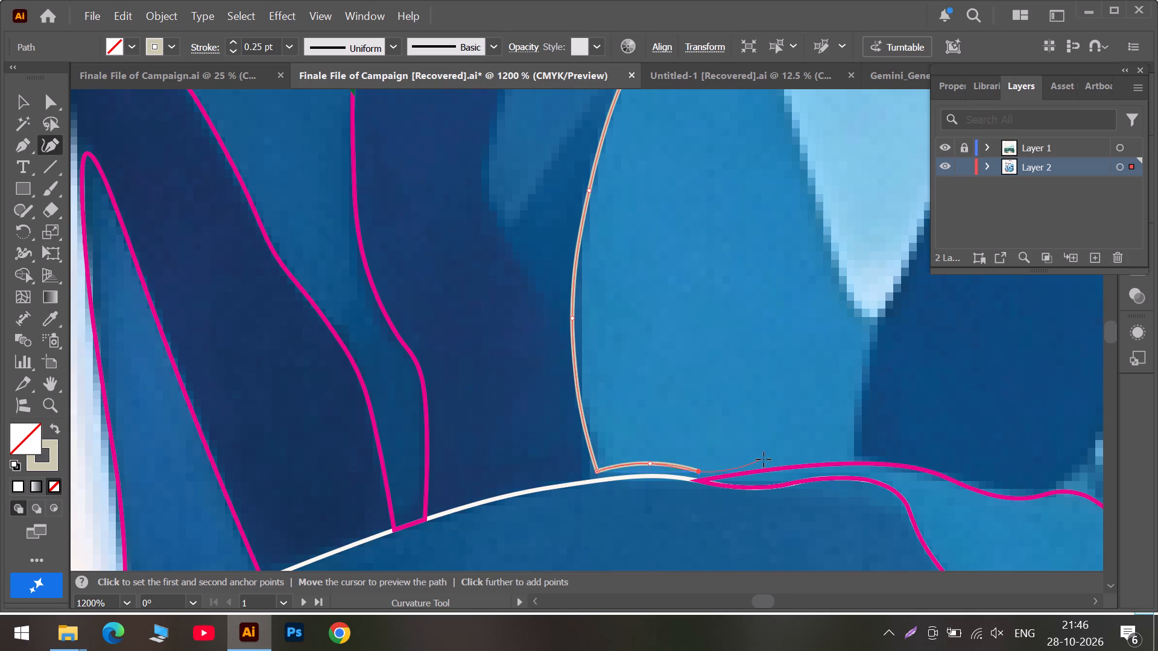
pyautogui.doubleClick(856, 455)
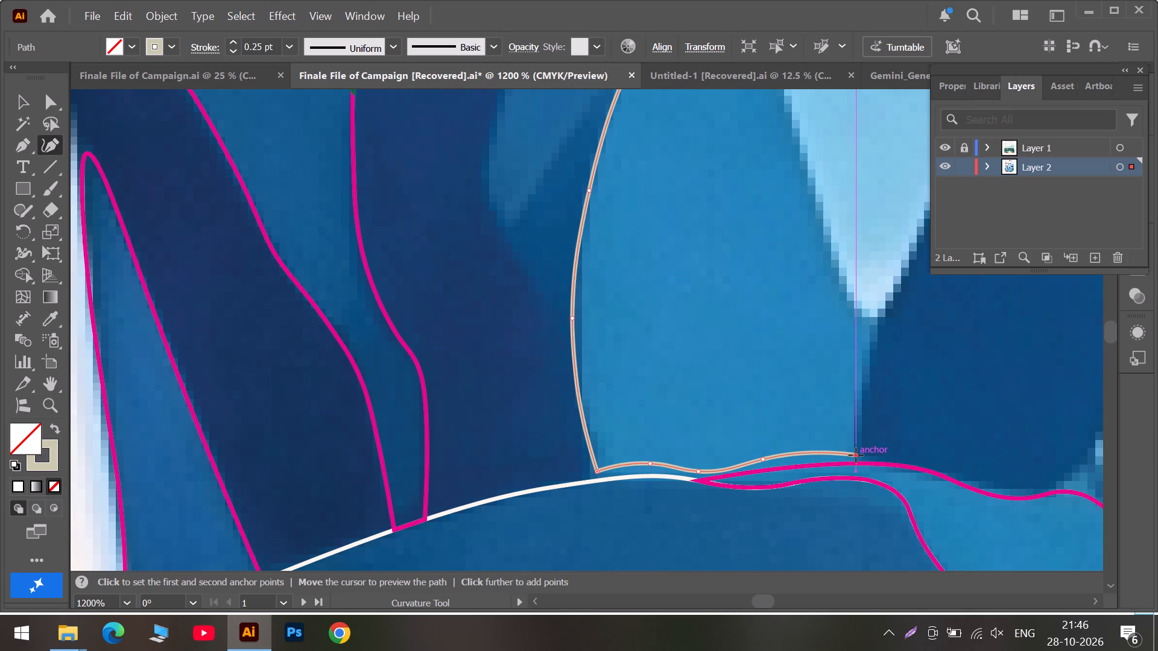
pyautogui.moveTo(859, 379); pyautogui.dragTo(859, 374)
pyautogui.click(882, 318)
pyautogui.doubleClick(882, 318)
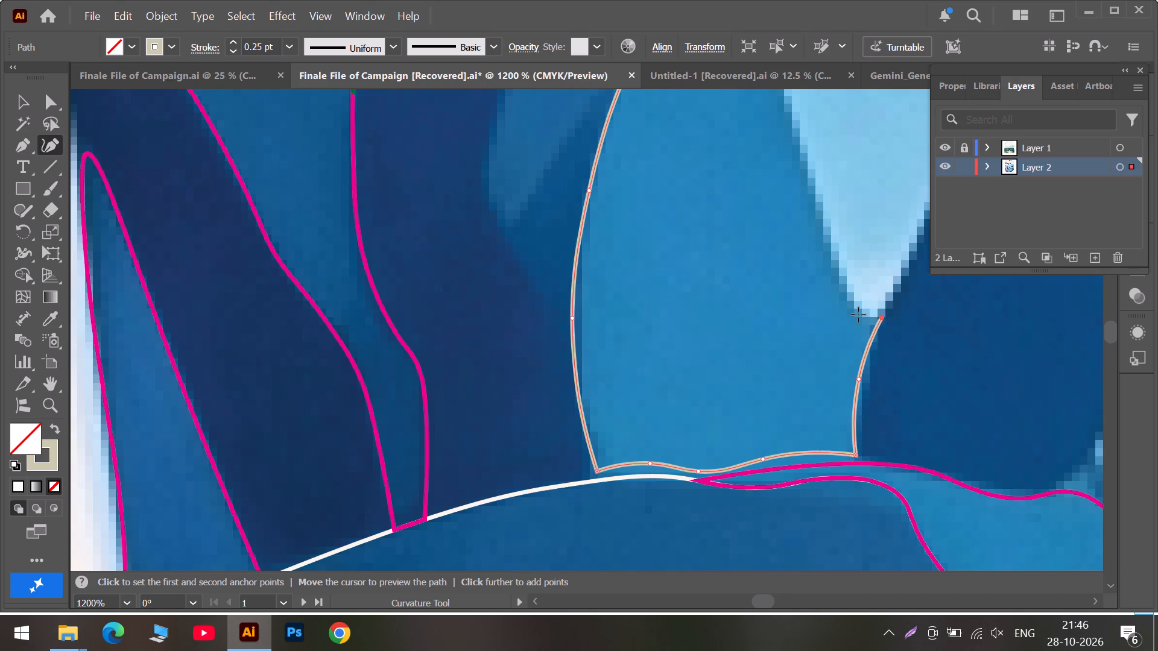
# Trace the leaf's right edge along the light-blue gap, from the gap's lower point up to near the leaf's top.
pyautogui.click(858, 315)
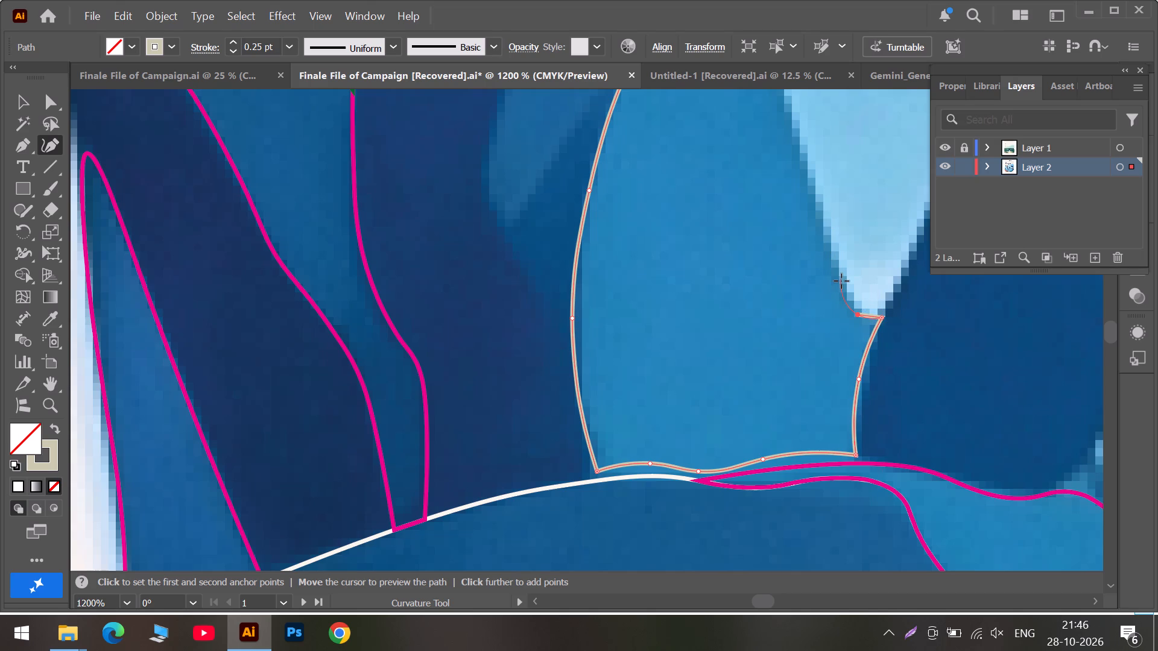
pyautogui.click(843, 286)
pyautogui.scroll(5, 820, 212)
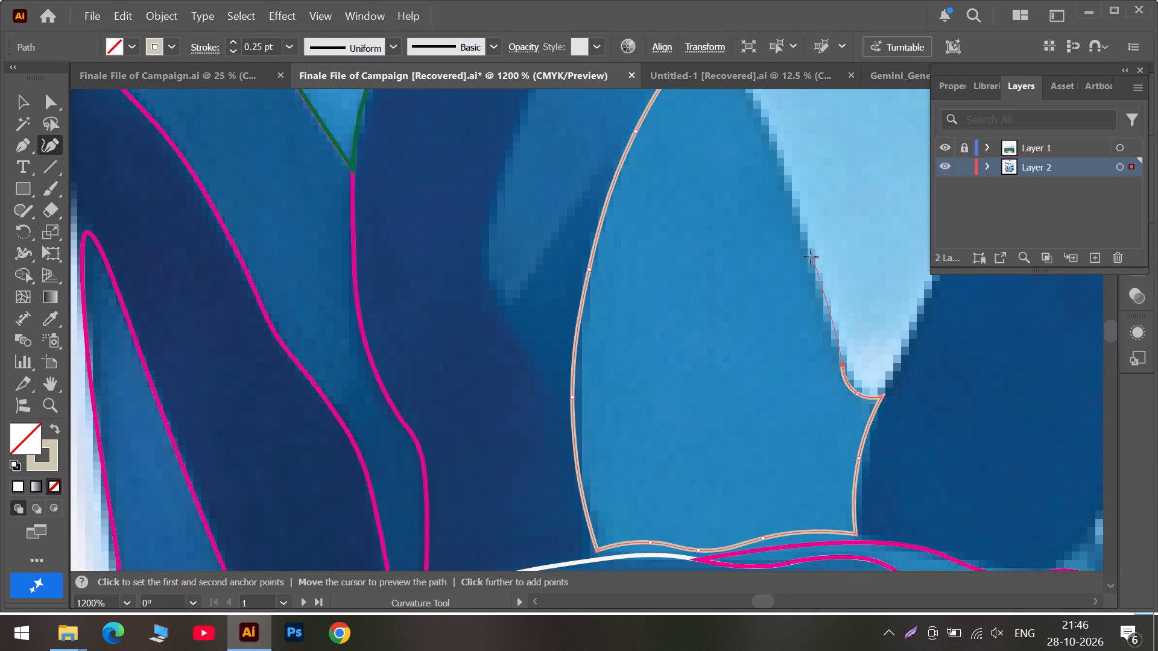
pyautogui.click(809, 261)
pyautogui.scroll(8, 798, 230)
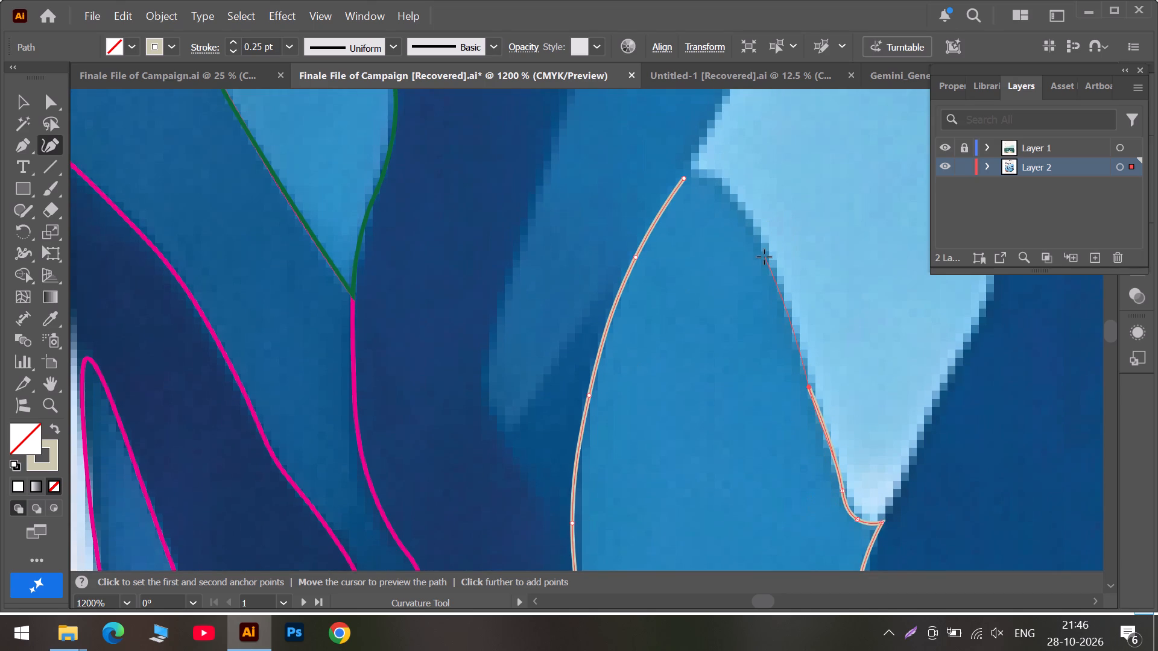
pyautogui.click(764, 257)
pyautogui.click(734, 198)
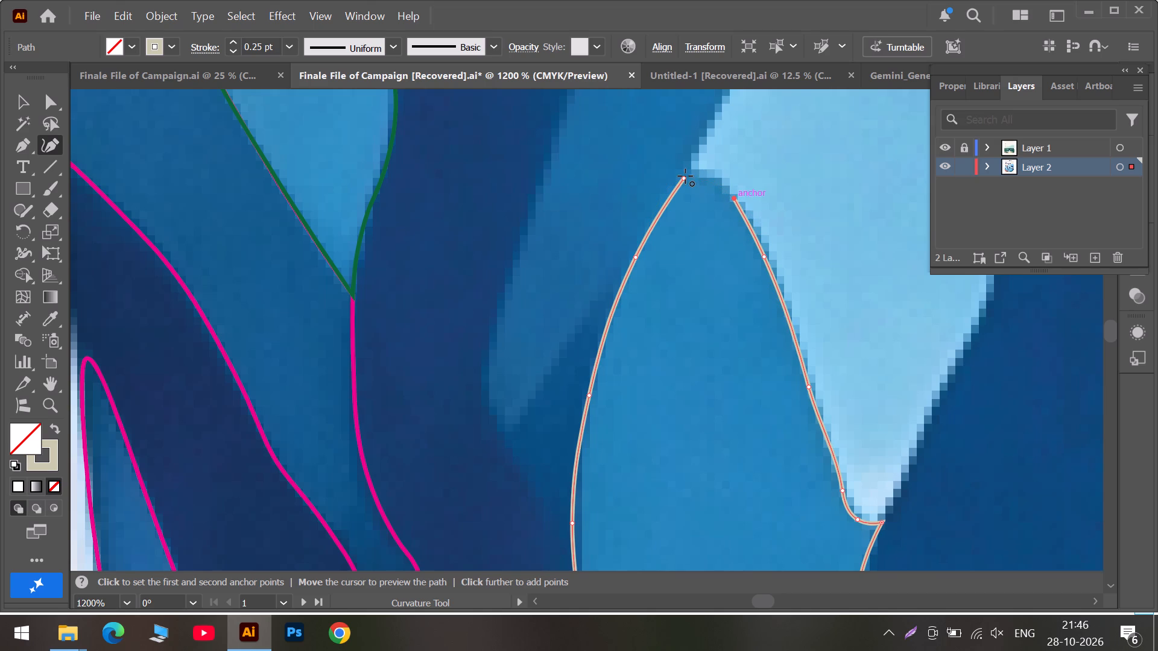
# Close the outline with a rounded top and fit the upper right side to the leaf's edge.
pyautogui.click(668, 201)
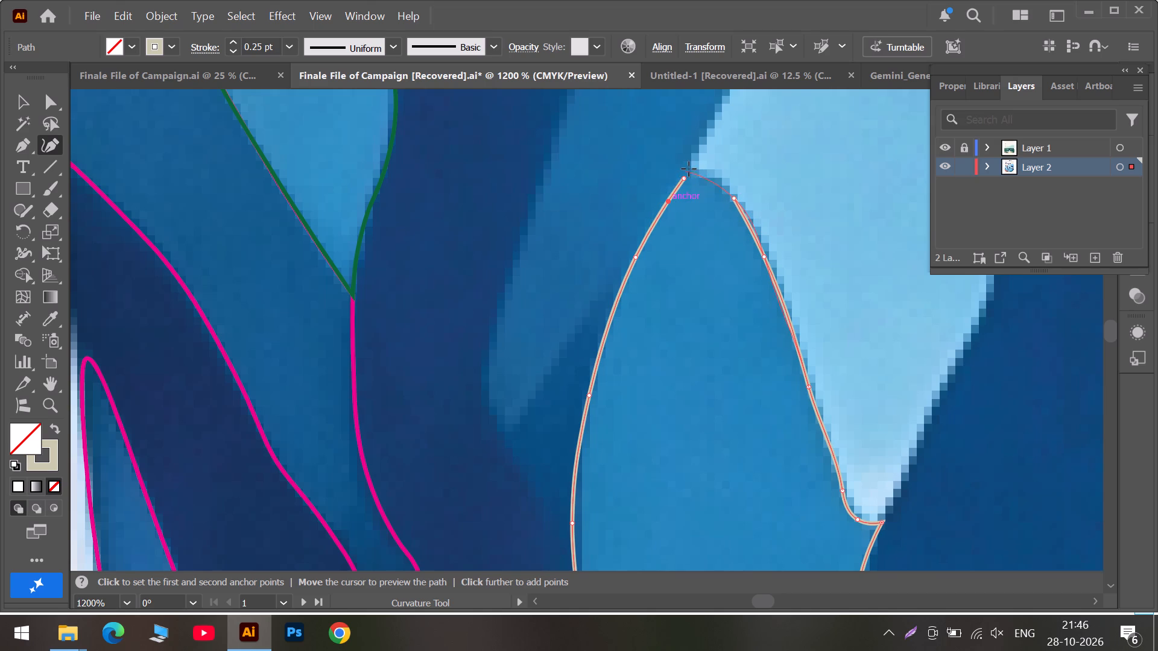
pyautogui.moveTo(685, 178); pyautogui.dragTo(698, 175)
pyautogui.hotkey('ctrl', 'z')
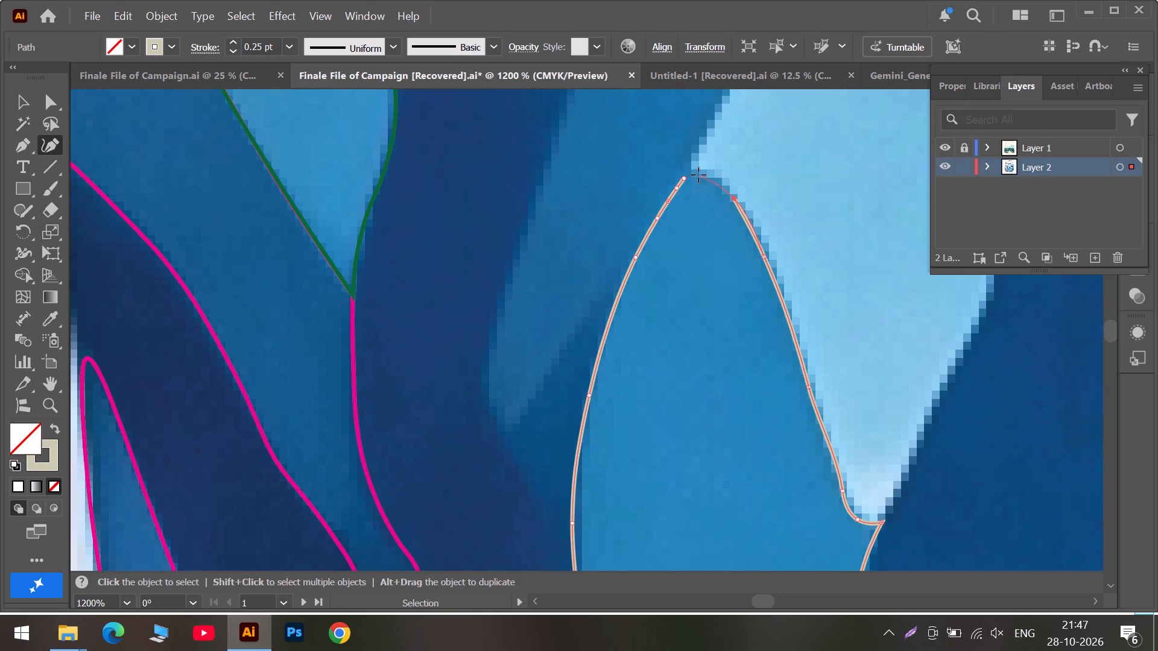
pyautogui.click(685, 179)
pyautogui.moveTo(685, 179); pyautogui.dragTo(692, 178)
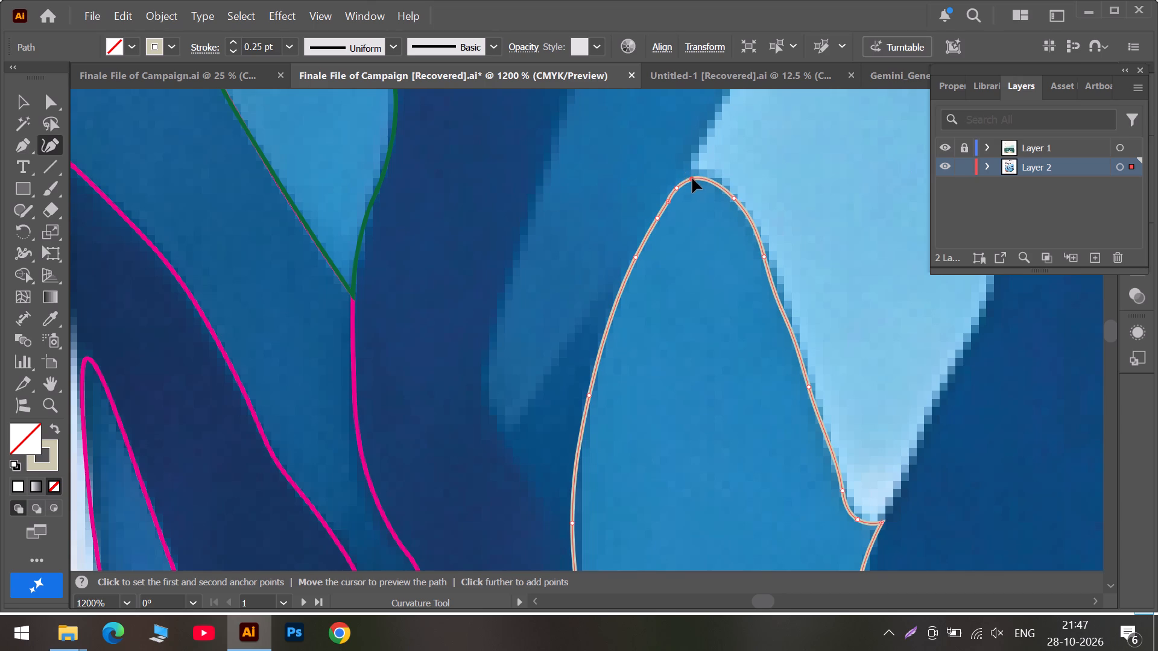
pyautogui.moveTo(692, 178); pyautogui.dragTo(700, 178)
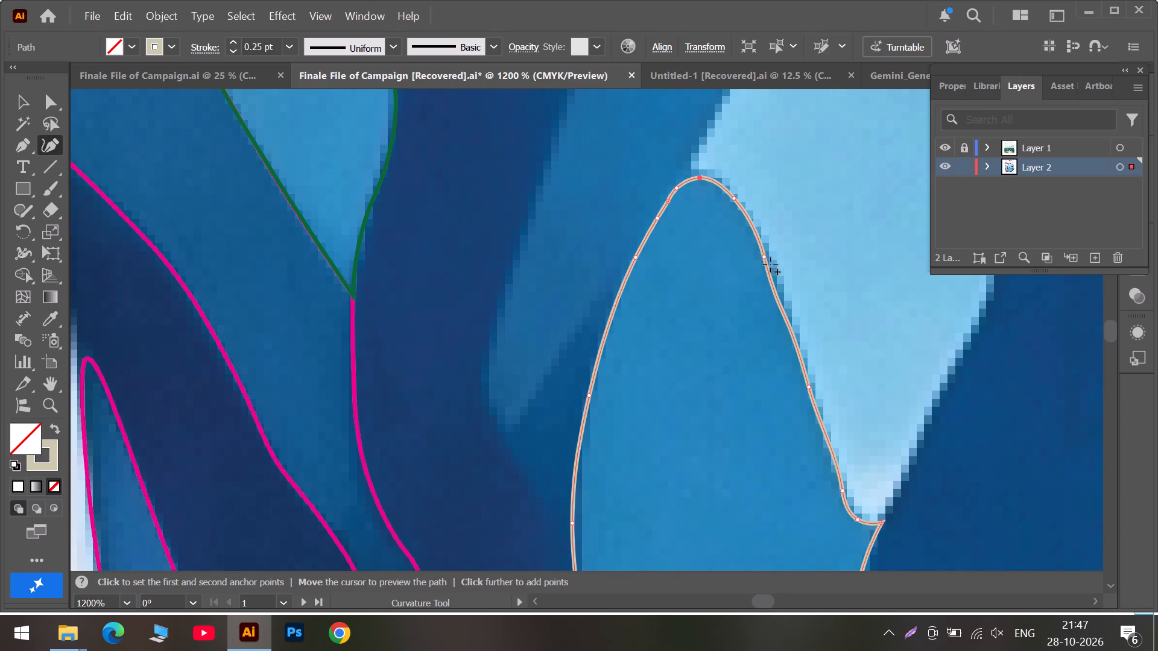
pyautogui.moveTo(768, 259); pyautogui.dragTo(774, 274)
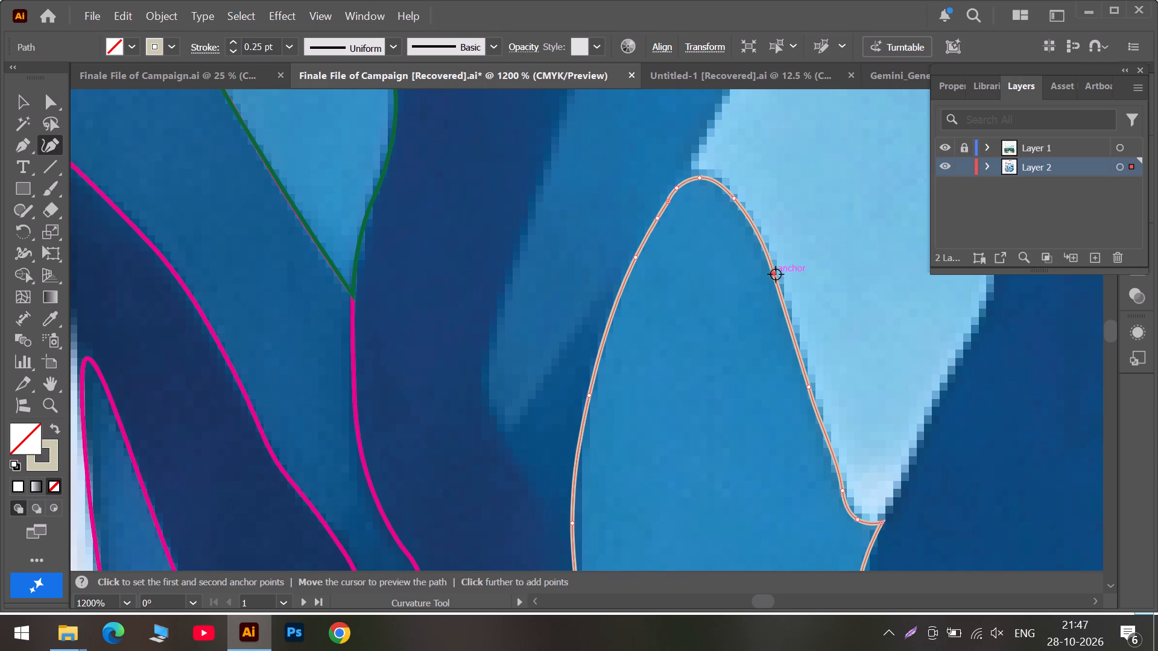
# Fit the left part of the outline's base to the white mound outline, with a sharp corner at the pink shape's tip.
pyautogui.scroll(-7, 776, 276)
pyautogui.scroll(-5, 852, 383)
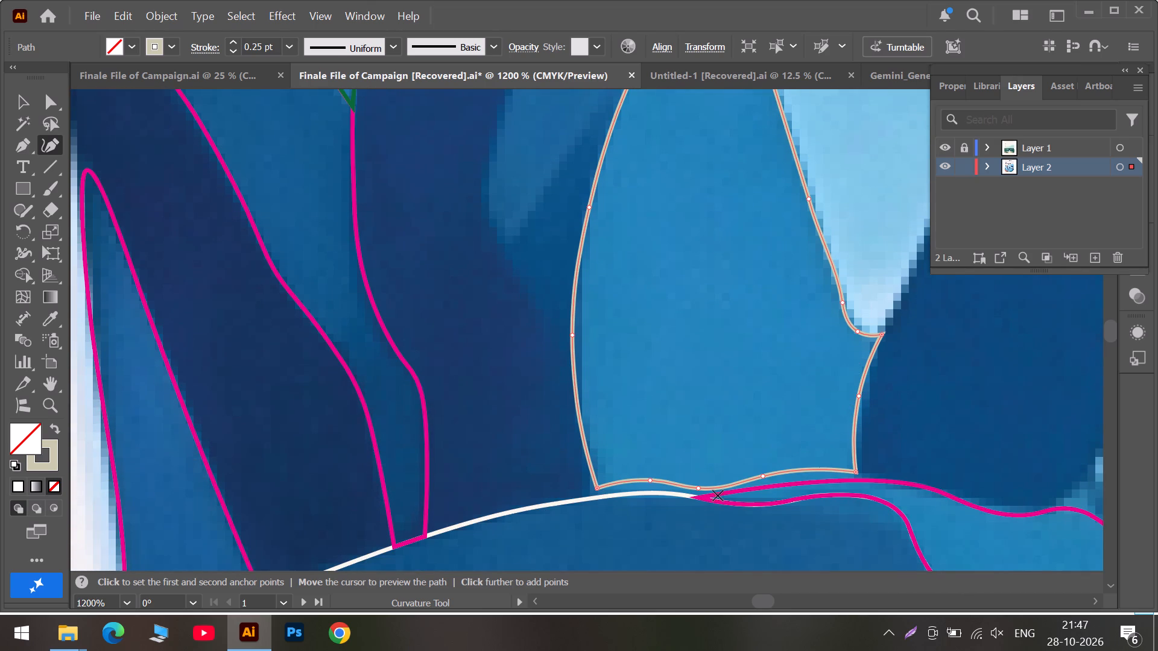
pyautogui.keyDown('alt'); pyautogui.scroll(1, 644, 511); pyautogui.keyUp('alt')
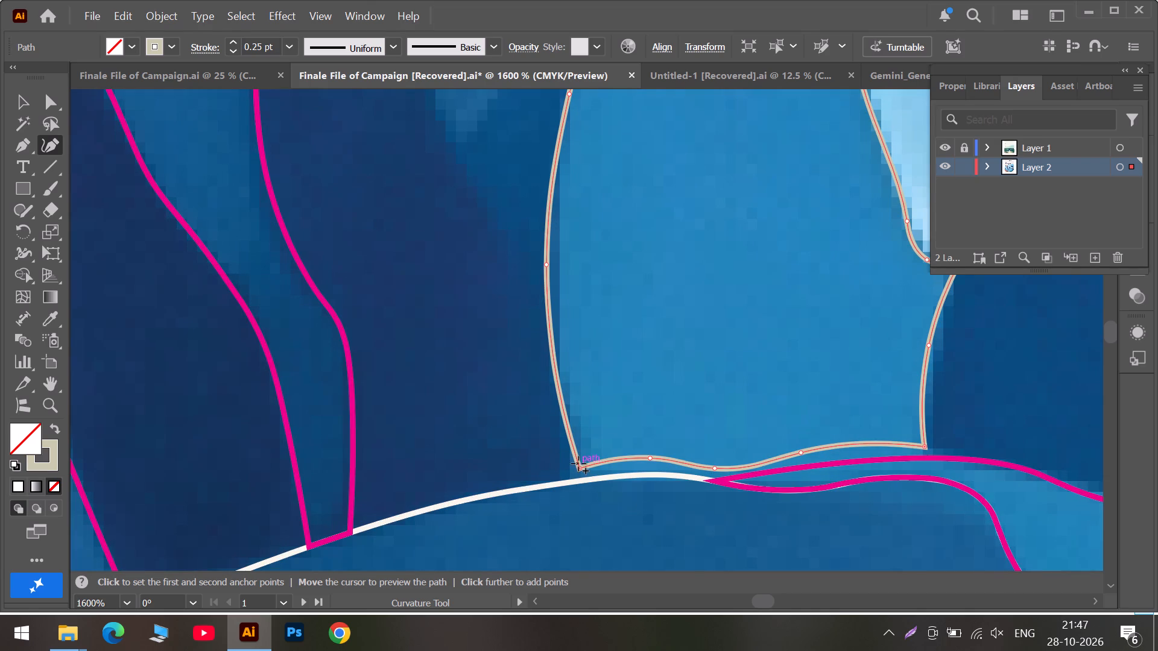
pyautogui.moveTo(580, 468); pyautogui.dragTo(571, 482)
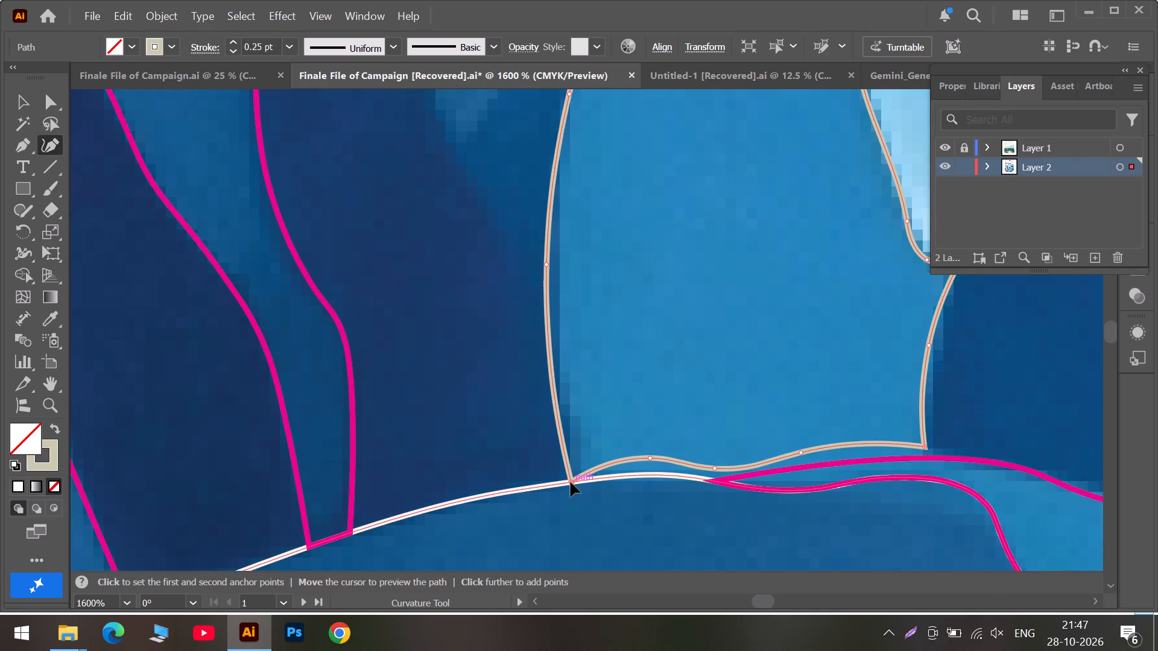
pyautogui.moveTo(571, 482); pyautogui.dragTo(570, 483)
pyautogui.moveTo(650, 457); pyautogui.dragTo(647, 470)
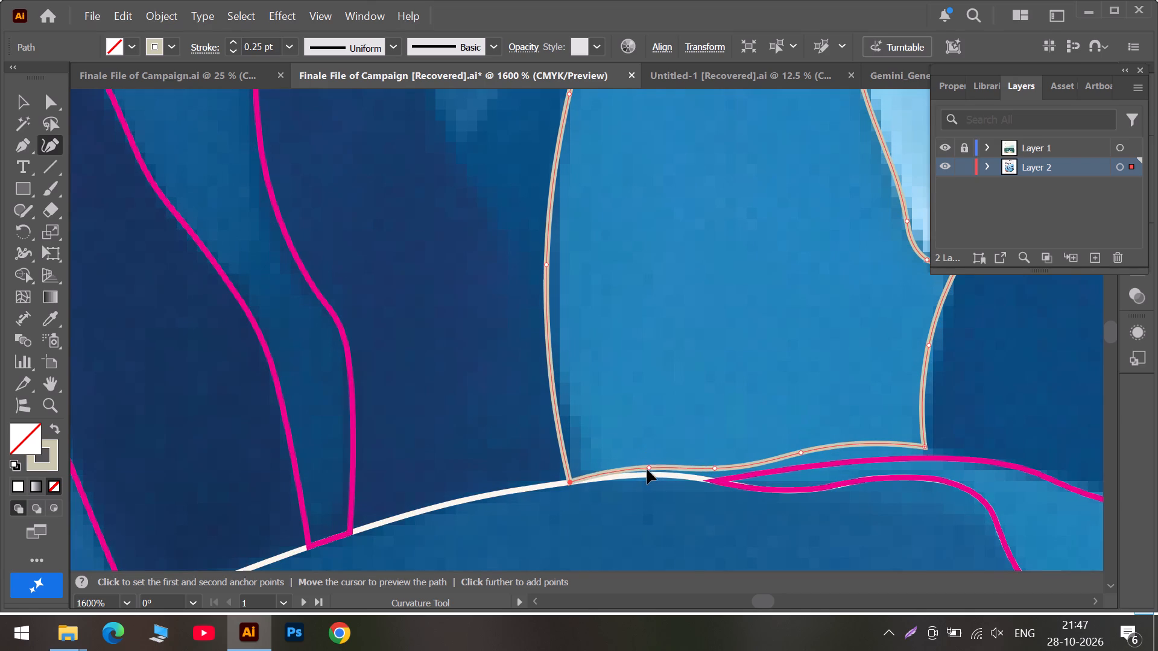
pyautogui.moveTo(647, 470); pyautogui.dragTo(639, 475)
pyautogui.moveTo(717, 471); pyautogui.dragTo(717, 476)
pyautogui.doubleClick(717, 476)
pyautogui.click(717, 477)
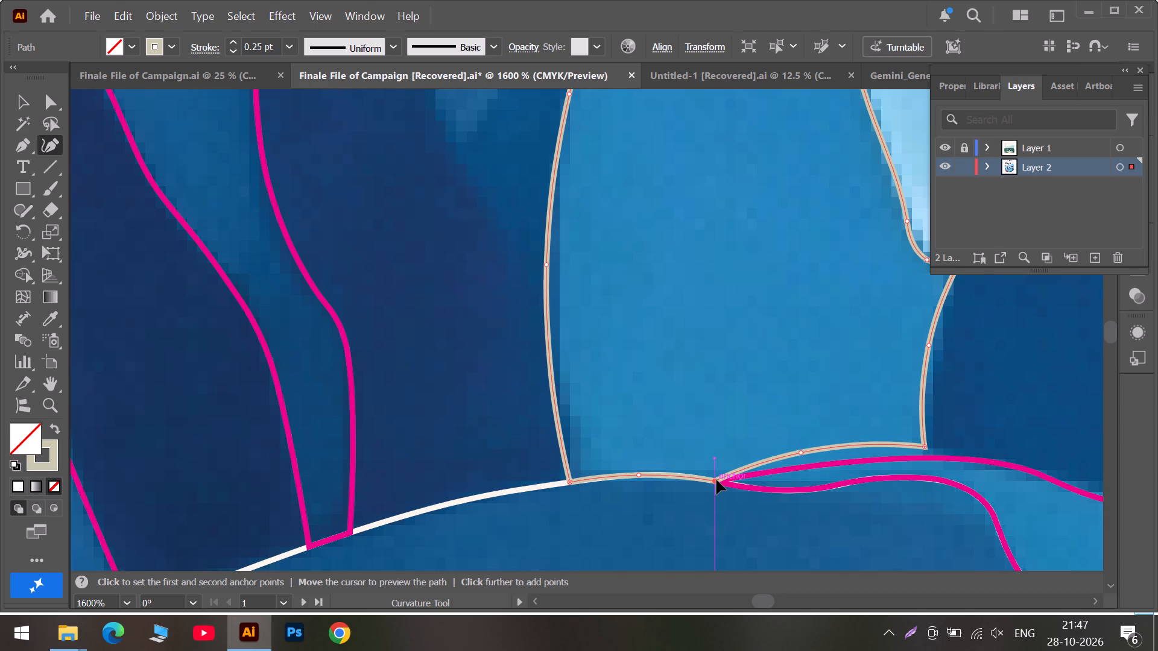
# Fit the right part of the outline's base, including its right corner, to the pink shape's upper edge.
pyautogui.moveTo(803, 451); pyautogui.dragTo(791, 465)
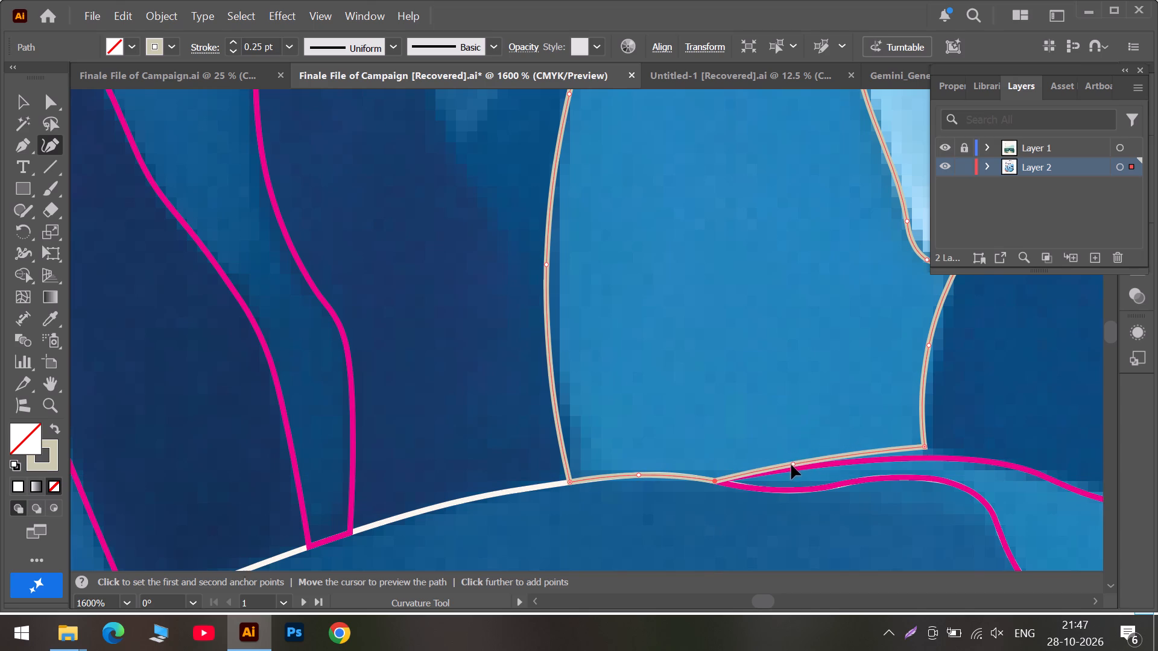
pyautogui.moveTo(791, 465); pyautogui.dragTo(778, 468)
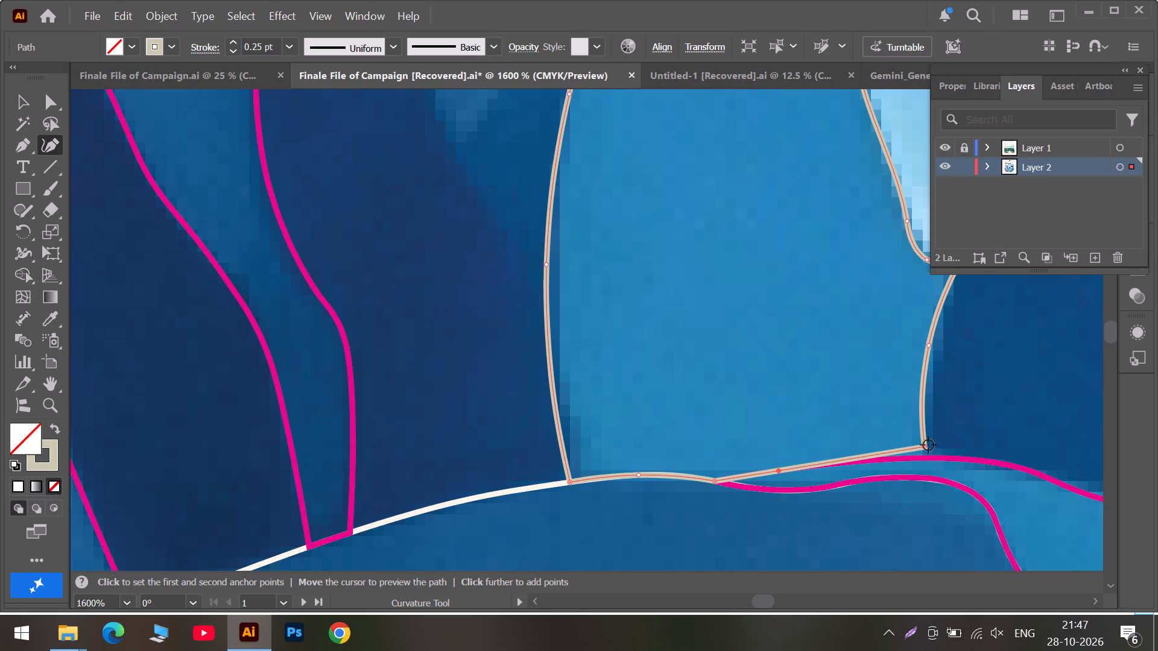
pyautogui.moveTo(925, 448); pyautogui.dragTo(925, 456)
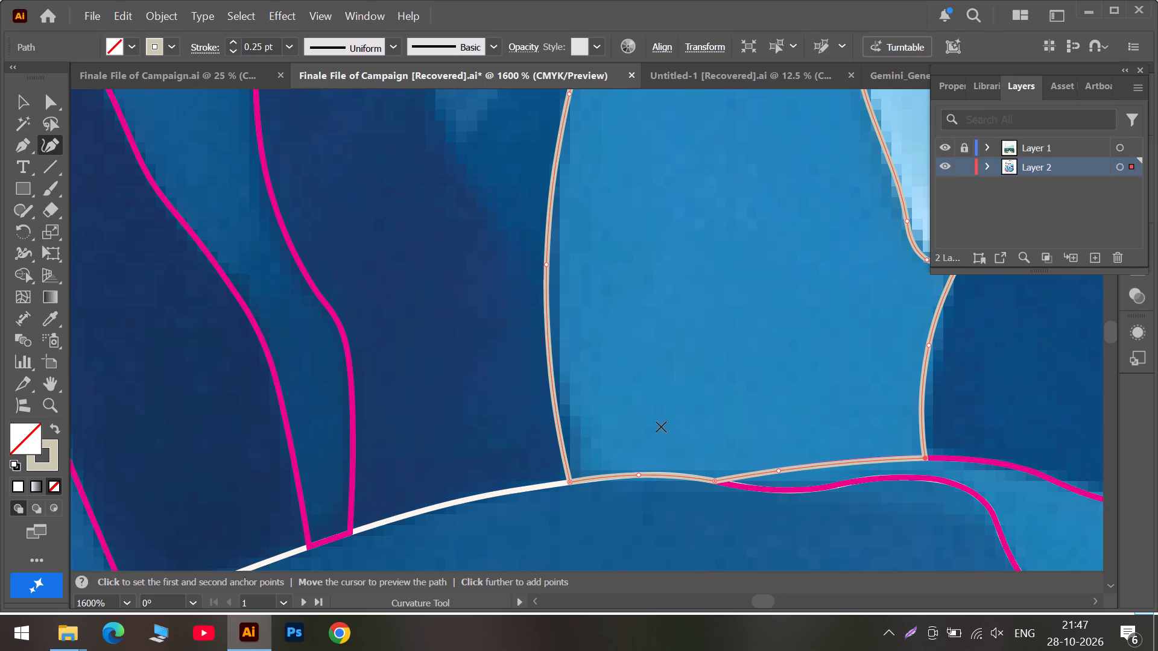
pyautogui.keyDown('alt'); pyautogui.scroll(-3, 634, 423); pyautogui.keyUp('alt')
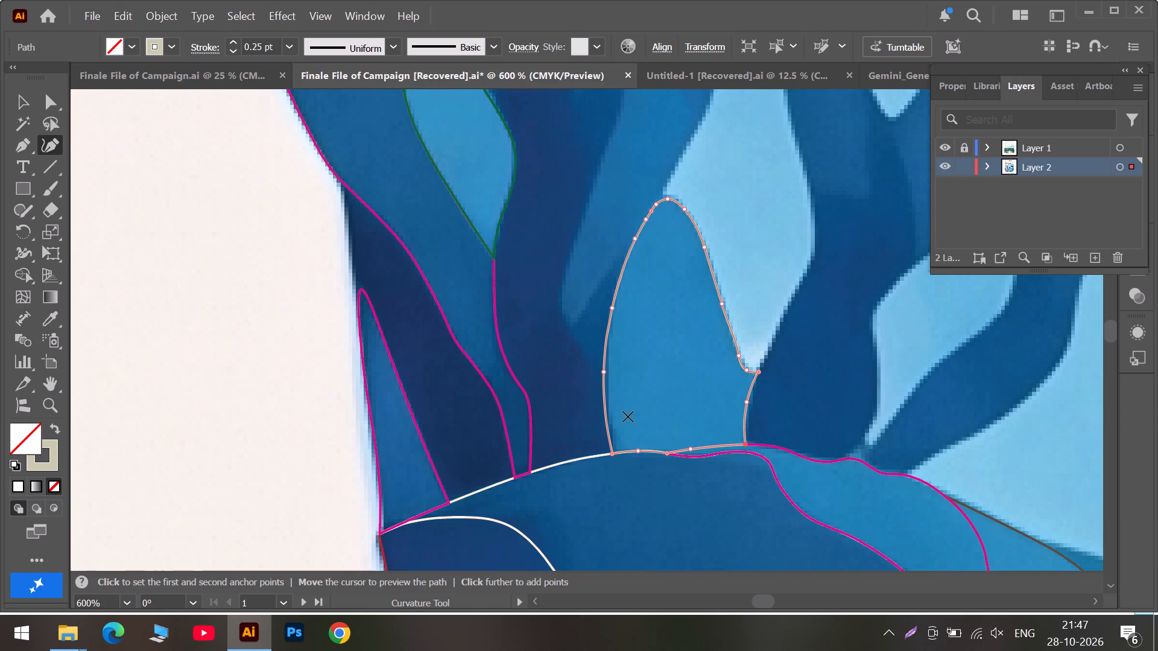
# Examine the seaweed stems above the mound to choose the next shape to trace.
pyautogui.scroll(7, 625, 410)
pyautogui.scroll(16, 636, 330)
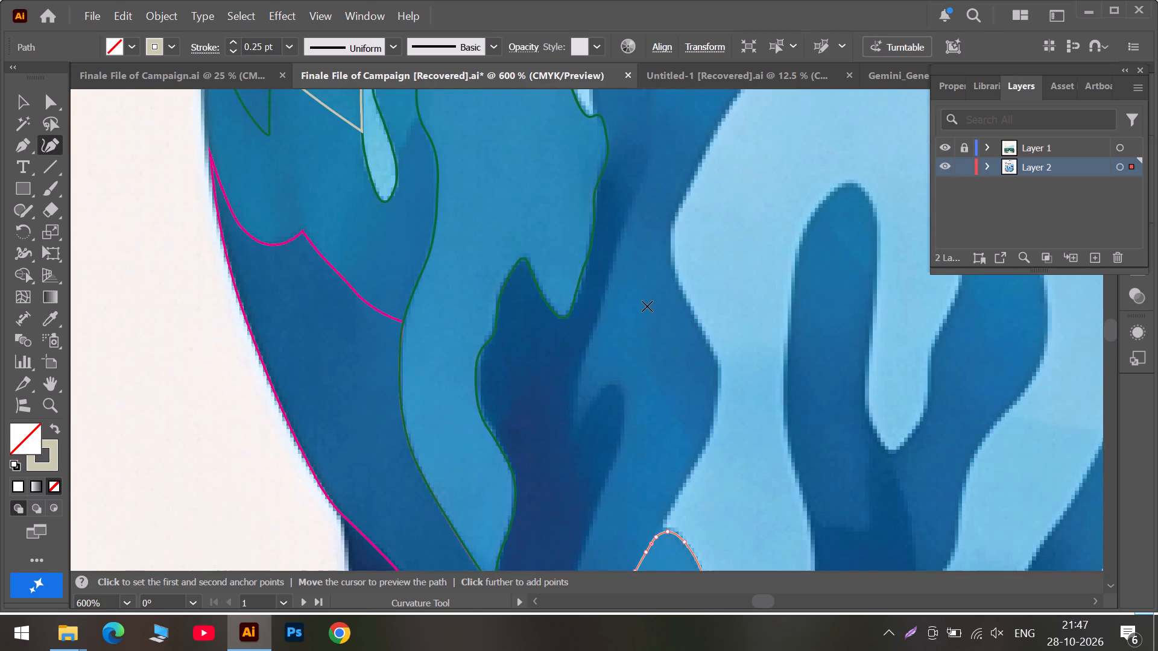
pyautogui.scroll(7, 647, 306)
pyautogui.keyDown('alt'); pyautogui.scroll(-2, 647, 306); pyautogui.keyUp('alt')
pyautogui.scroll(9, 680, 325)
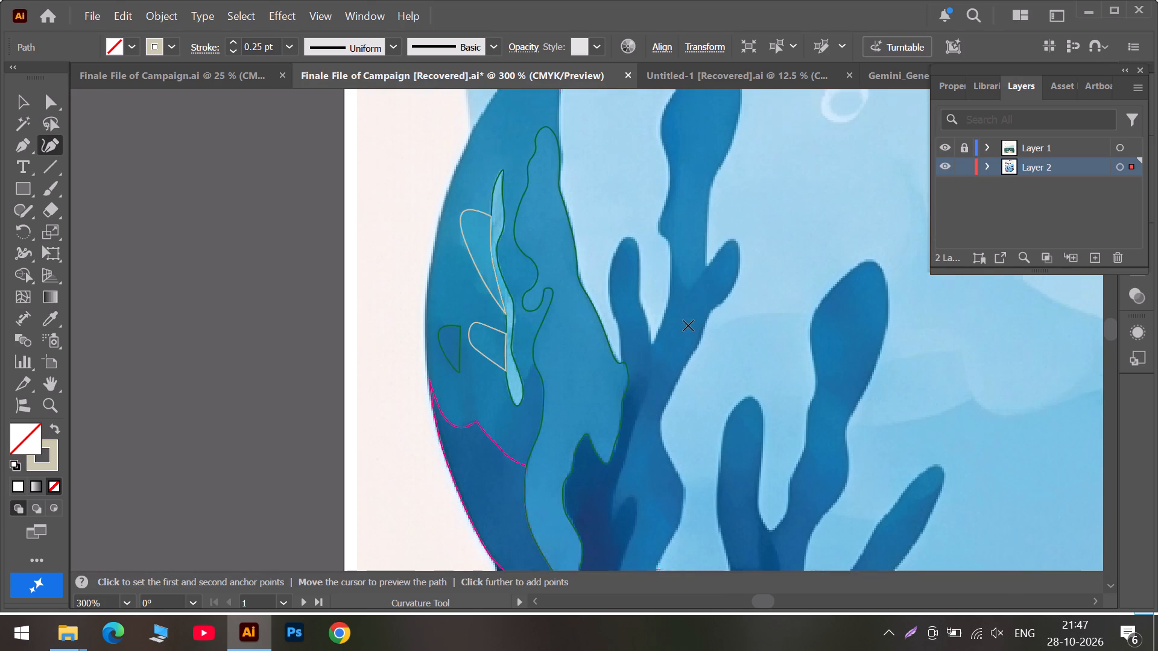
pyautogui.scroll(8, 688, 325)
pyautogui.scroll(-13, 688, 322)
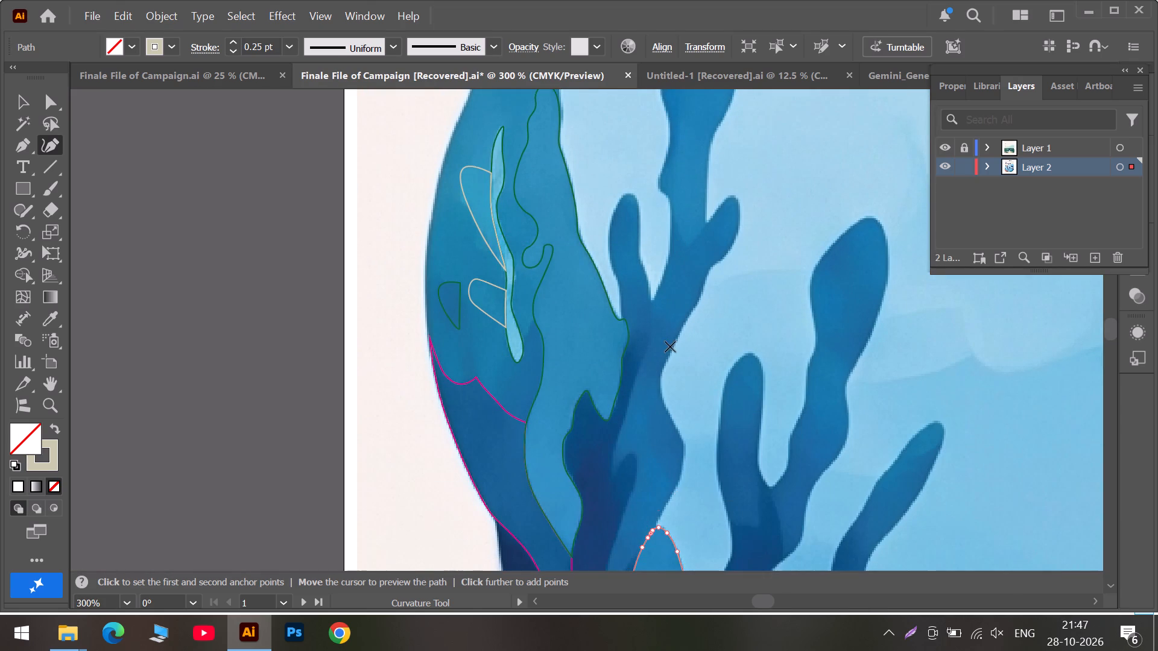
pyautogui.scroll(-6, 670, 347)
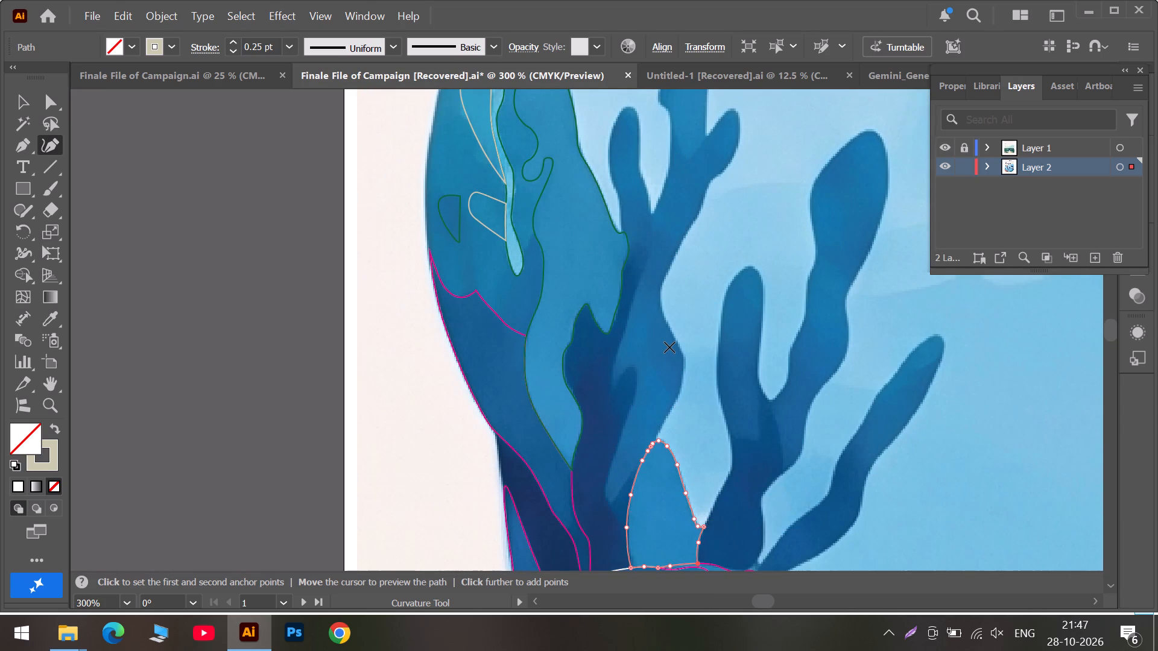
pyautogui.scroll(6, 669, 347)
pyautogui.scroll(-6, 702, 414)
pyautogui.scroll(-5, 774, 450)
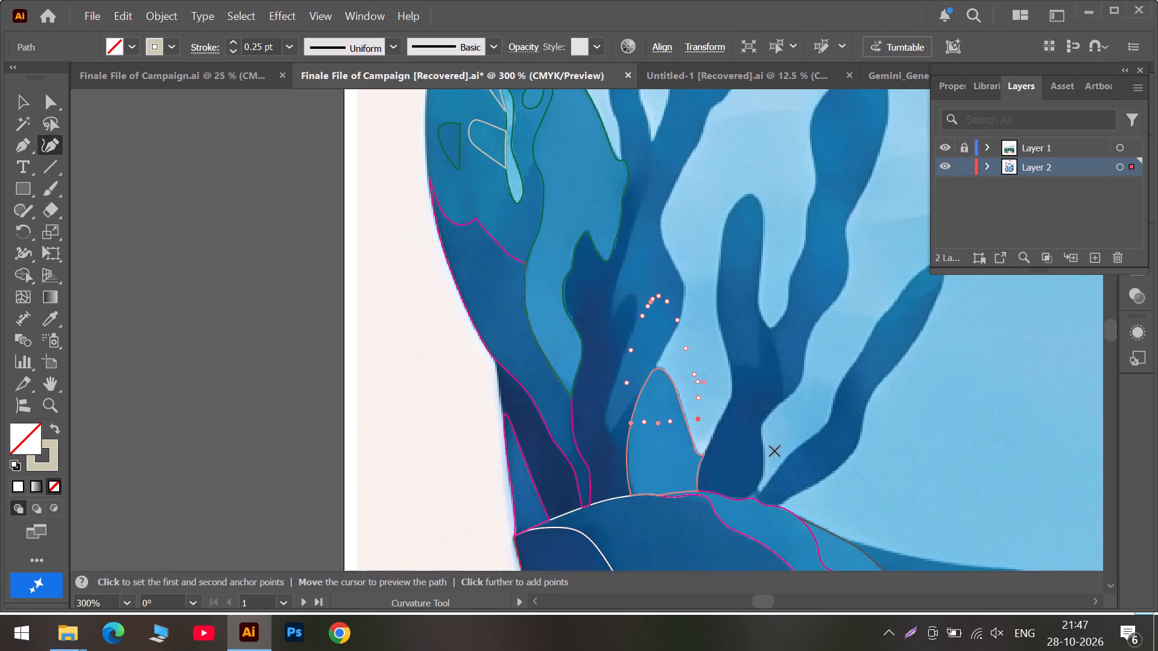
# Start an outline at the tip of the rightmost slanting seaweed stem and fit its first curve to the upper left edge.
pyautogui.scroll(4, 937, 382)
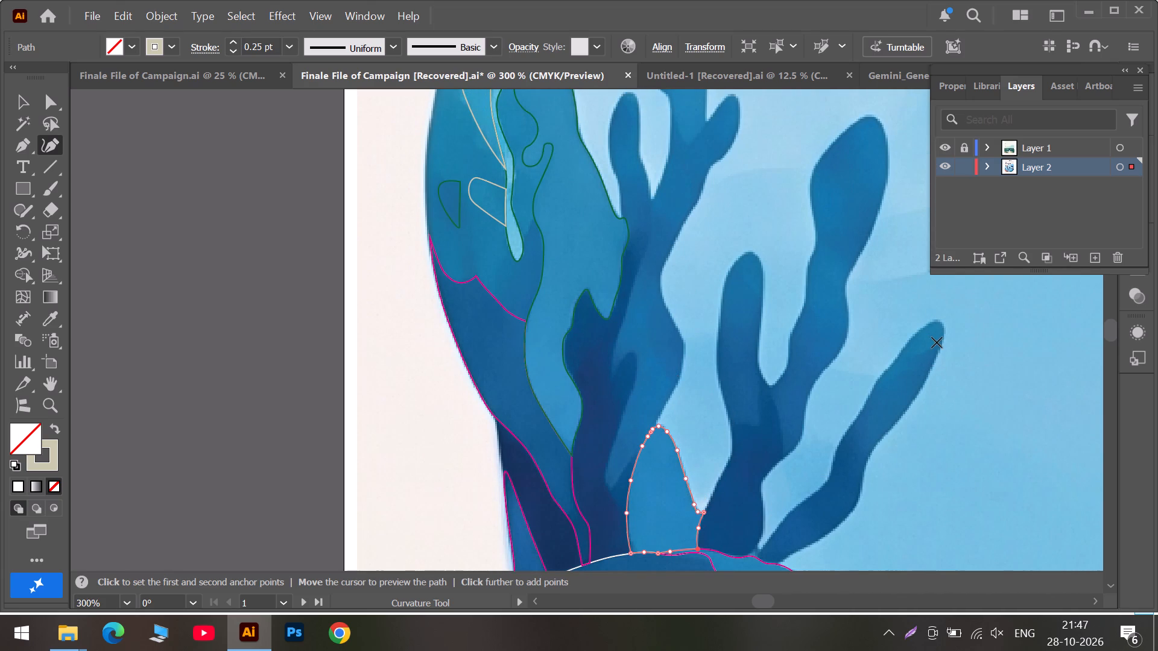
pyautogui.scroll(3, 937, 342)
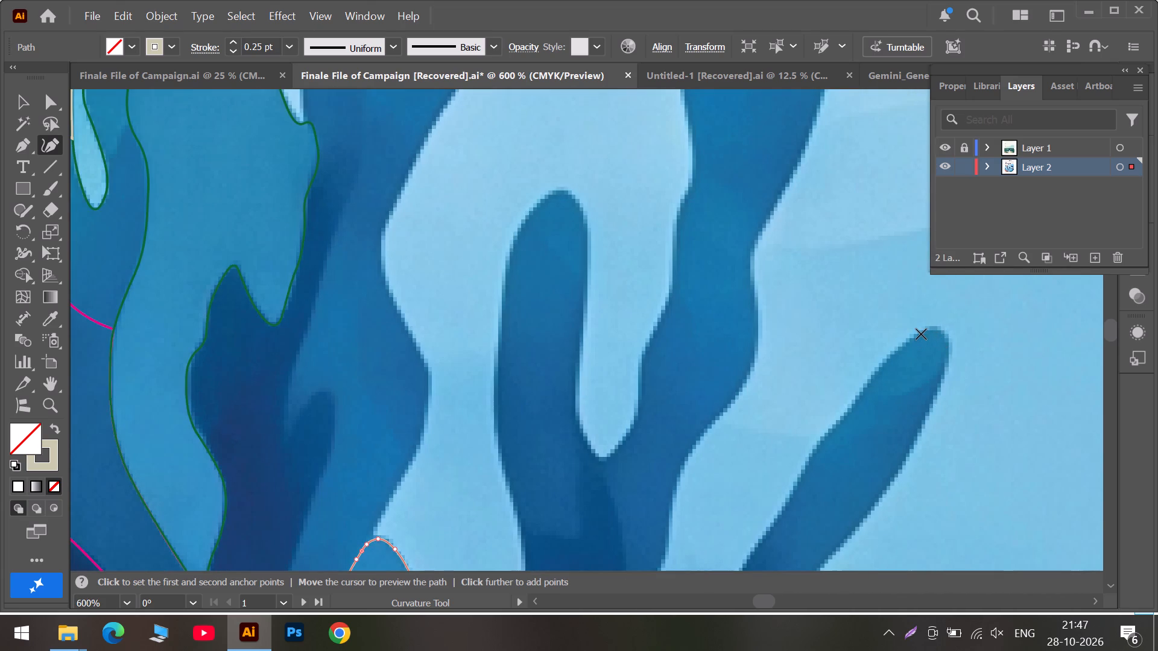
pyautogui.click(921, 334)
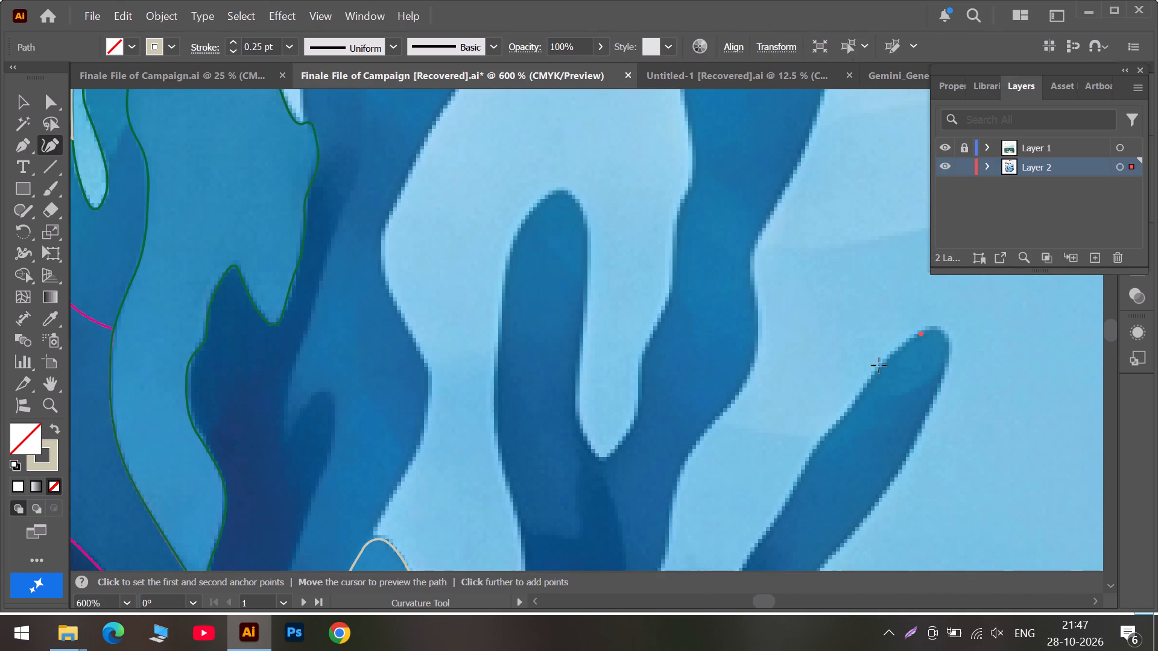
pyautogui.click(876, 368)
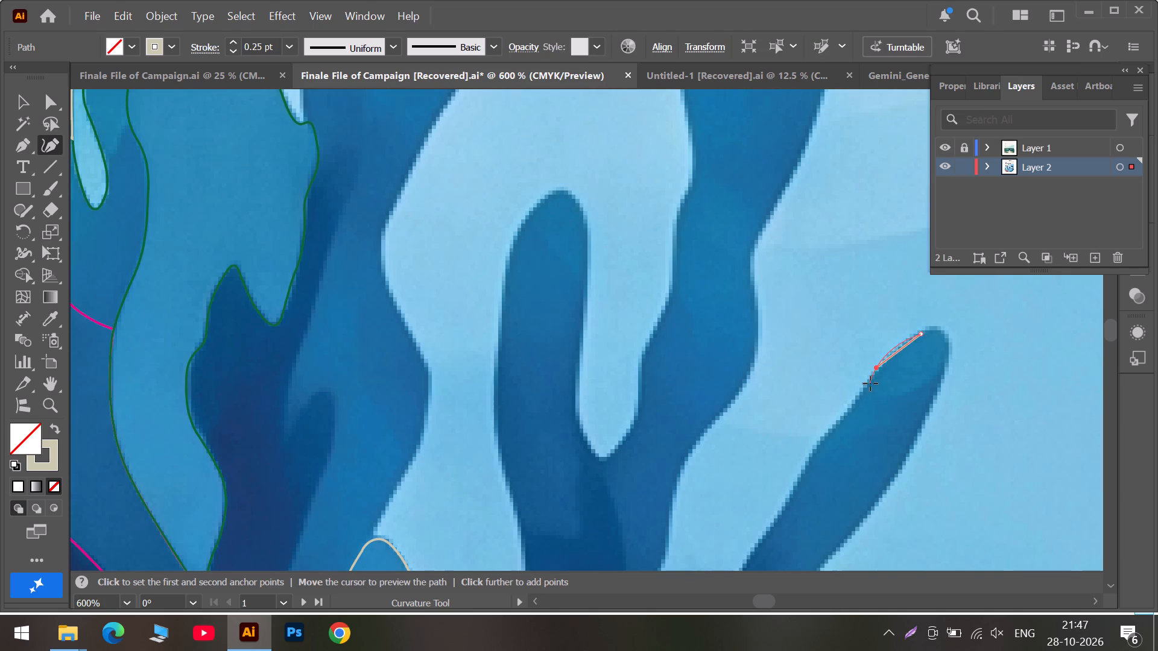
pyautogui.click(870, 383)
pyautogui.moveTo(878, 366); pyautogui.dragTo(886, 362)
pyautogui.moveTo(886, 362); pyautogui.dragTo(883, 362)
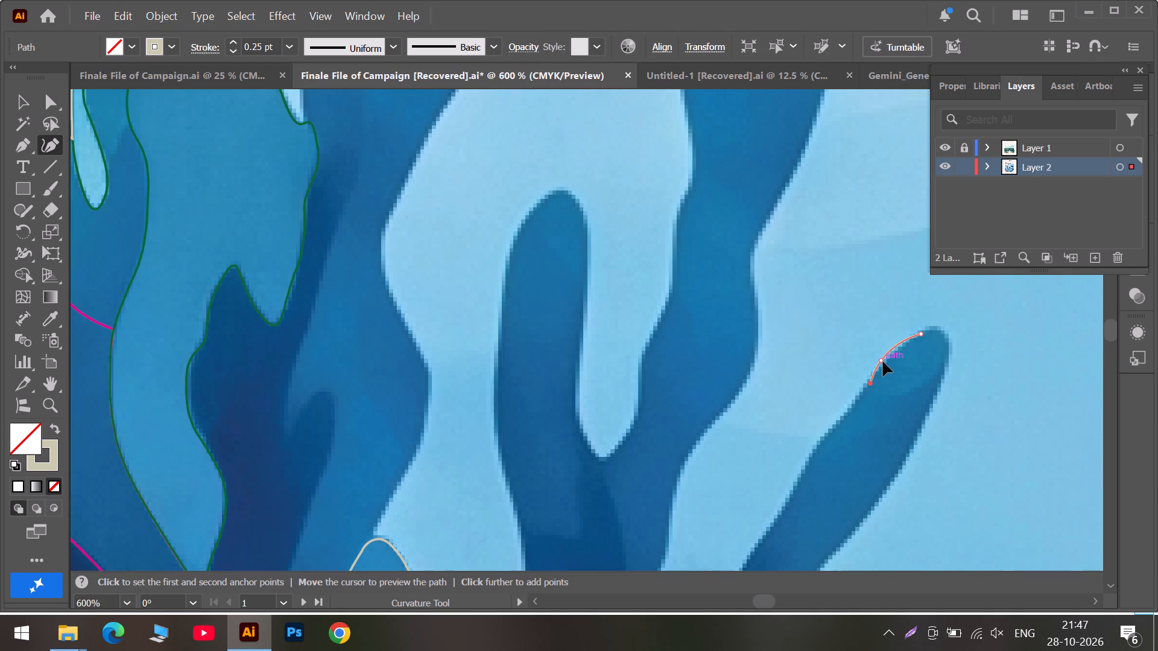
pyautogui.moveTo(883, 362); pyautogui.dragTo(885, 362)
# Trace the stem's left edge down to its lower bend and fit the curve just above the bend to the edge.
pyautogui.scroll(-3, 880, 367)
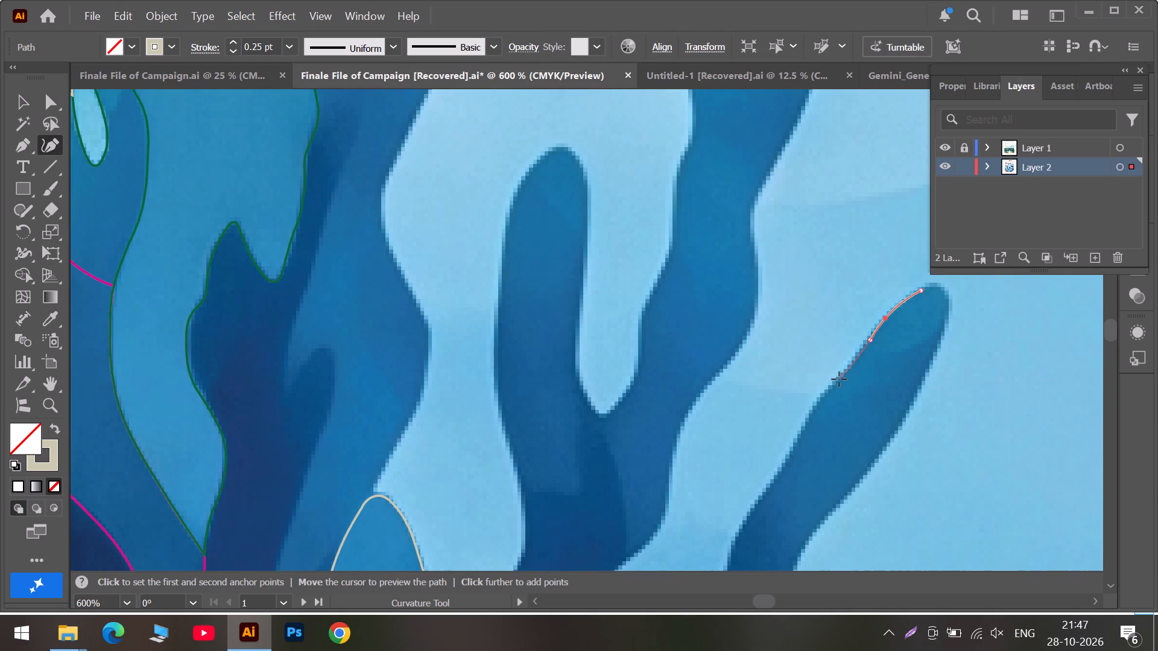
pyautogui.click(838, 380)
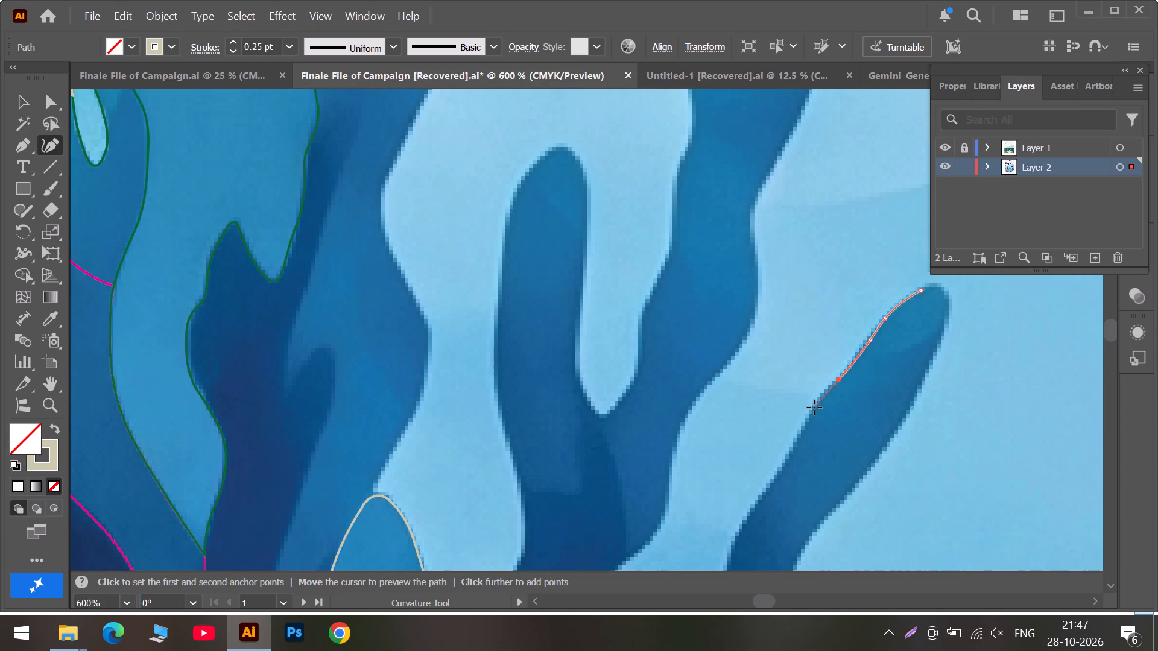
pyautogui.click(814, 407)
pyautogui.scroll(-3, 814, 407)
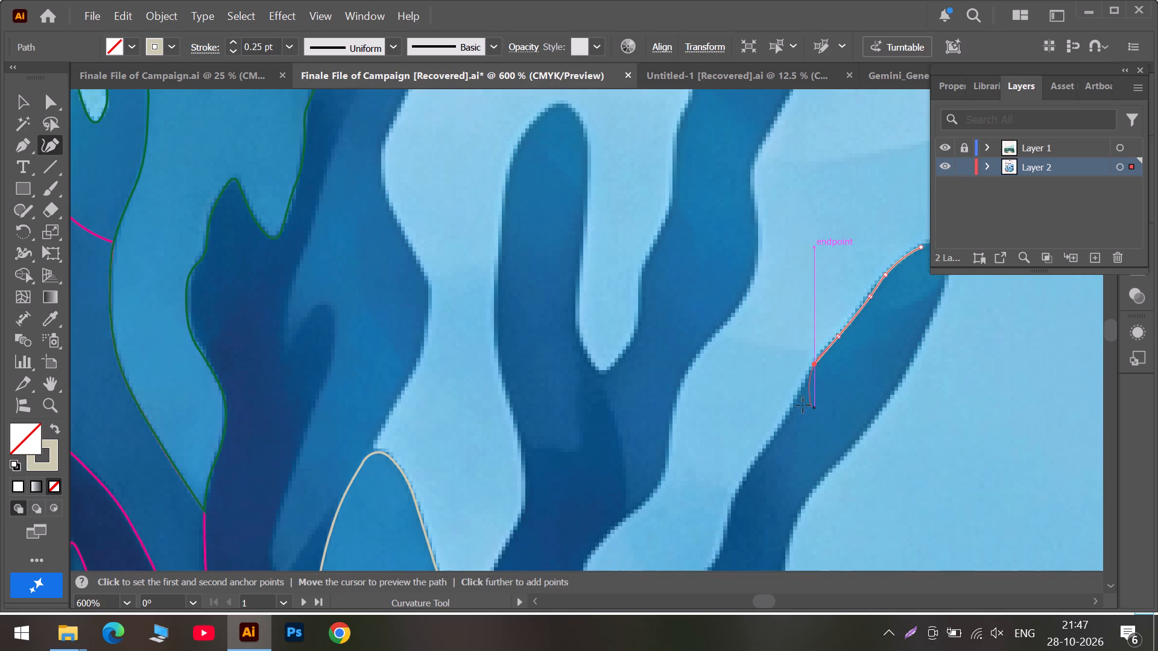
pyautogui.click(791, 409)
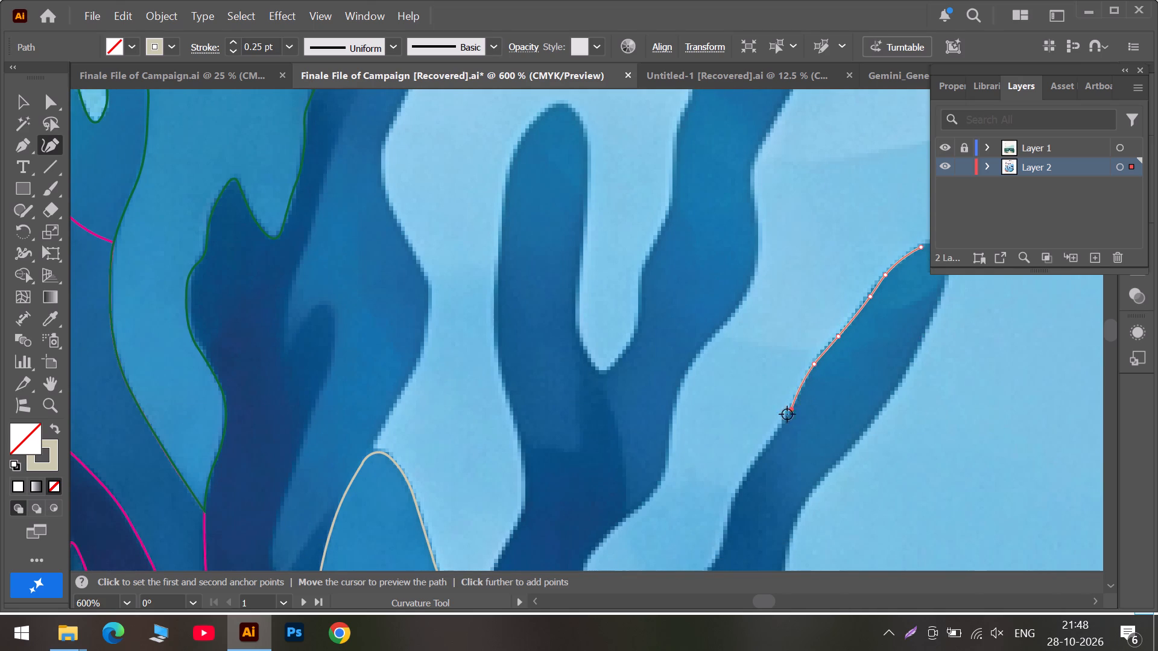
pyautogui.click(745, 473)
pyautogui.scroll(-5, 745, 473)
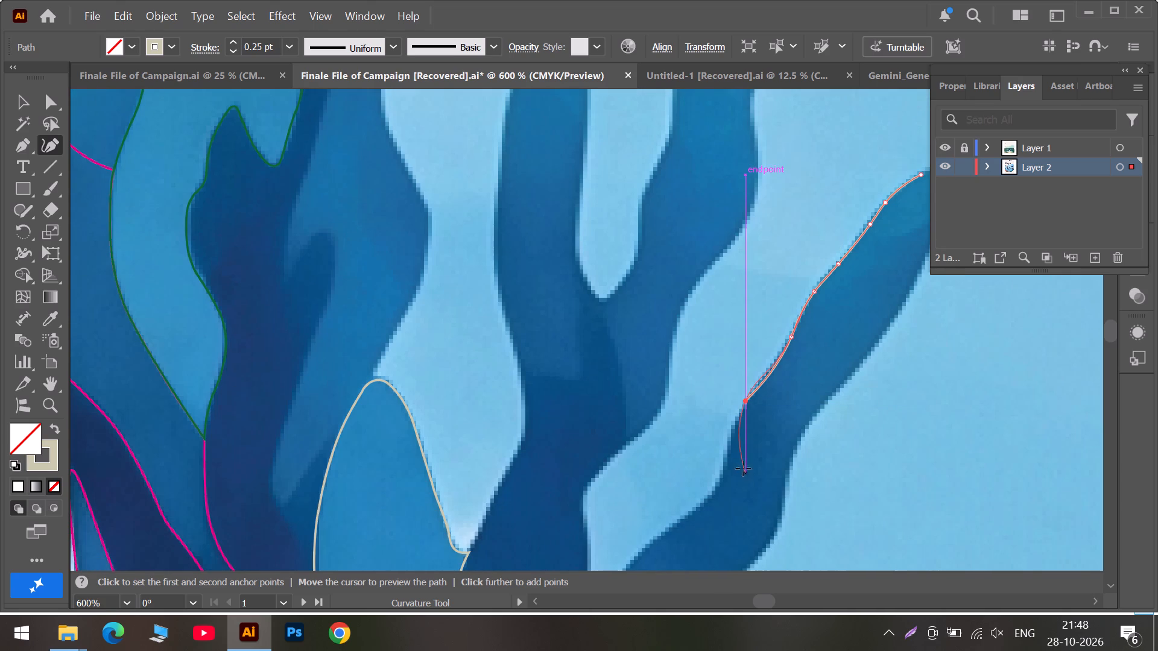
pyautogui.click(729, 441)
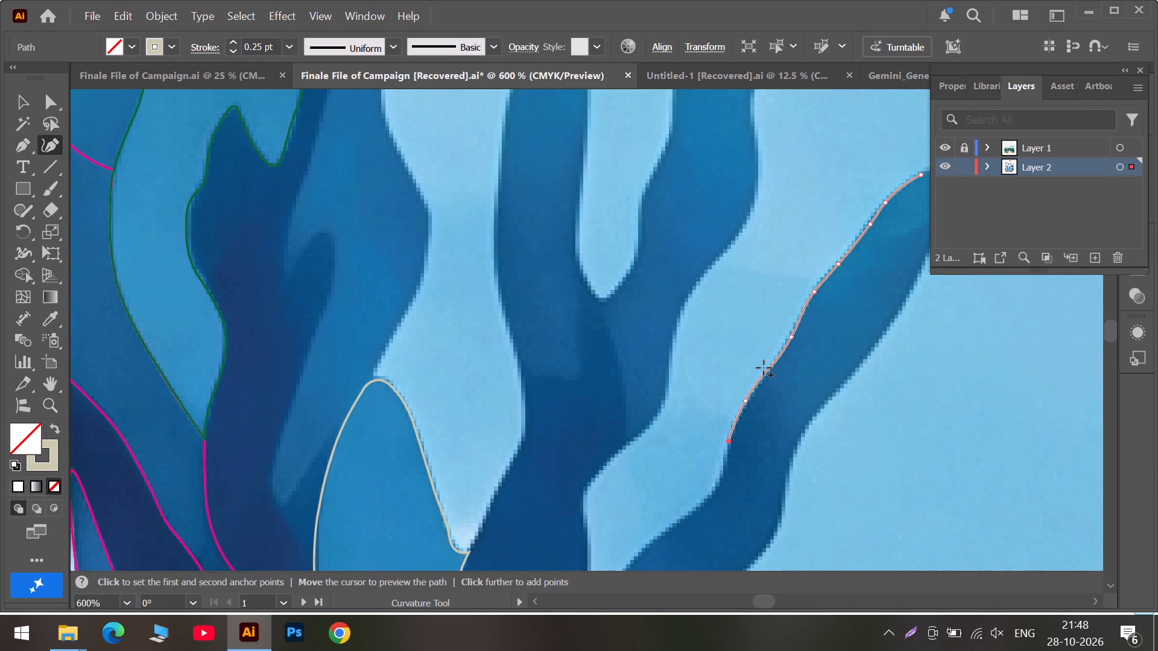
pyautogui.moveTo(764, 373); pyautogui.dragTo(764, 381)
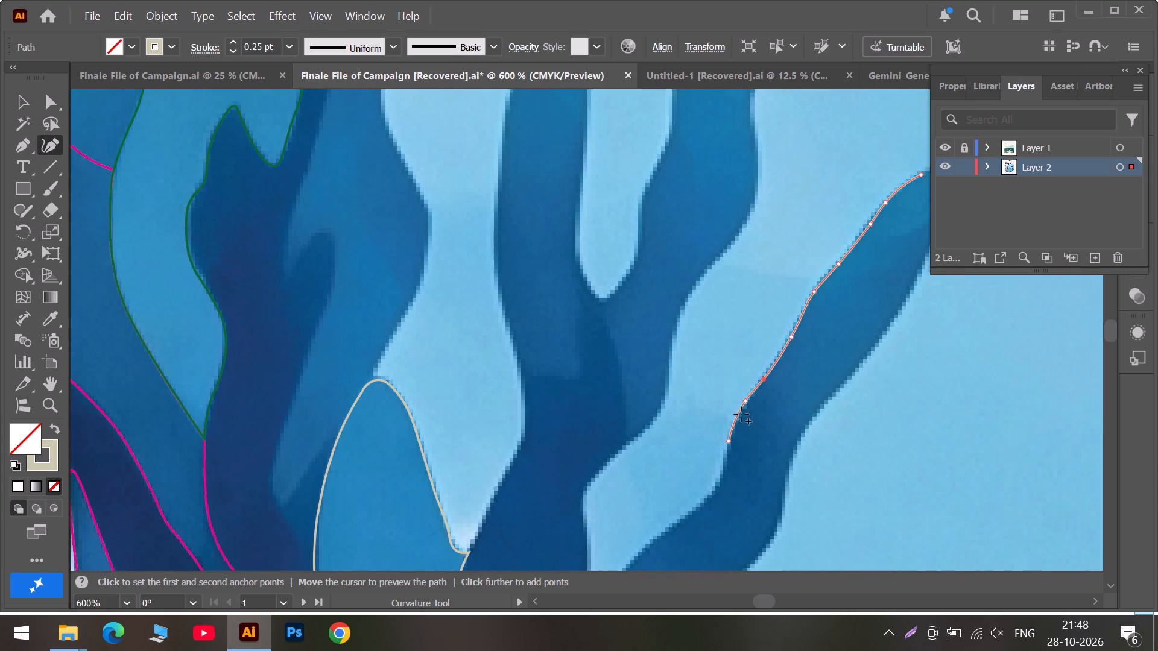
# Continue the outline around the lower bend and down the stem's left edge toward its base.
pyautogui.scroll(-1, 730, 433)
pyautogui.click(725, 458)
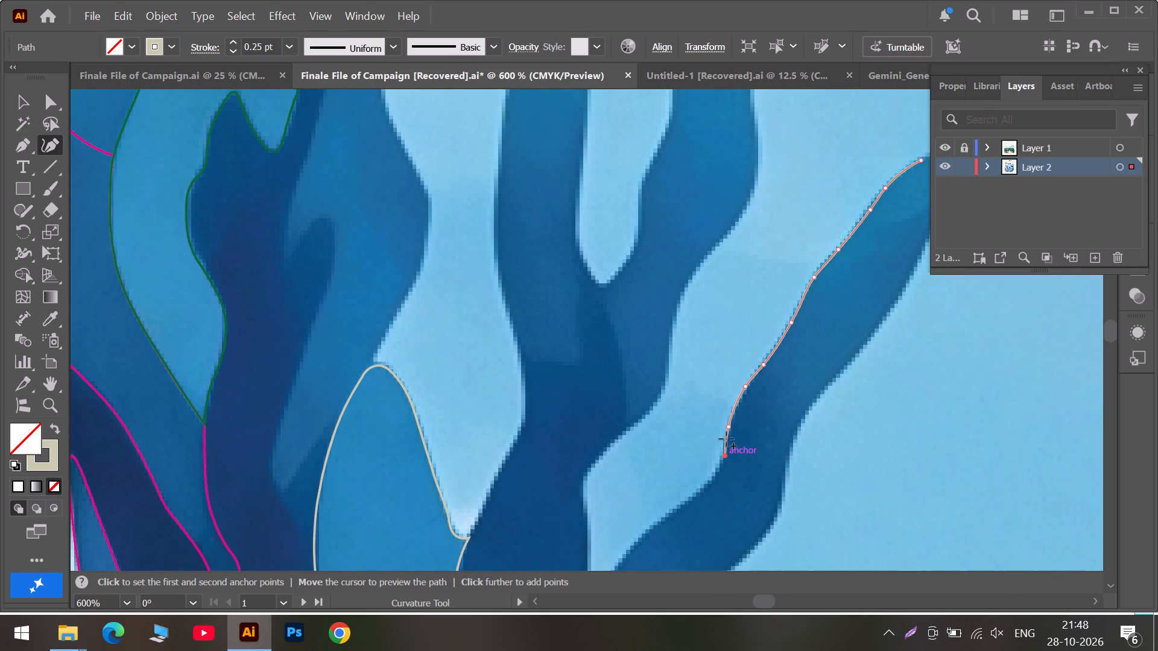
pyautogui.click(685, 502)
pyautogui.scroll(-4, 674, 502)
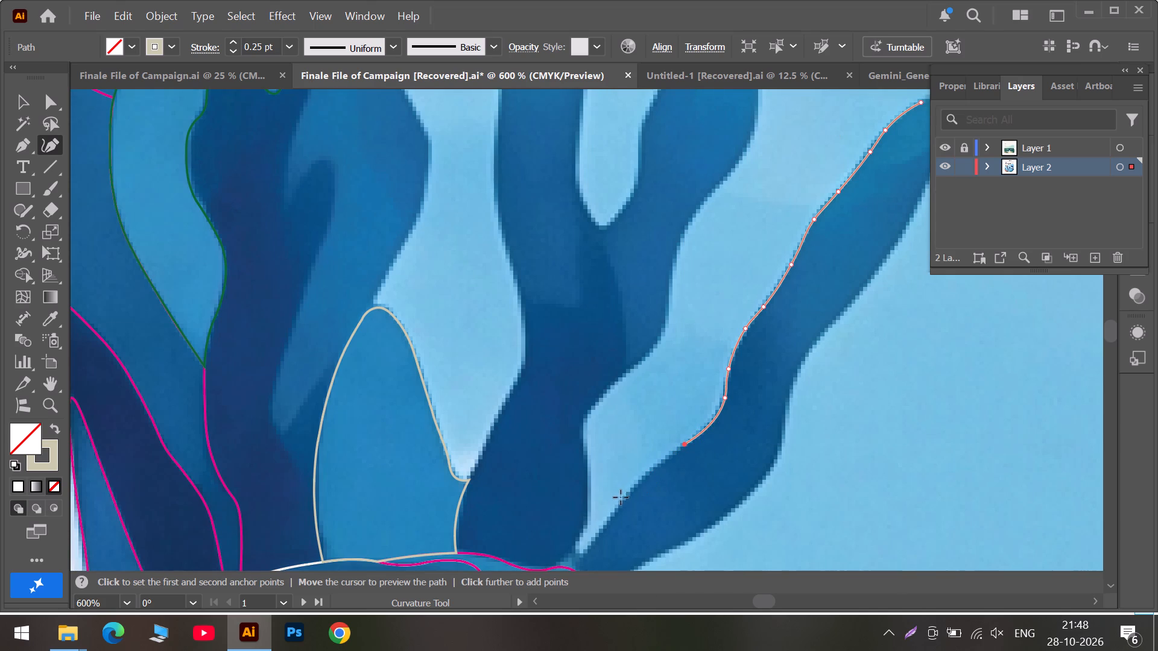
pyautogui.click(621, 504)
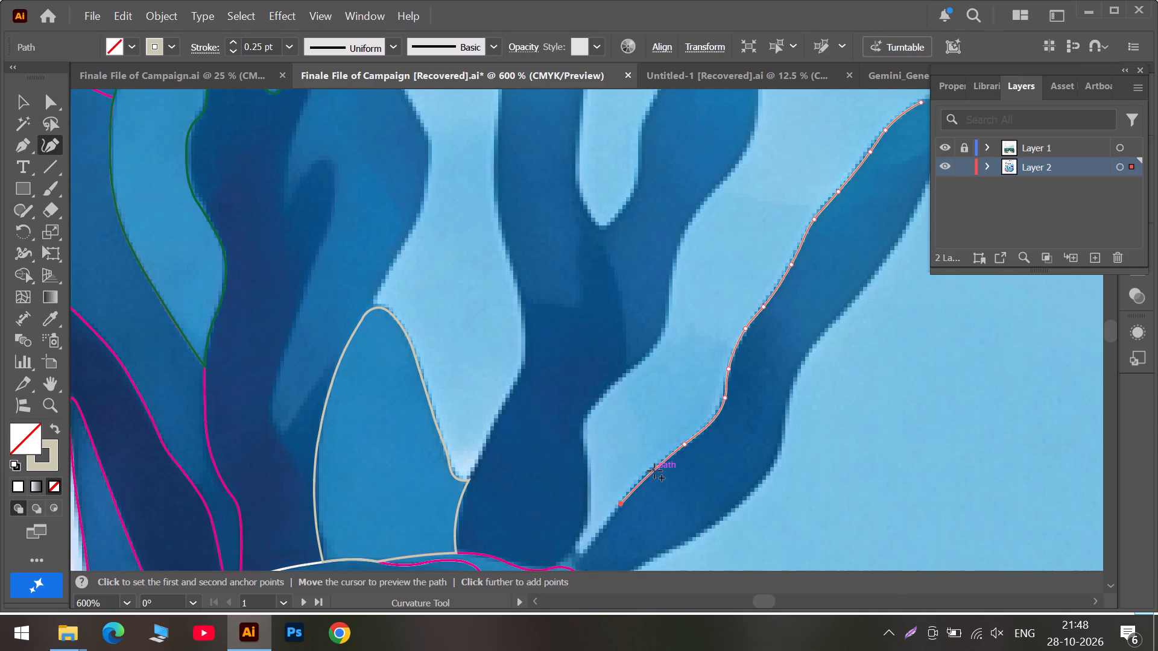
# Refit the stem outline to the left edge just below the lower bend by adding and adjusting curve points.
pyautogui.moveTo(654, 471); pyautogui.dragTo(642, 476)
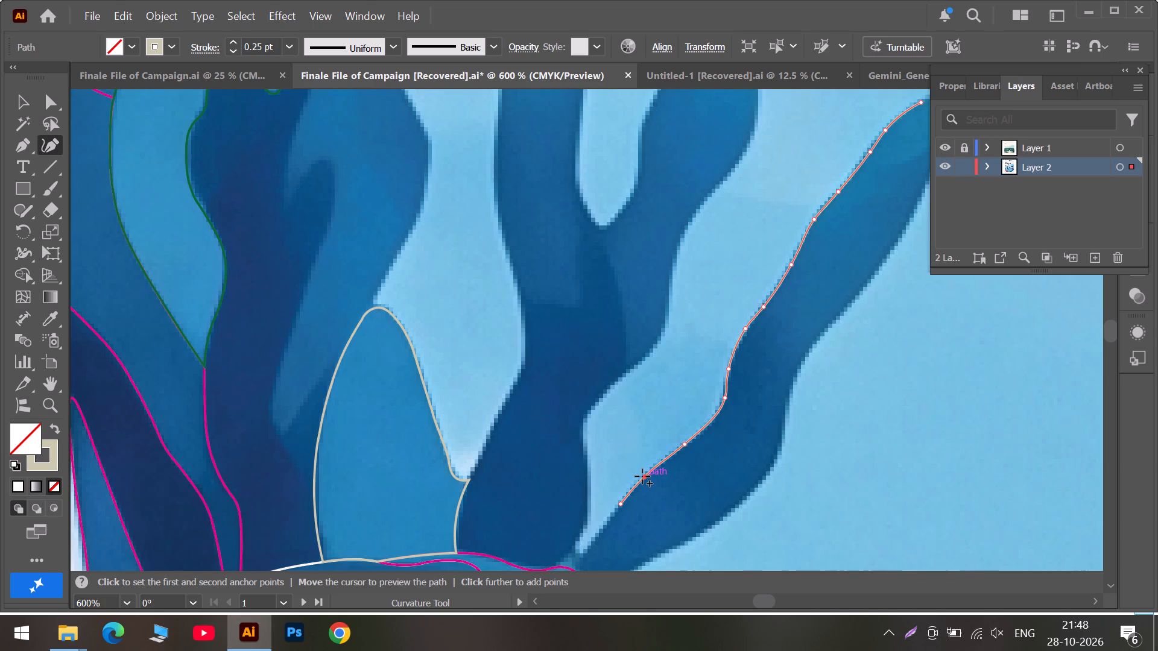
pyautogui.moveTo(642, 476); pyautogui.dragTo(642, 477)
pyautogui.moveTo(710, 421); pyautogui.dragTo(704, 431)
# Extend the left edge down to the stem's base and end it in a corner point on the magenta mound line.
pyautogui.scroll(-2, 652, 462)
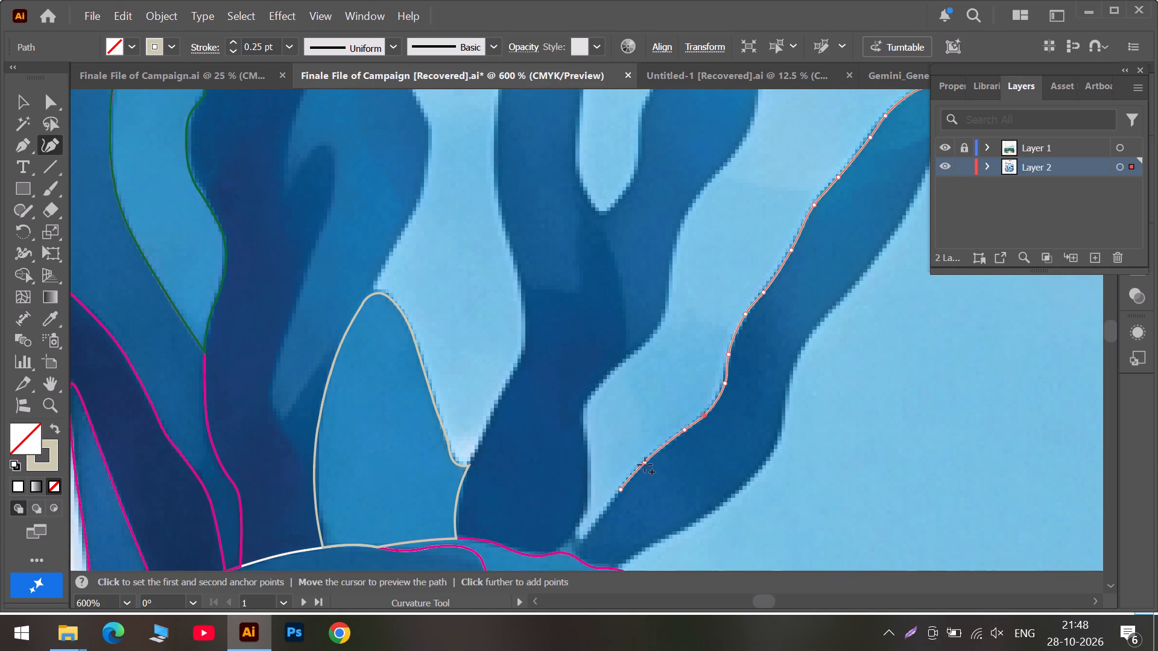
pyautogui.scroll(-3, 645, 465)
pyautogui.click(574, 492)
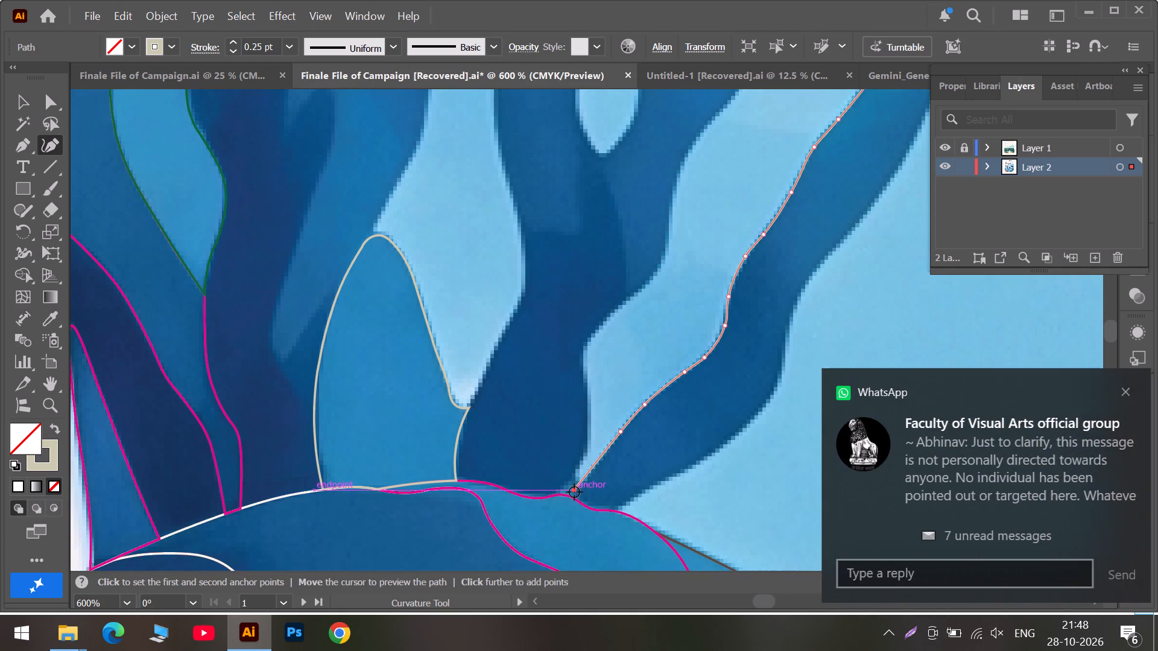
pyautogui.doubleClick(574, 492)
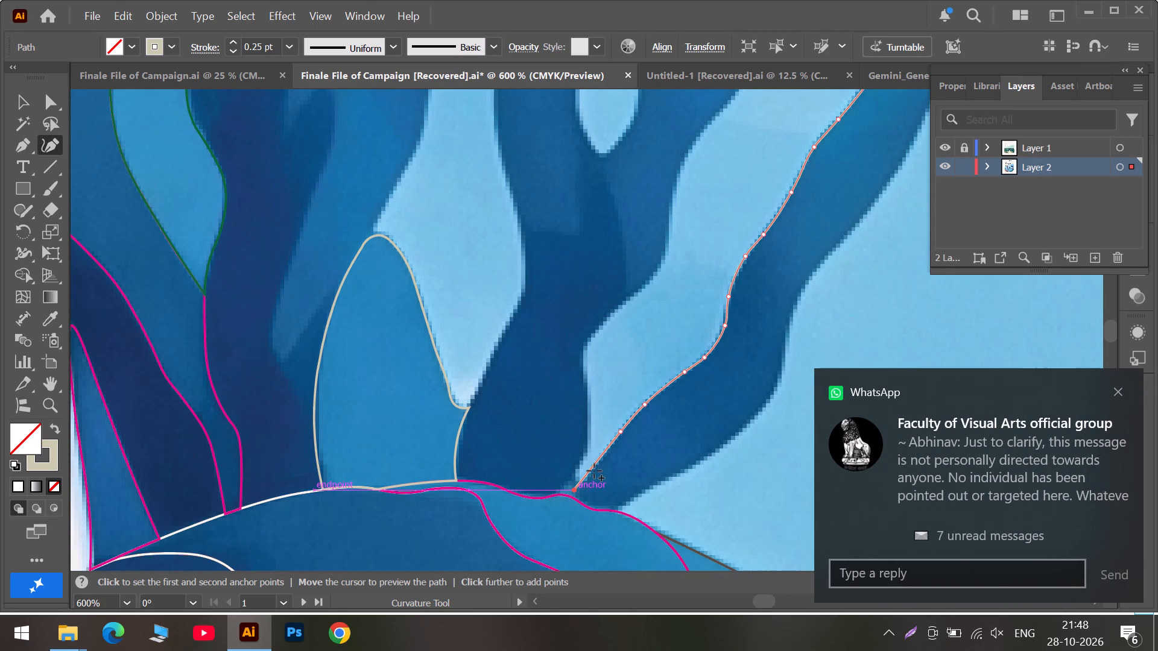
pyautogui.click(592, 469)
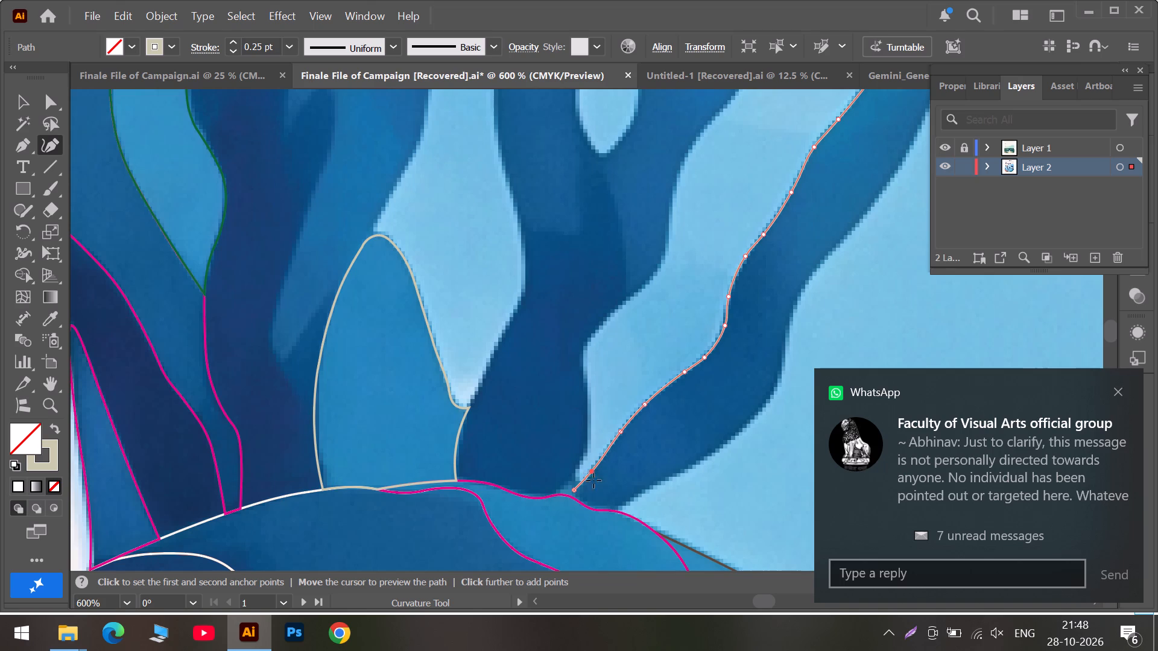
pyautogui.keyDown('alt'); pyautogui.scroll(2, 609, 496); pyautogui.keyUp('alt')
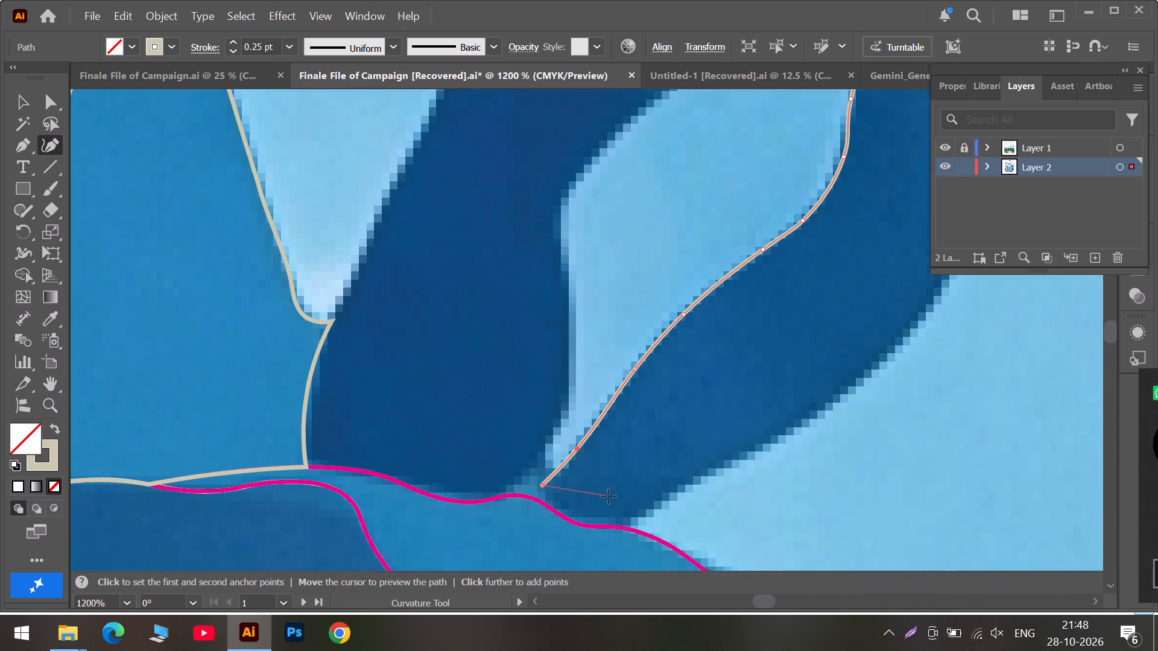
pyautogui.moveTo(544, 487); pyautogui.dragTo(534, 494)
pyautogui.doubleClick(534, 494)
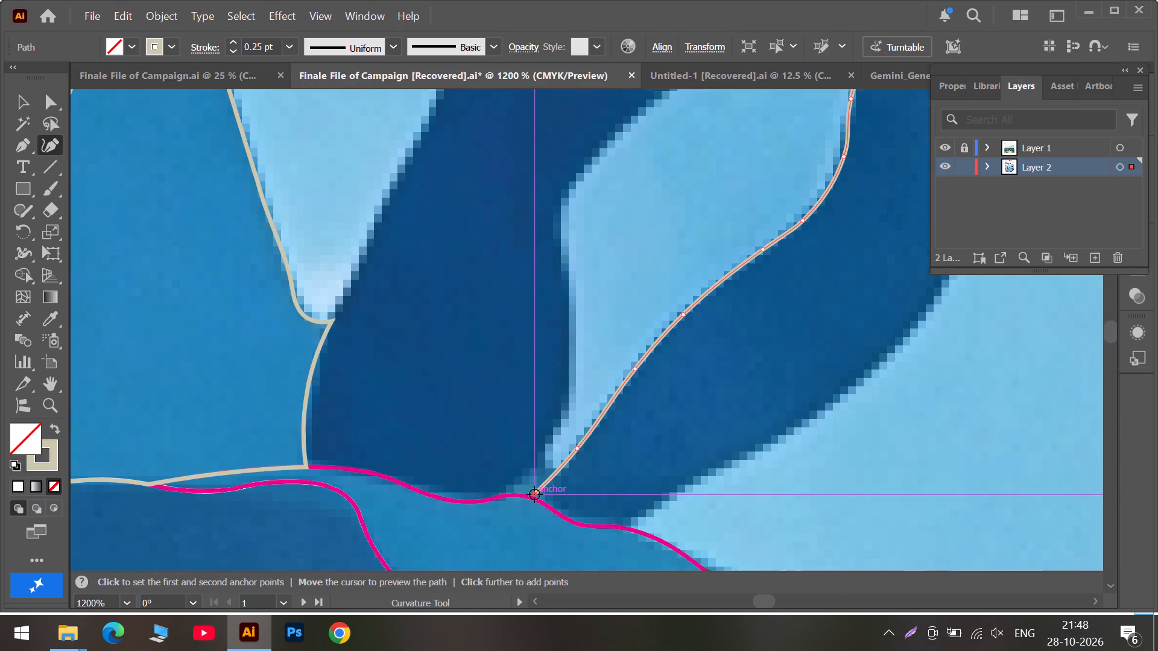
# Trace the stem's base along the magenta mound line to a corner point where the right edge begins.
pyautogui.click(572, 515)
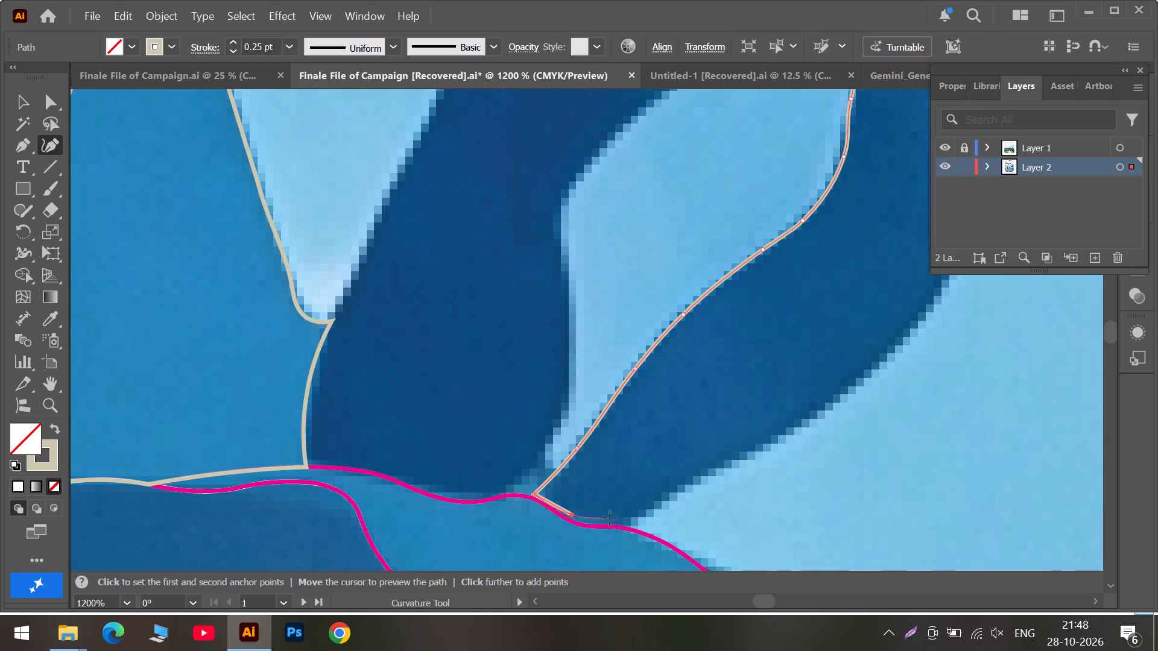
pyautogui.click(610, 518)
pyautogui.tripleClick(633, 526)
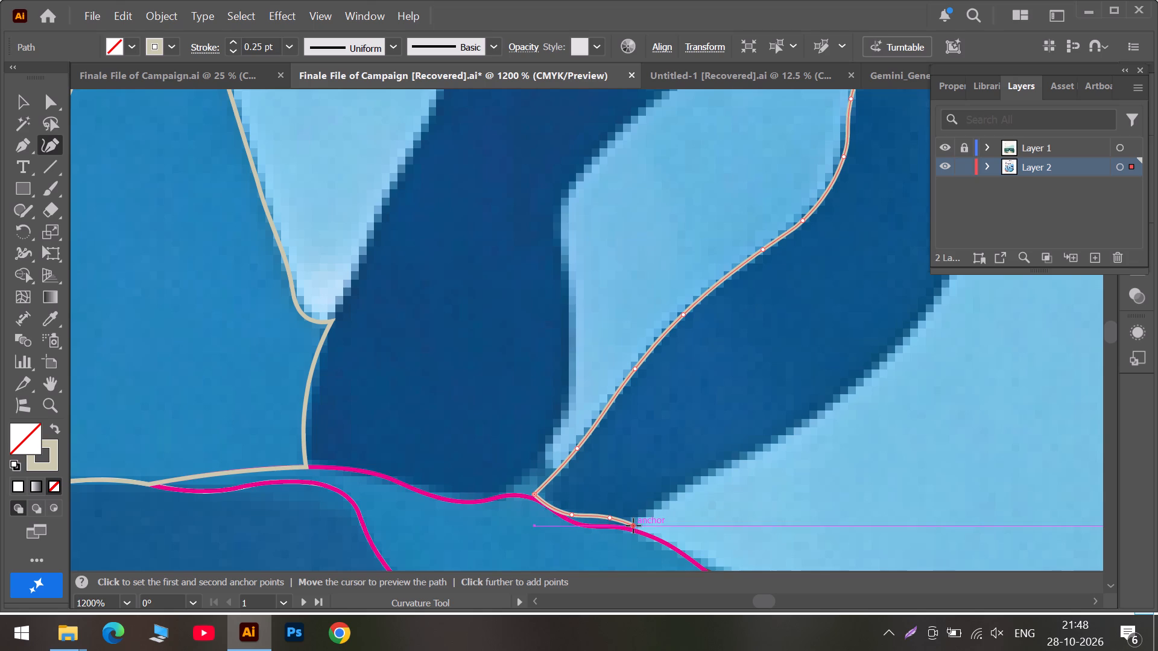
# Trace the stem's right edge from the base corner up toward the lower bend, following the dark blue boundary.
pyautogui.click(660, 505)
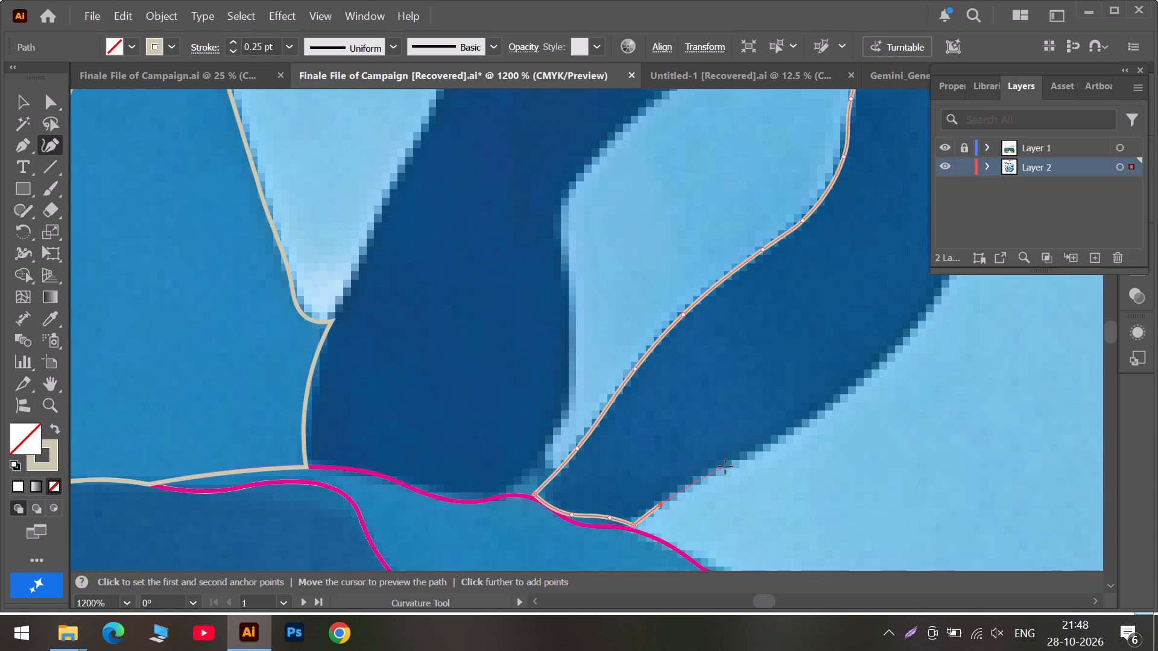
pyautogui.click(725, 467)
pyautogui.click(809, 421)
pyautogui.scroll(3, 873, 380)
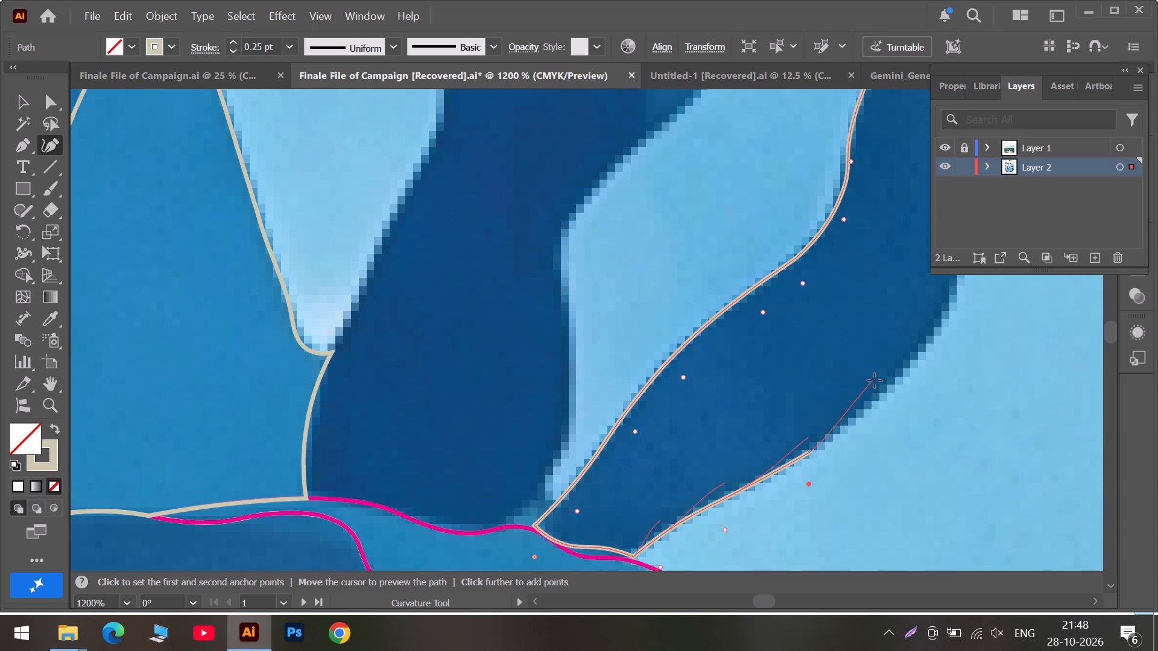
pyautogui.scroll(1, 875, 380)
pyautogui.click(948, 346)
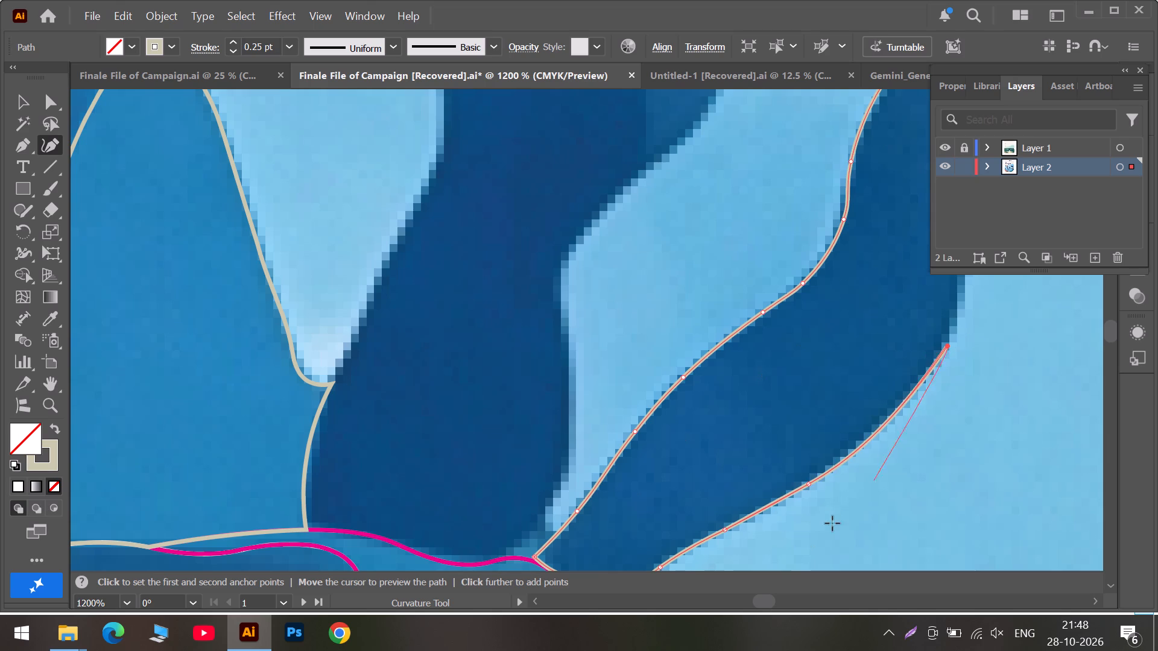
# Fit the lower right part of the stem's outline to the edge, adding an anchor point below the right-hand bend.
pyautogui.moveTo(811, 483); pyautogui.dragTo(820, 477)
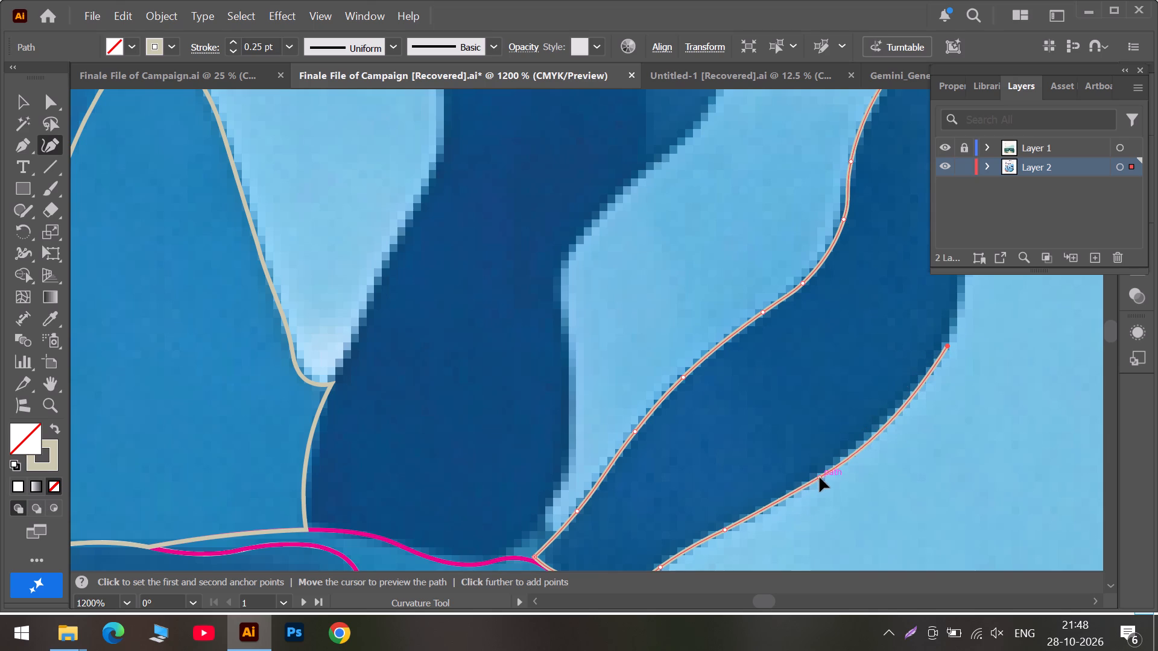
pyautogui.moveTo(820, 477); pyautogui.dragTo(820, 474)
pyautogui.scroll(7, 893, 409)
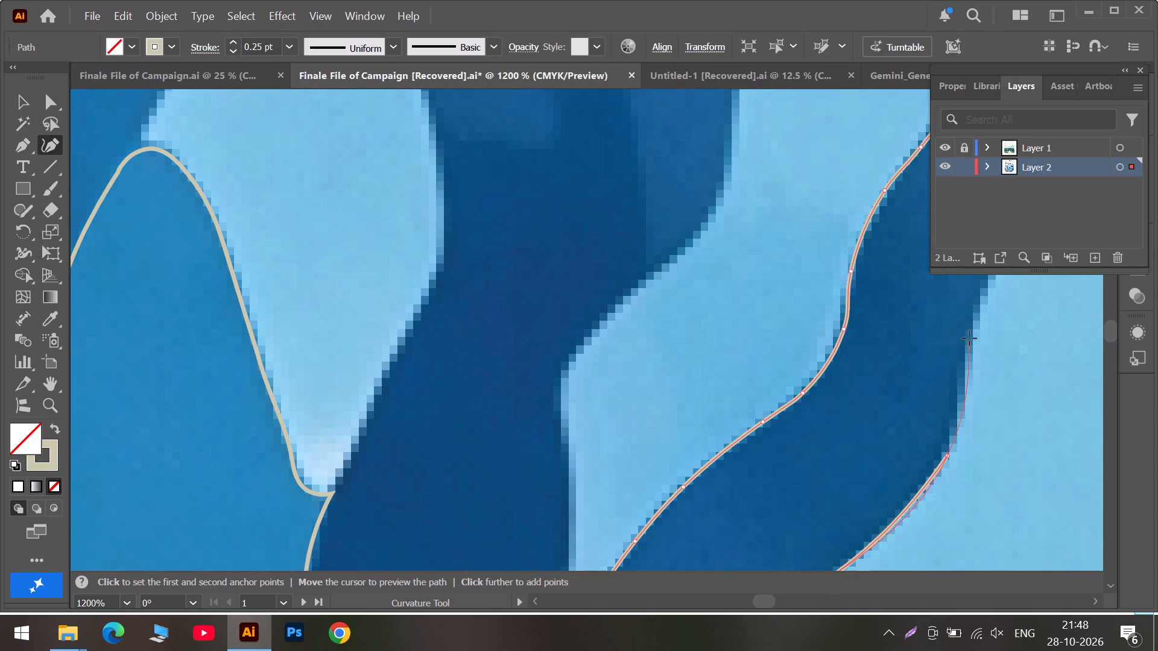
pyautogui.click(905, 512)
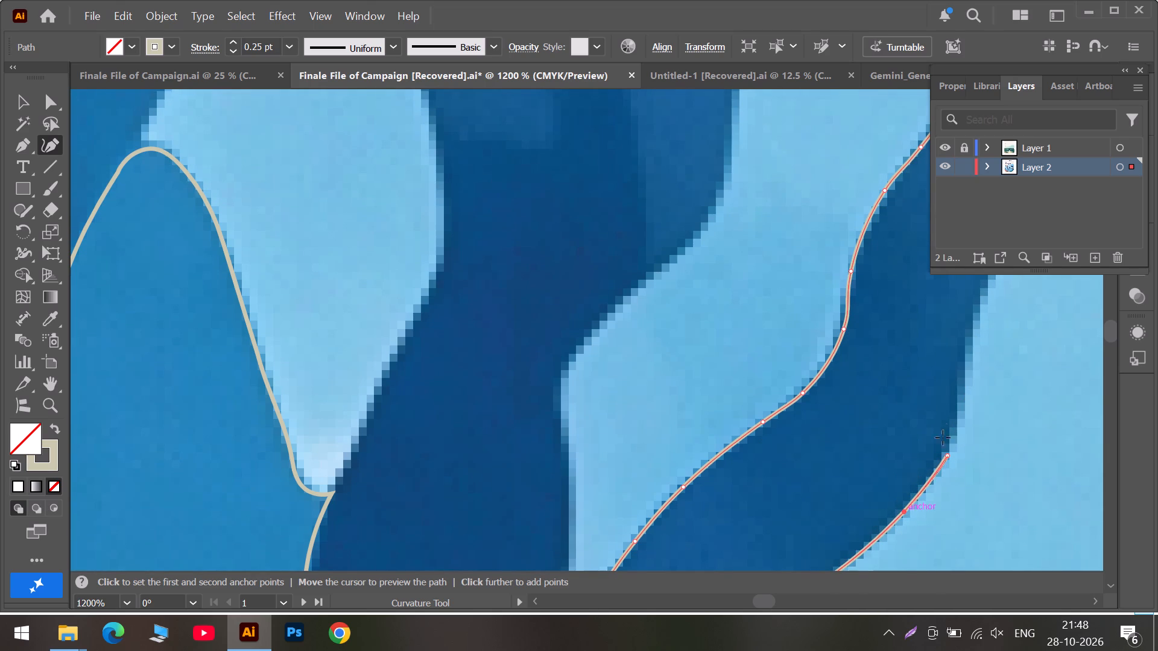
# Trace the stem's right edge upward around the bend and adjust the anchor points at both ends of the bend.
pyautogui.click(964, 357)
pyautogui.scroll(6, 964, 357)
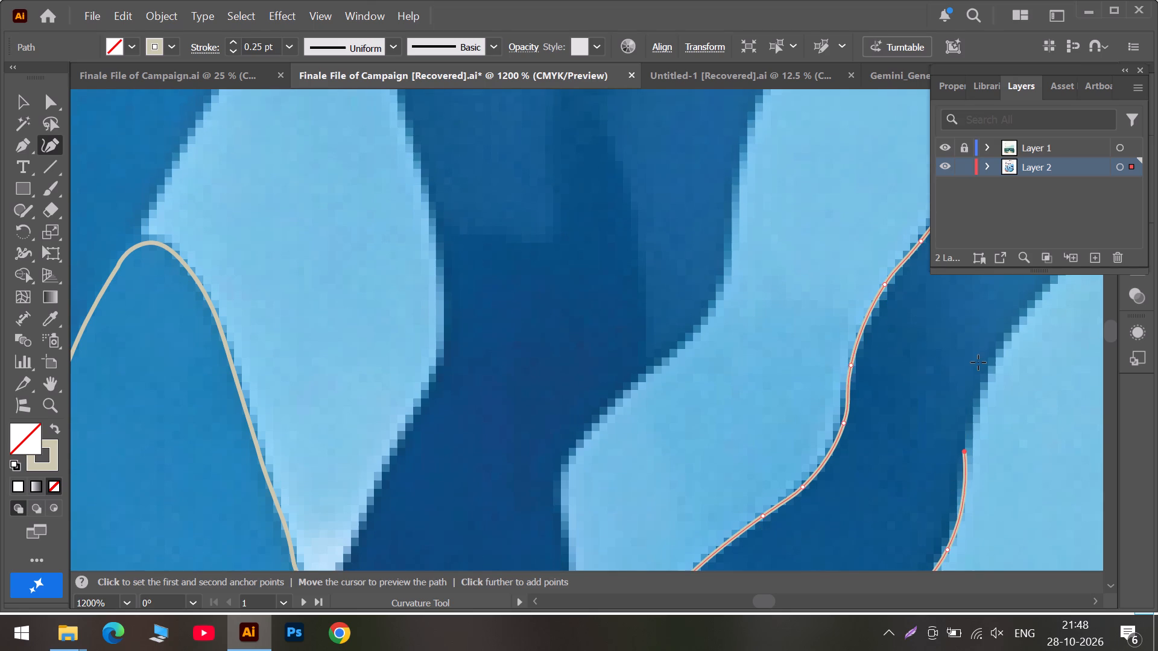
pyautogui.click(990, 362)
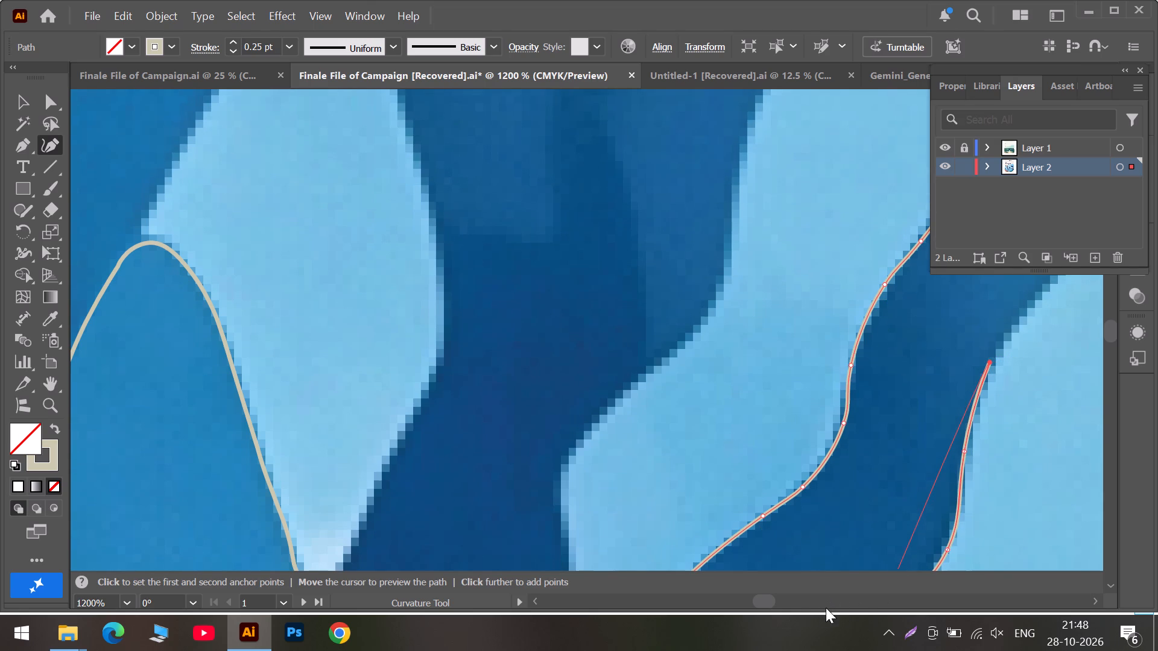
pyautogui.click(794, 600)
pyautogui.scroll(-7, 654, 505)
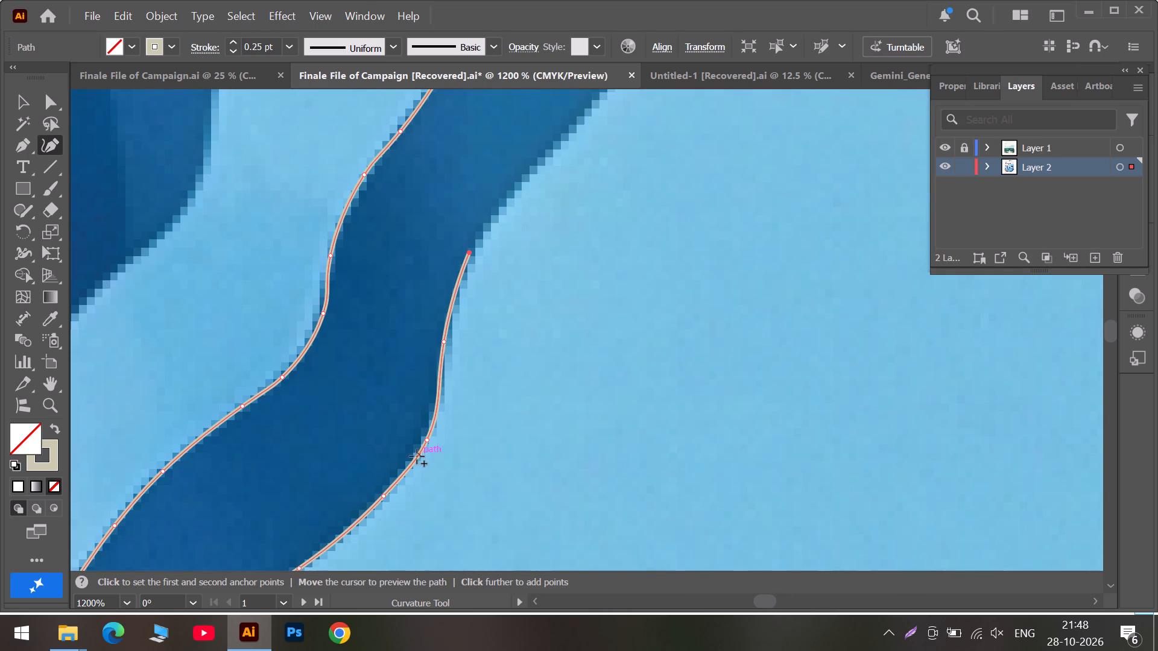
pyautogui.click(425, 439)
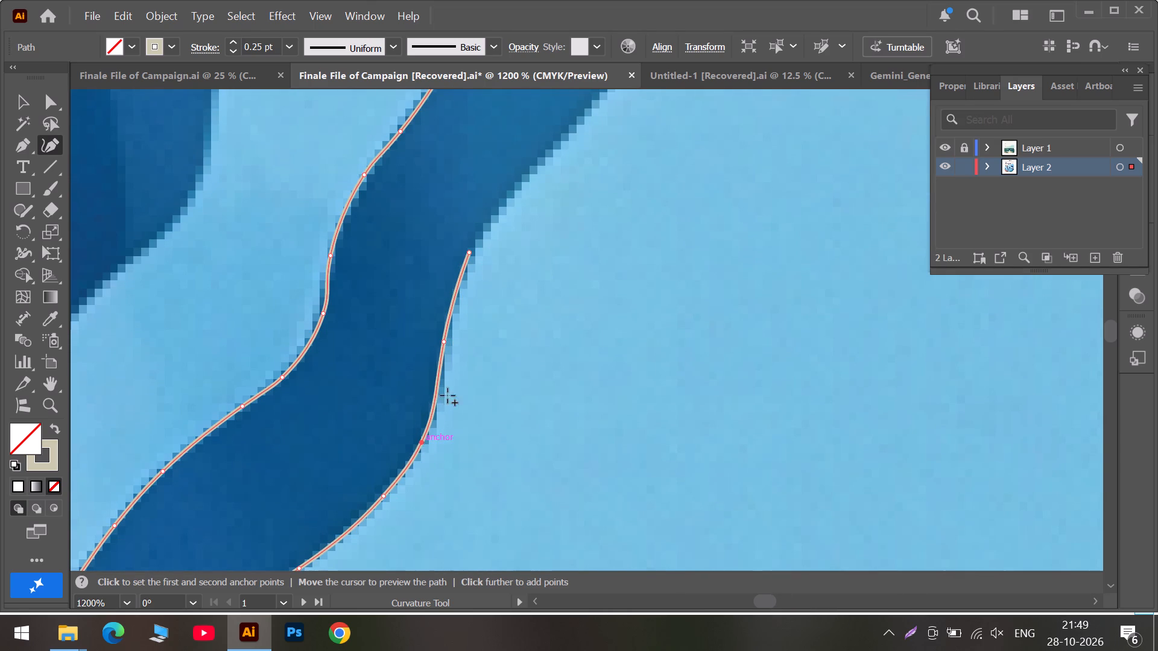
pyautogui.scroll(7, 500, 298)
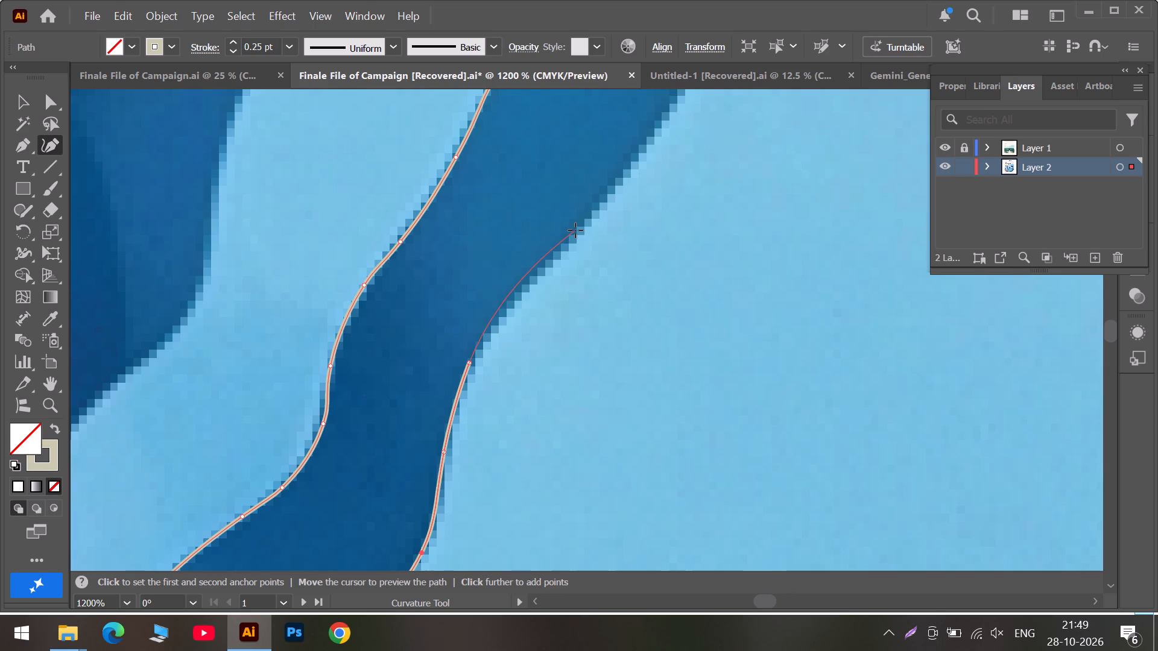
pyautogui.click(472, 362)
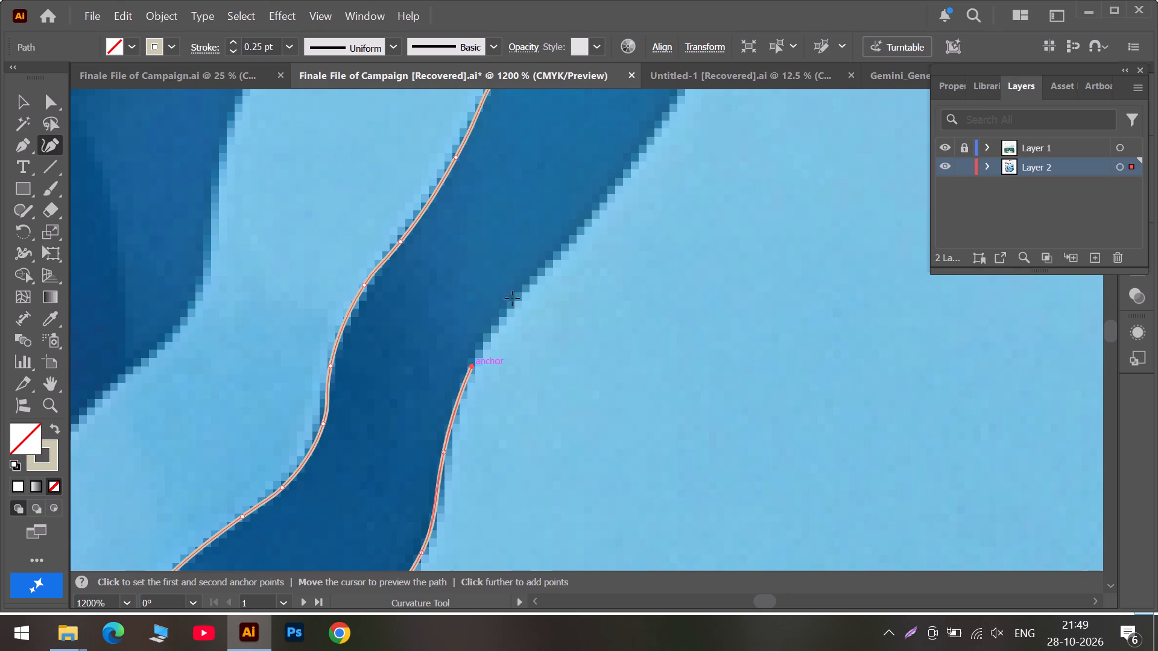
# Trace the stem's right edge up from above the bend, around the rounded tip, and close the outline at its starting anchor point.
pyautogui.click(546, 268)
pyautogui.scroll(6, 569, 252)
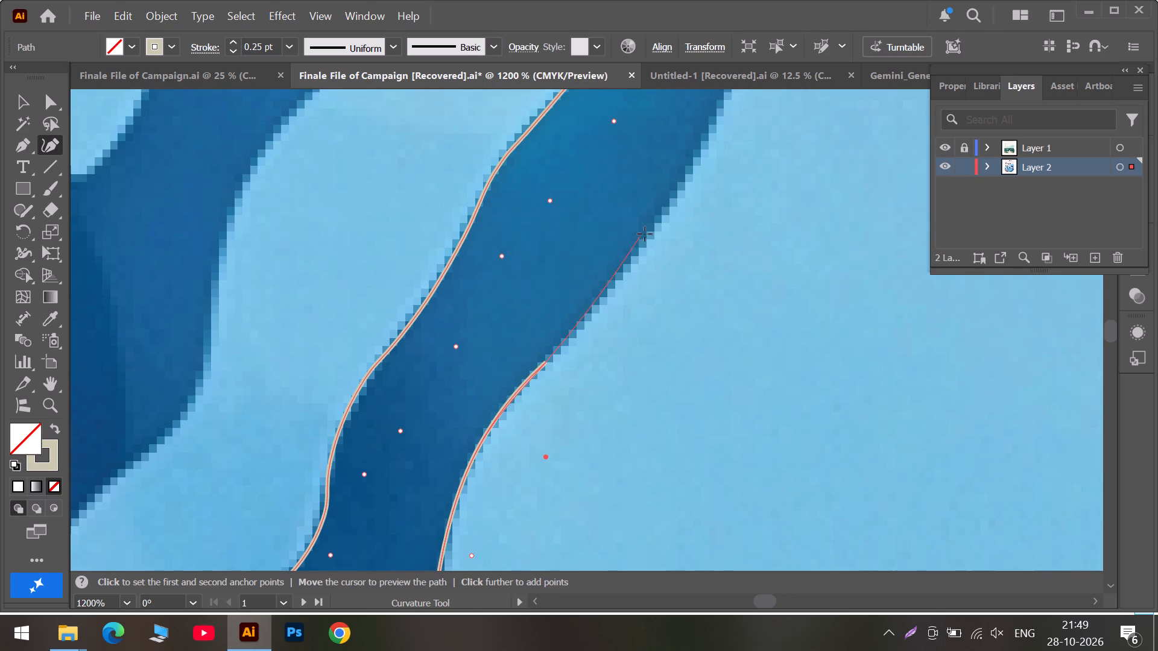
pyautogui.click(652, 230)
pyautogui.scroll(7, 652, 230)
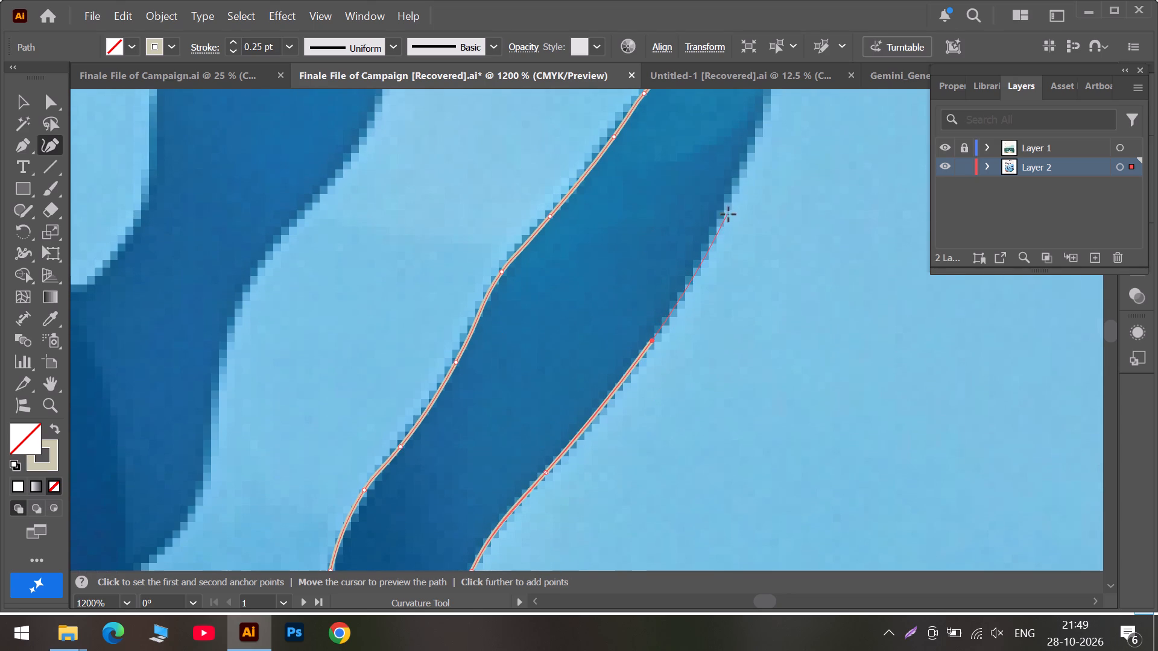
pyautogui.click(720, 209)
pyautogui.scroll(7, 720, 209)
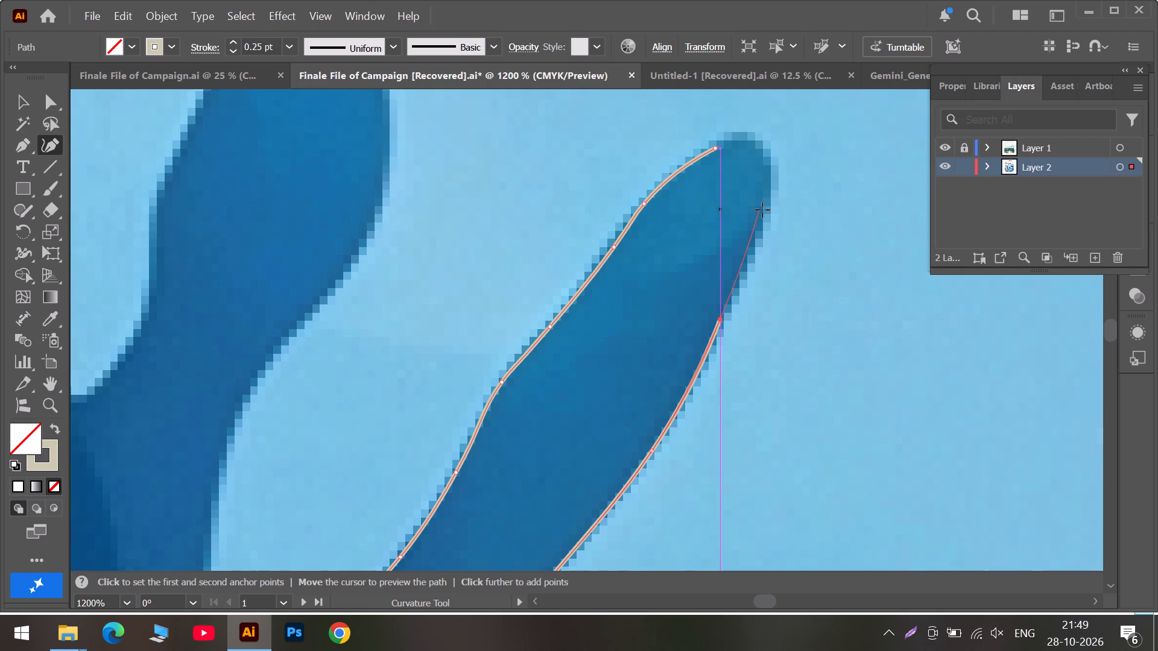
pyautogui.click(769, 207)
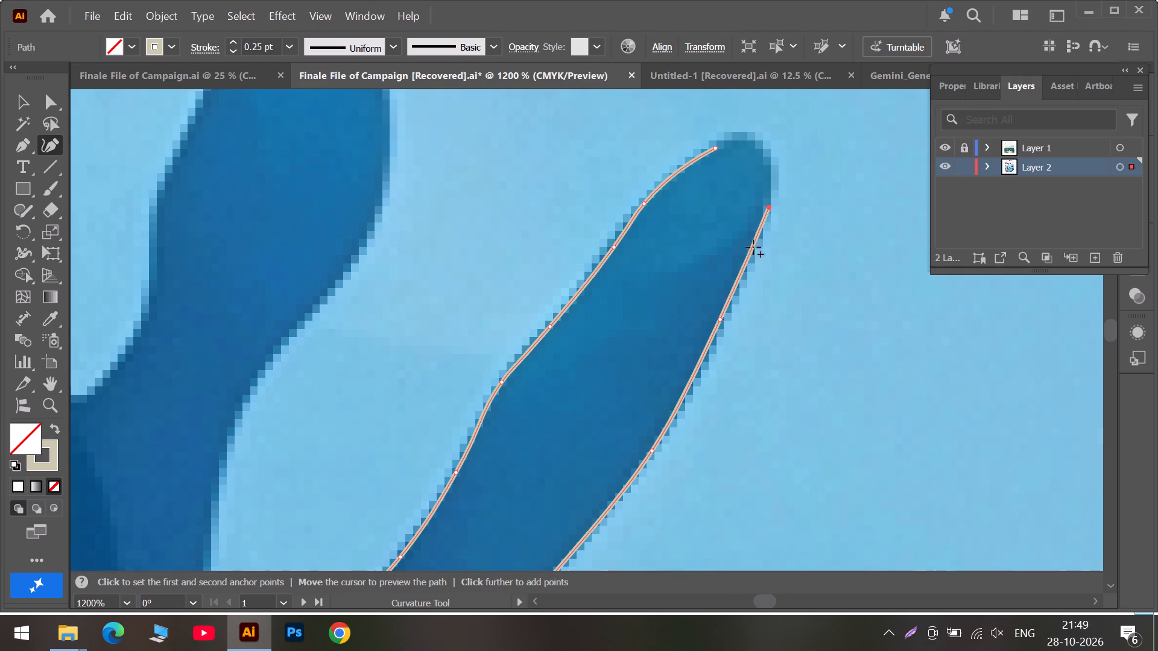
pyautogui.click(745, 264)
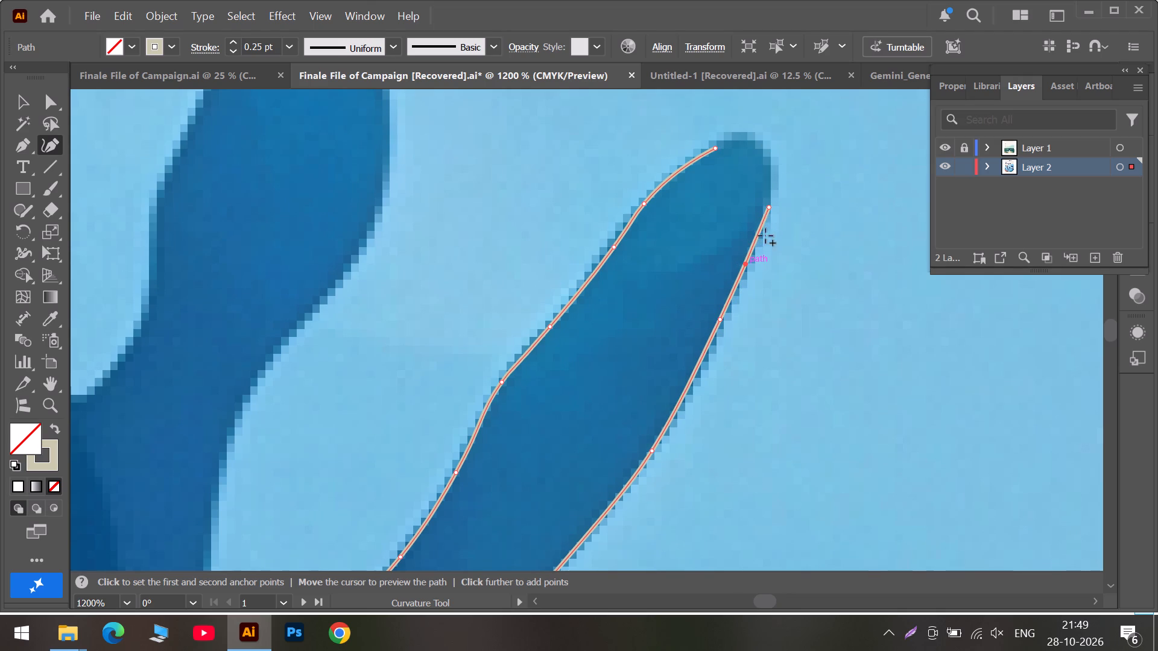
pyautogui.click(764, 148)
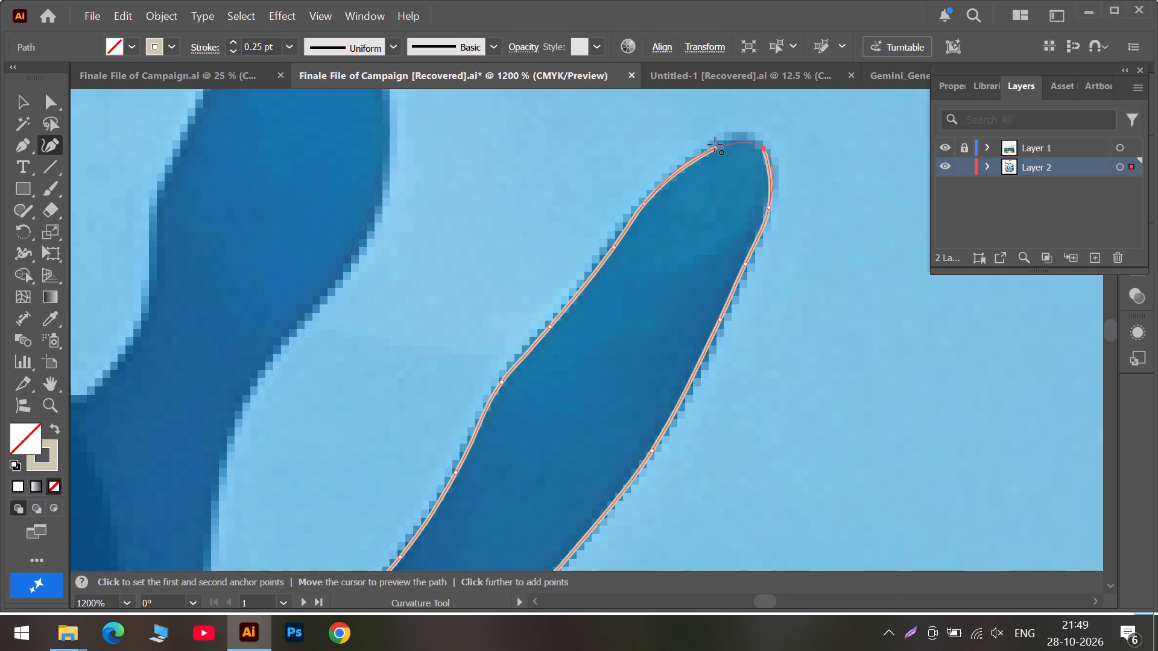
pyautogui.click(715, 145)
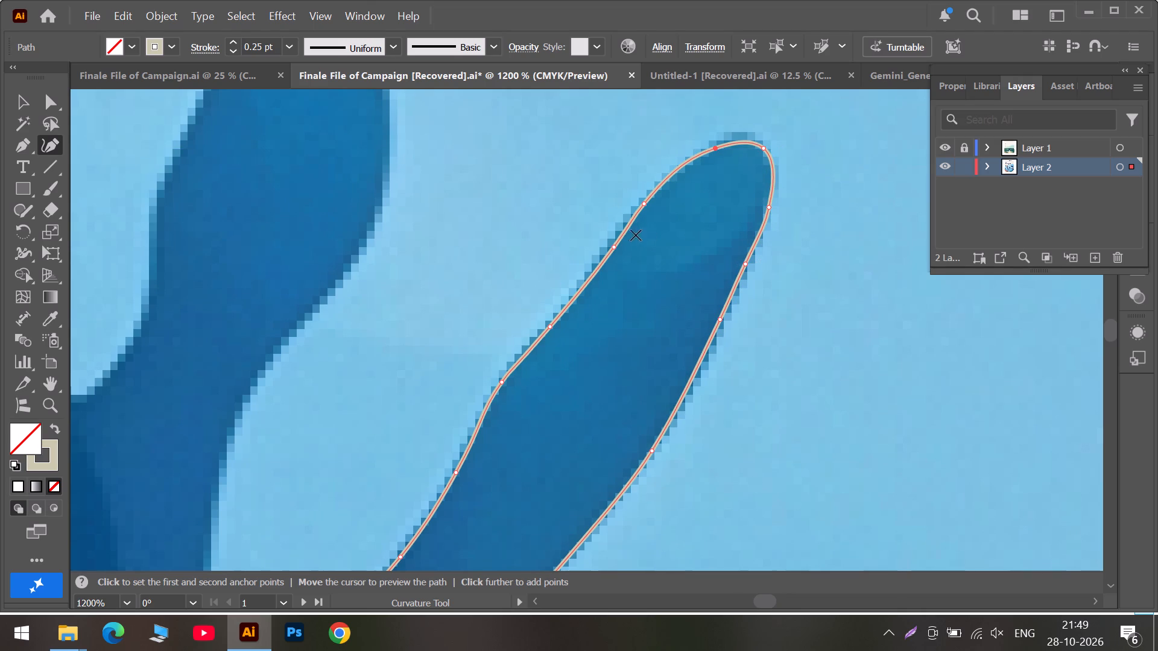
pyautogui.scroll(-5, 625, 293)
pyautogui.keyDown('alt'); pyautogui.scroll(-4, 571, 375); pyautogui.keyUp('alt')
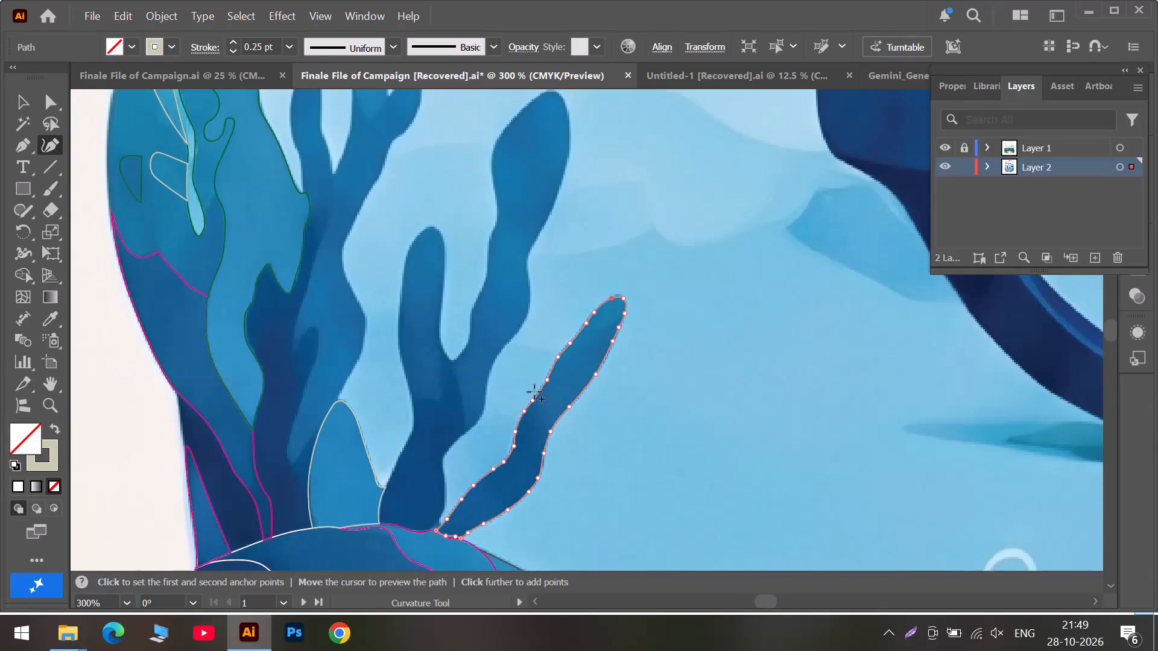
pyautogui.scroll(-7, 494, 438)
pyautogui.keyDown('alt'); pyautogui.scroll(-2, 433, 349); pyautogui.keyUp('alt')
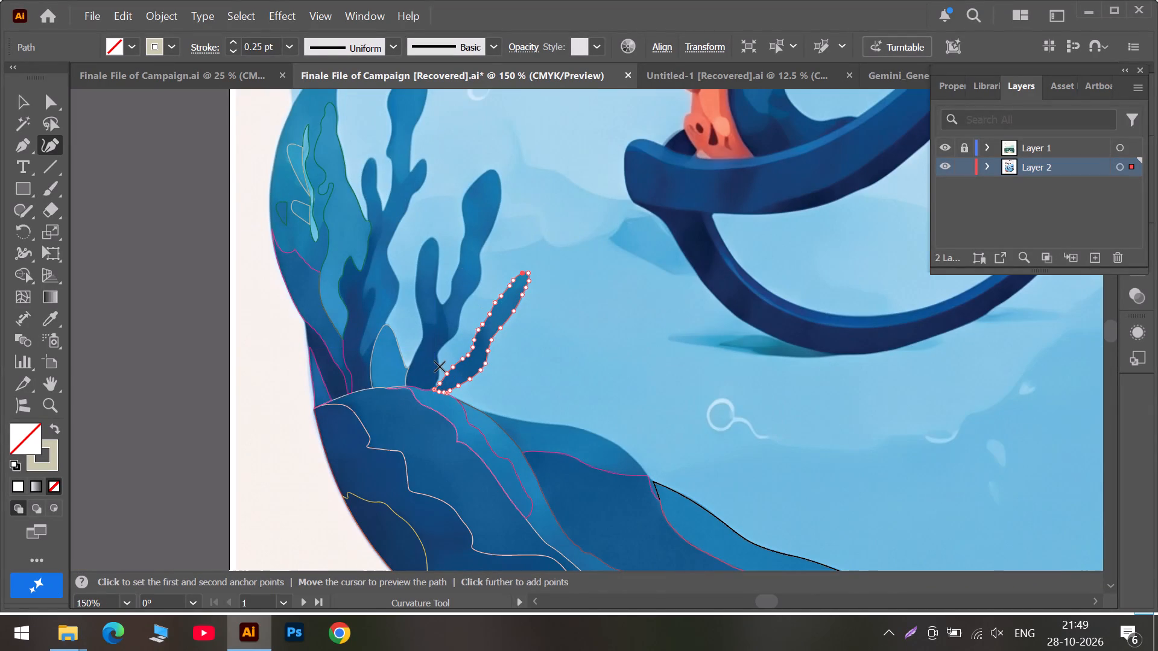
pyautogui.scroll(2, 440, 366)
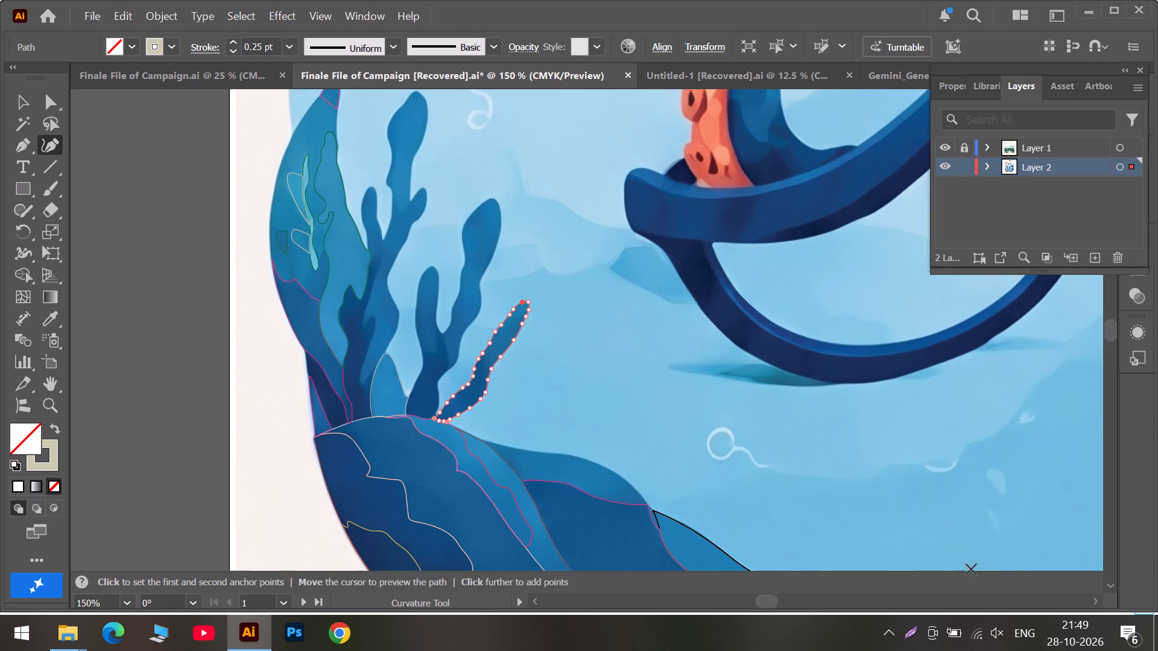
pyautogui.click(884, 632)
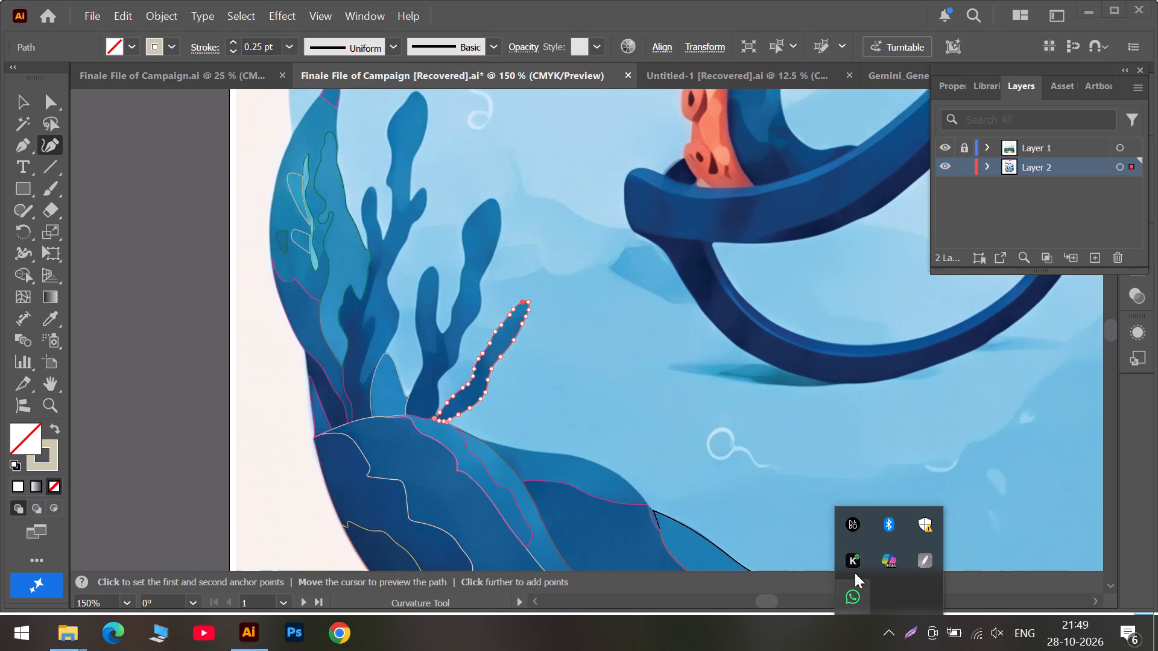